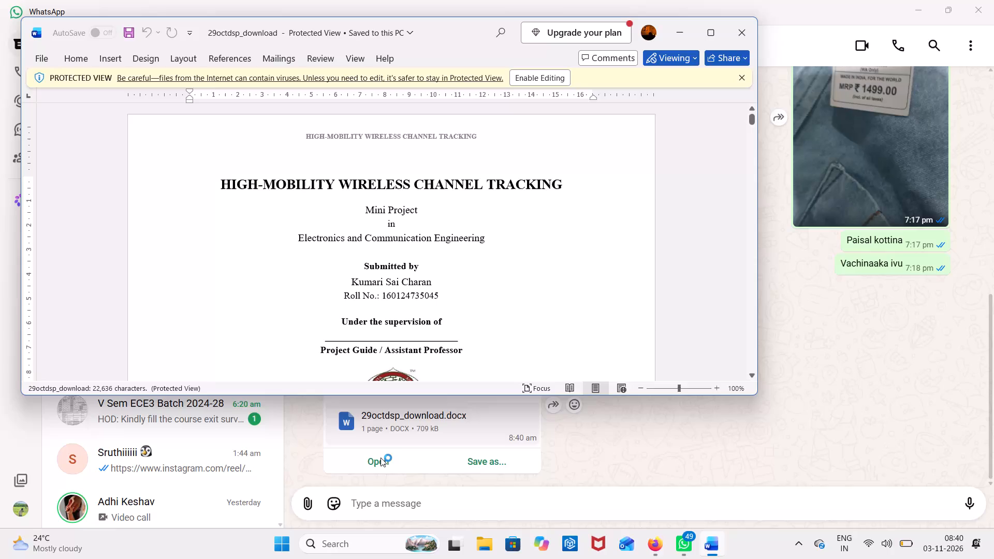
Enable editing for the protected 29octdsp_download document and maximize its window.
click(535, 77)
click(709, 34)
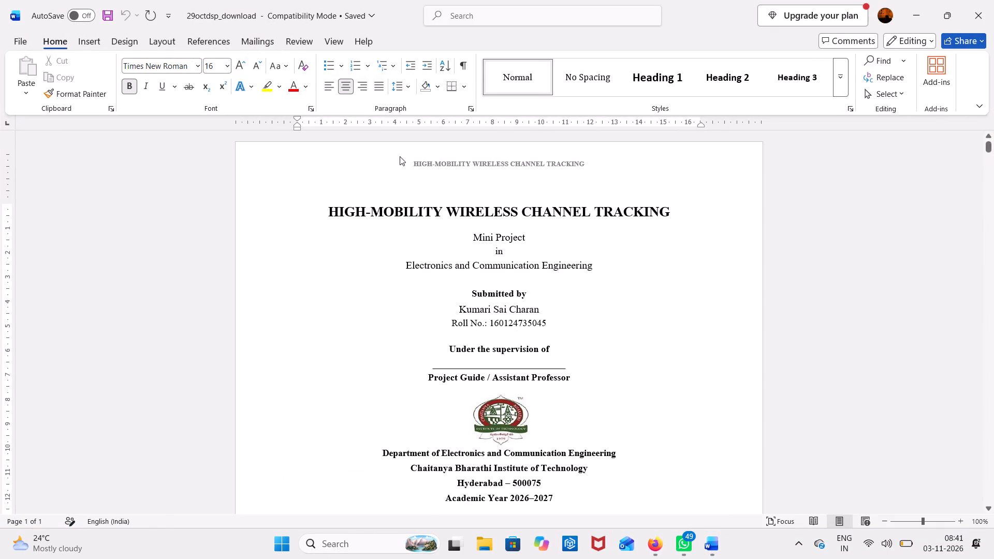
Delete the header text "HIGH-MOBILITY WIRELESS CHANNEL TRACKING" above the title page and return to the document body.
click(428, 162)
click(428, 162)
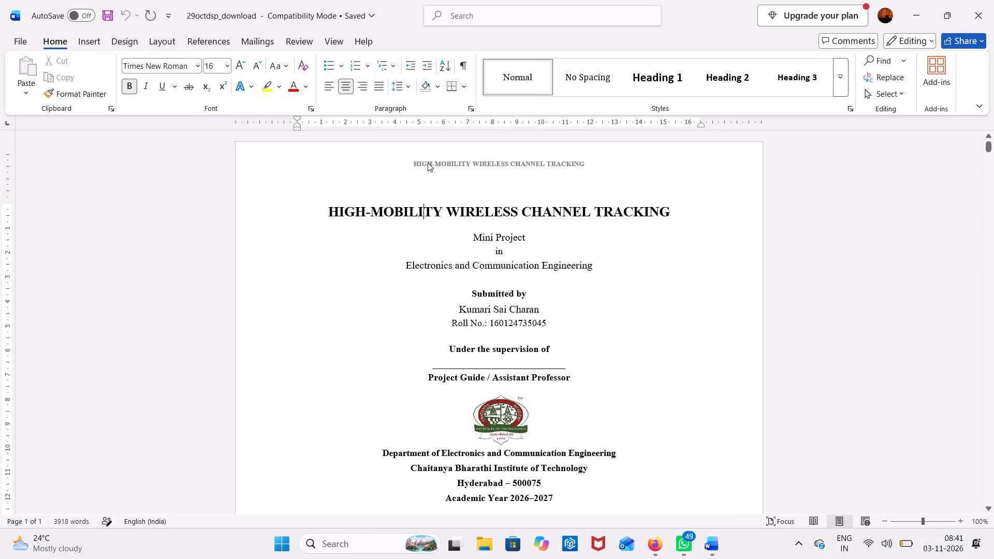
click(371, 167)
click(371, 167)
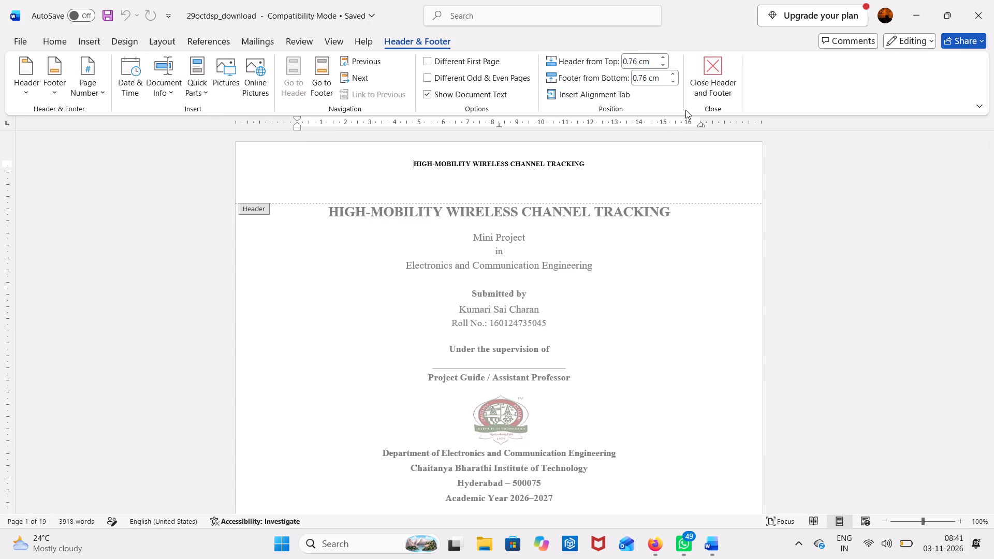
click(585, 168)
key(BackSpace)
key(BackSpace)
key(BackSpace)
key(BackSpace)
key(BackSpace)
key(BackSpace)
key(BackSpace)
key(BackSpace)
key(BackSpace)
key(BackSpace)
key(BackSpace)
key(BackSpace)
key(BackSpace)
key(BackSpace)
key(BackSpace)
key(BackSpace)
key(BackSpace)
key(BackSpace)
key(BackSpace)
key(BackSpace)
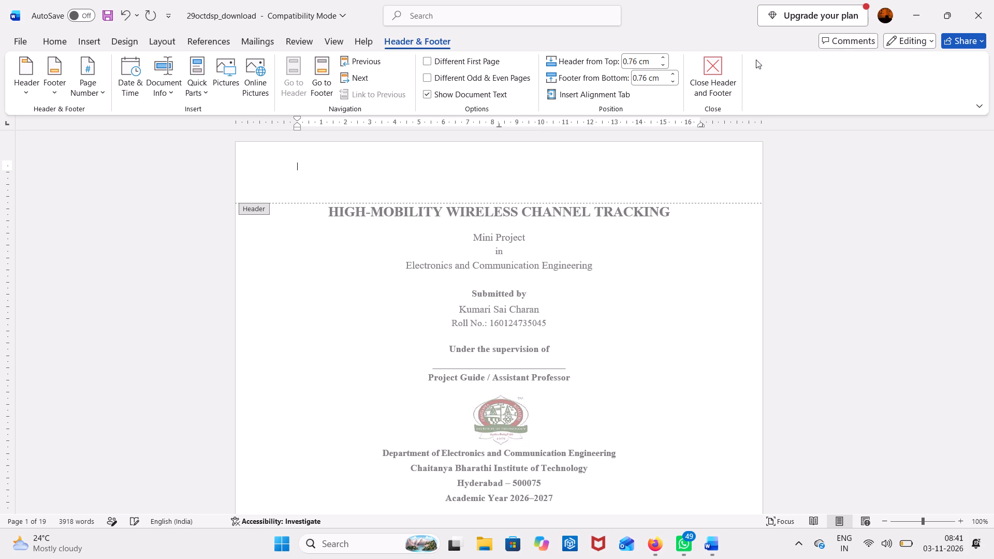
click(716, 70)
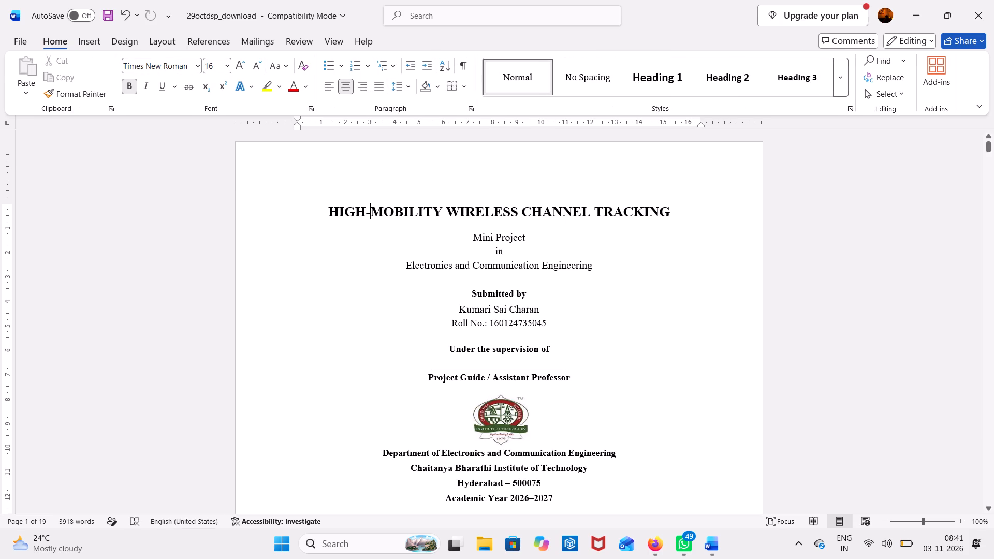
Open the page border settings for the whole document.
click(99, 45)
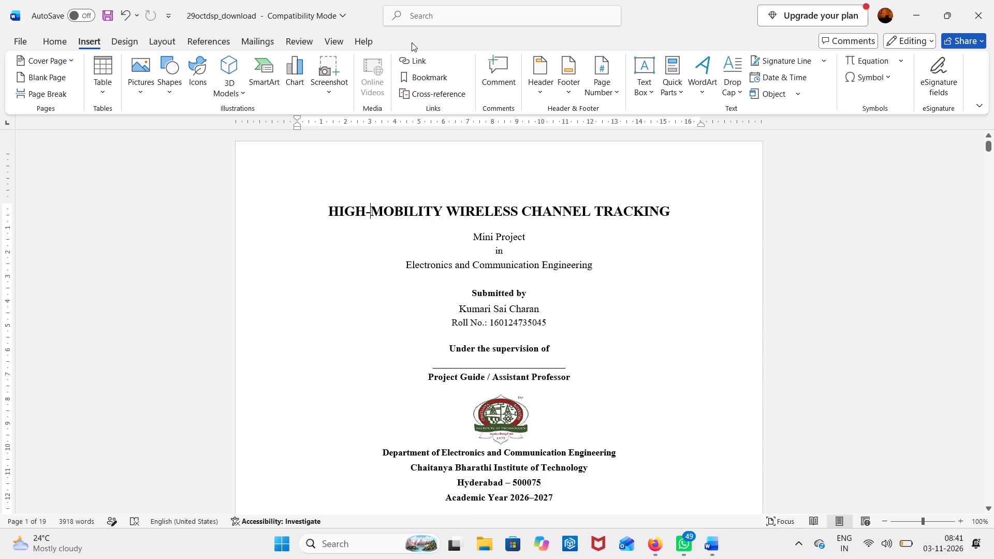
click(126, 41)
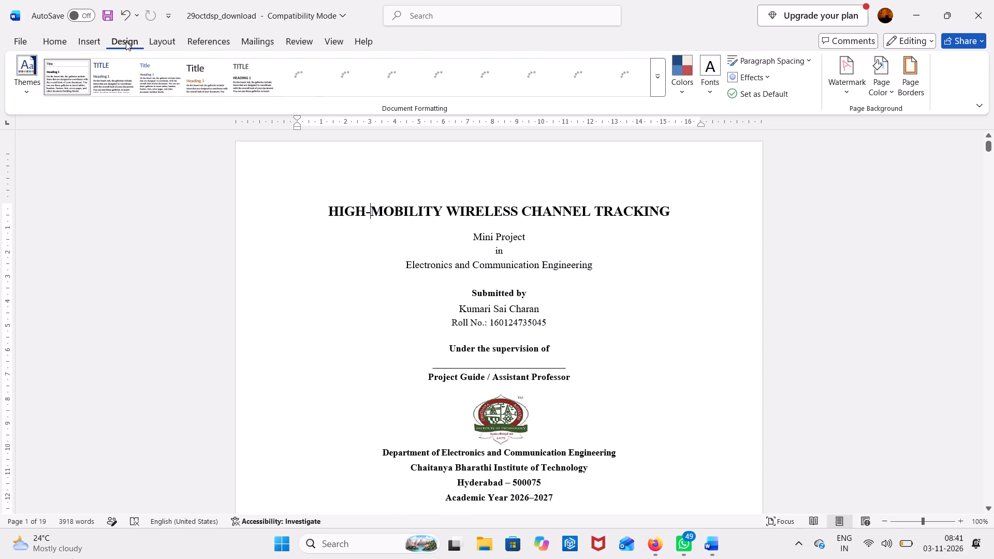
click(899, 76)
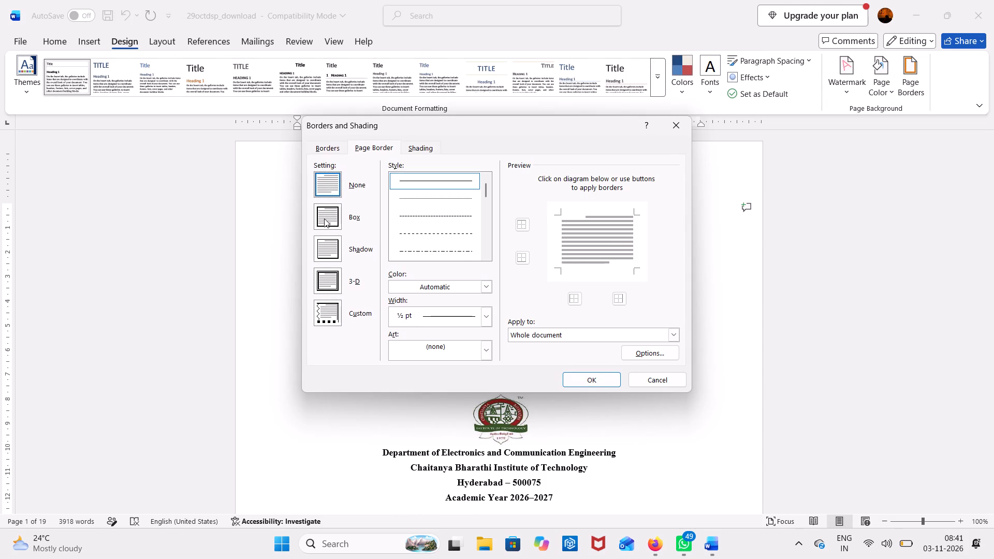
Apply a custom ½ pt solid page border on all four sides of the whole document.
click(617, 296)
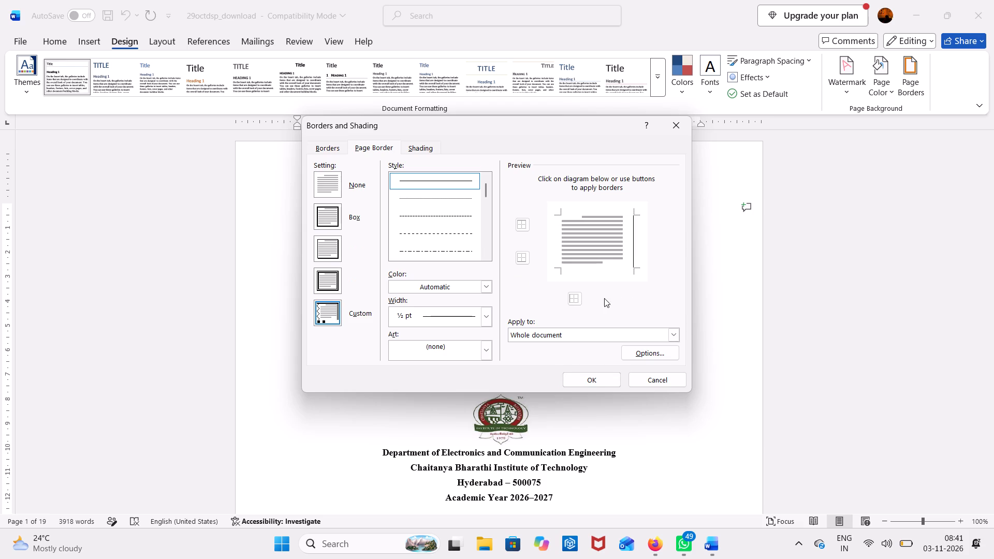
click(575, 297)
drag(523, 257, 522, 224)
click(522, 224)
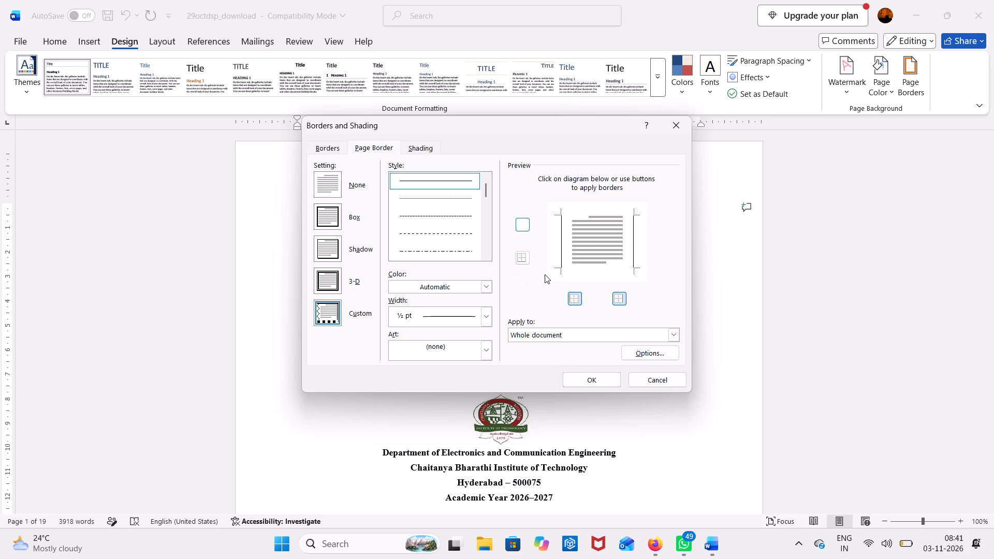
click(523, 259)
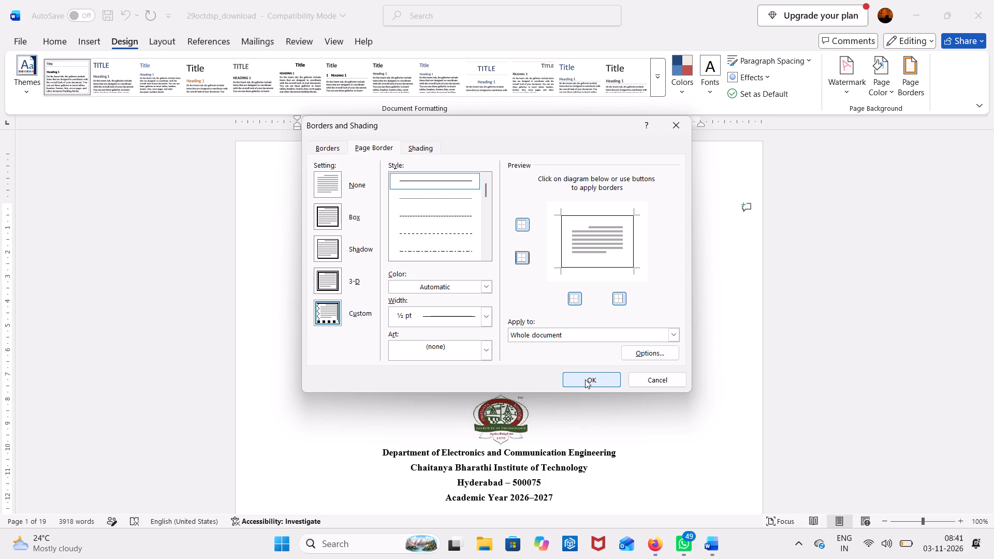
click(585, 379)
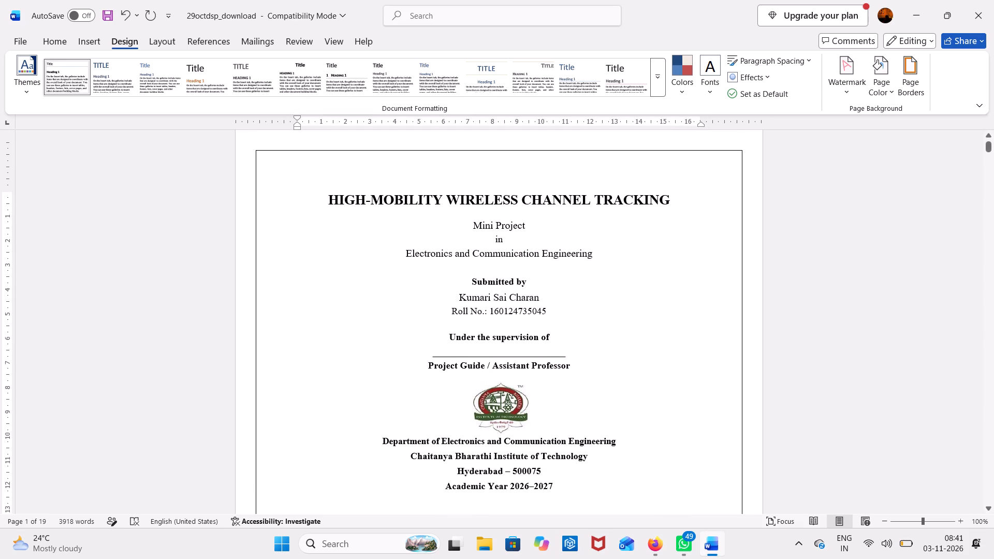
click(530, 227)
Enlarge the declaration page's body paragraphs and signature lines to 16 pt, leaving out the heading.
scroll(380, 321, down, 1)
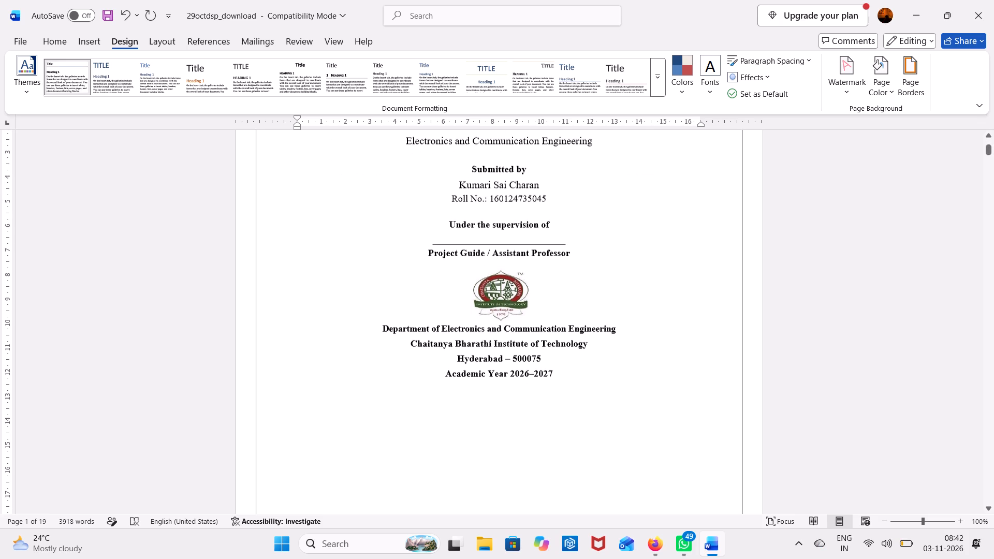
scroll(380, 321, down, 4)
scroll(380, 321, up, 1)
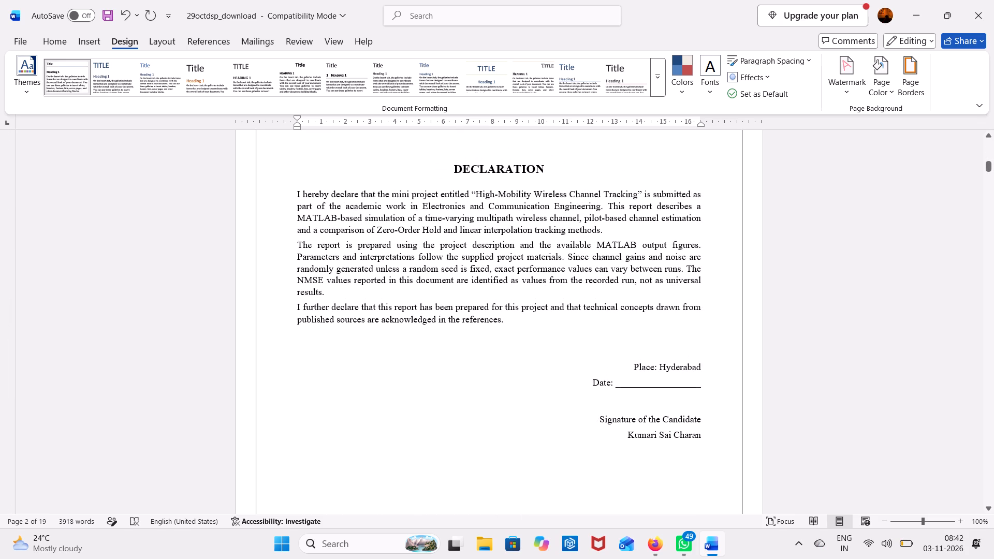
drag(295, 193, 673, 558)
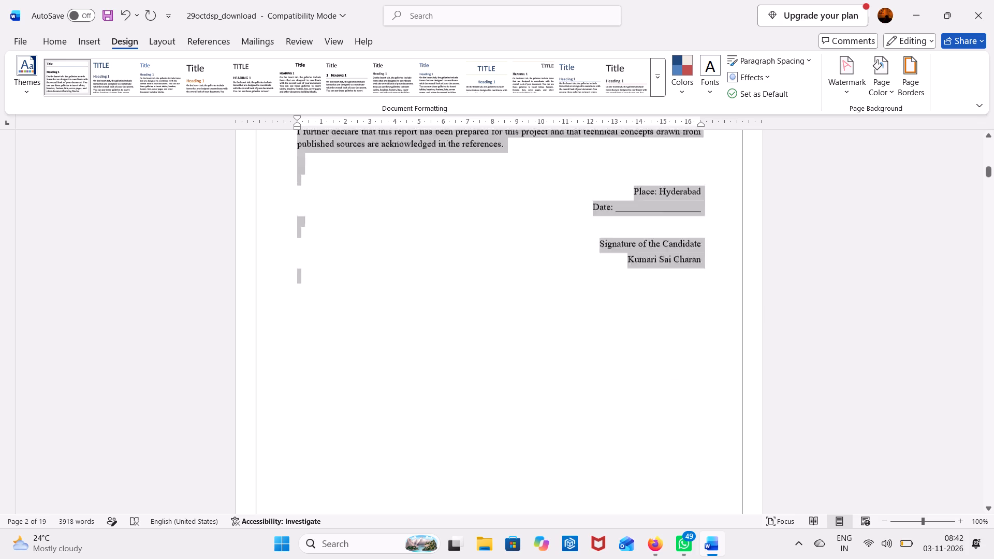
drag(673, 558, 575, 233)
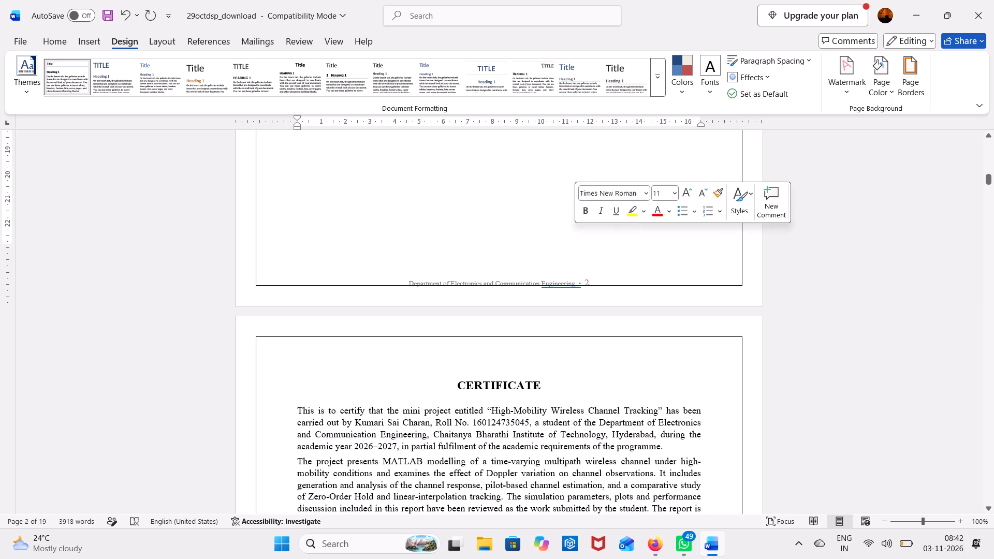
click(49, 39)
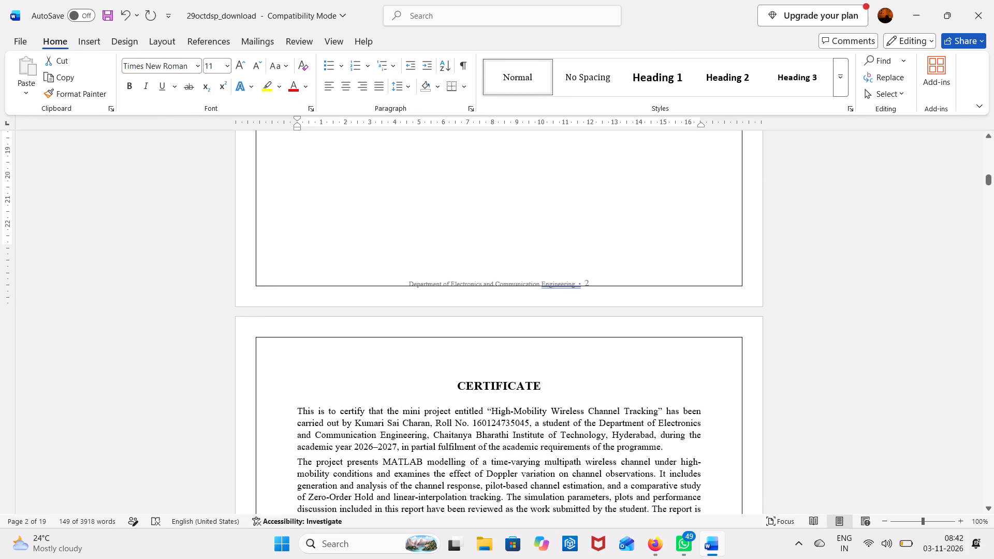
click(239, 64)
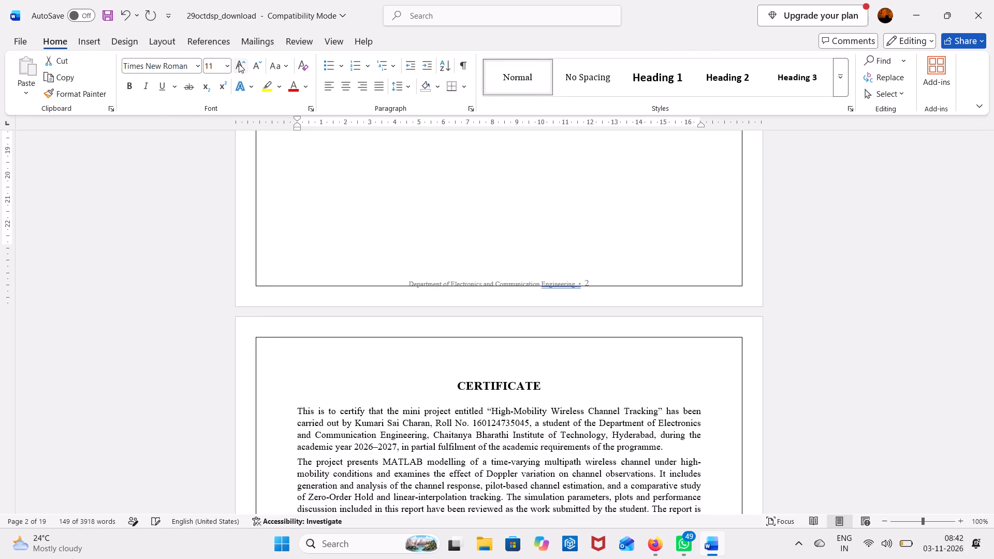
double_click(239, 64)
scroll(367, 219, up, 1)
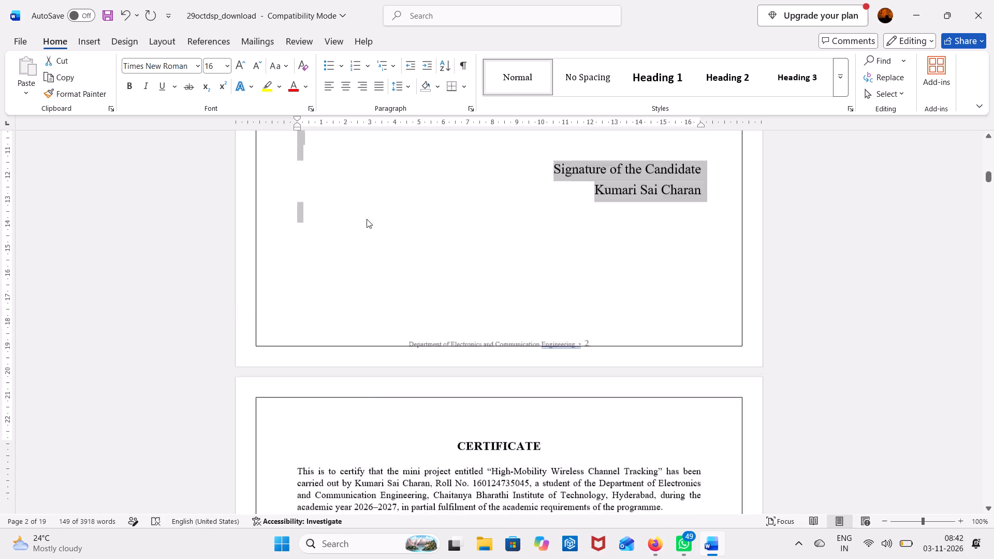
scroll(367, 219, up, 1)
scroll(367, 219, down, 1)
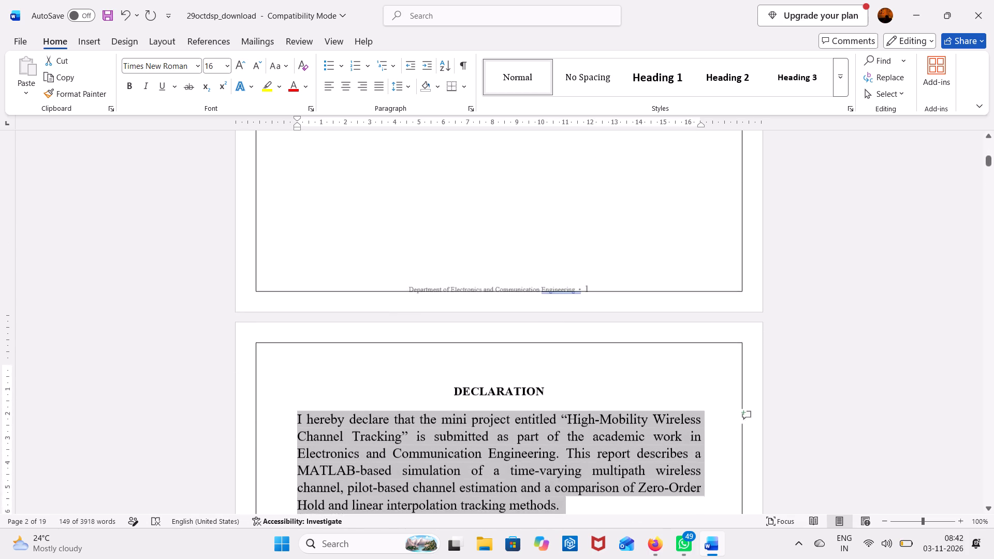
scroll(367, 219, down, 1)
click(357, 271)
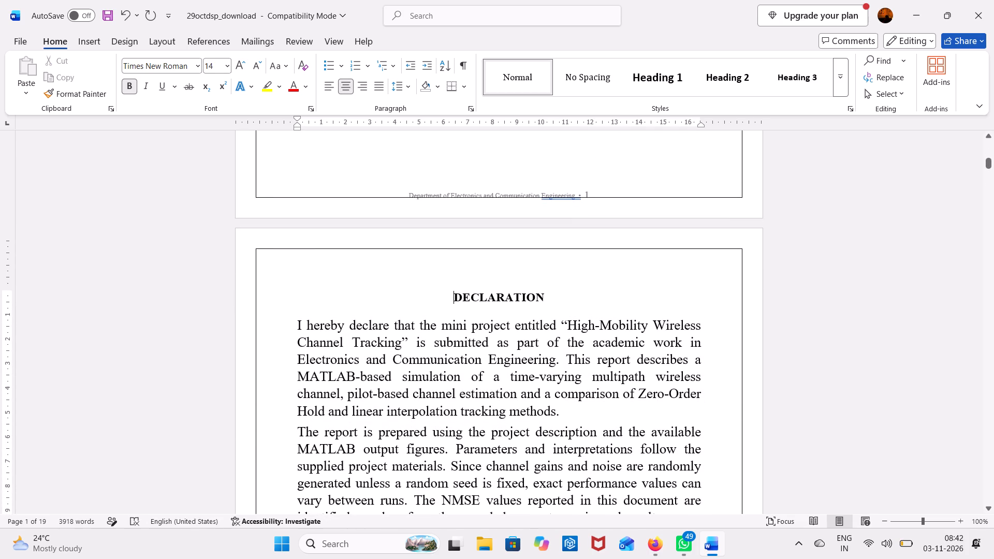
Increase the DECLARATION heading's font size to 16 pt.
drag(547, 297, 435, 307)
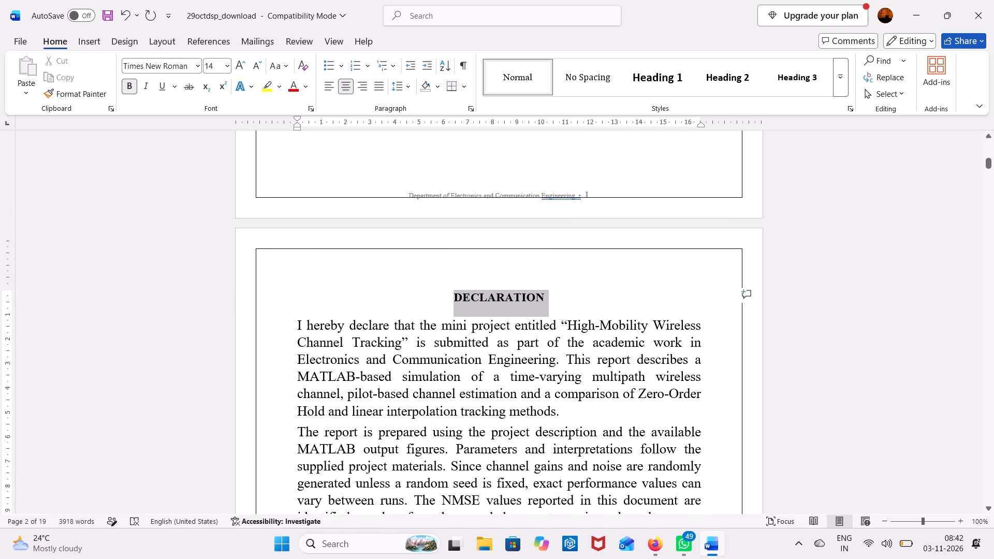
drag(435, 307, 434, 306)
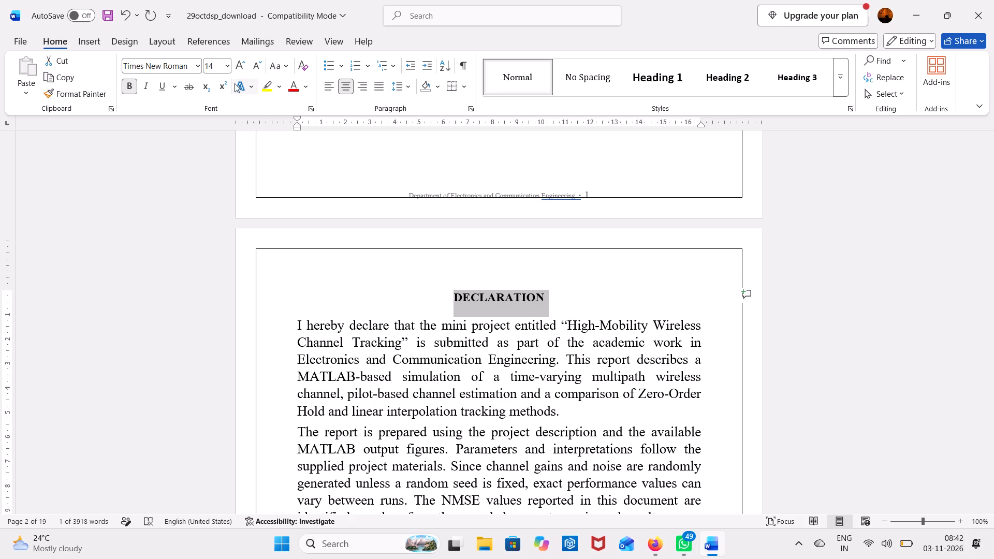
click(238, 66)
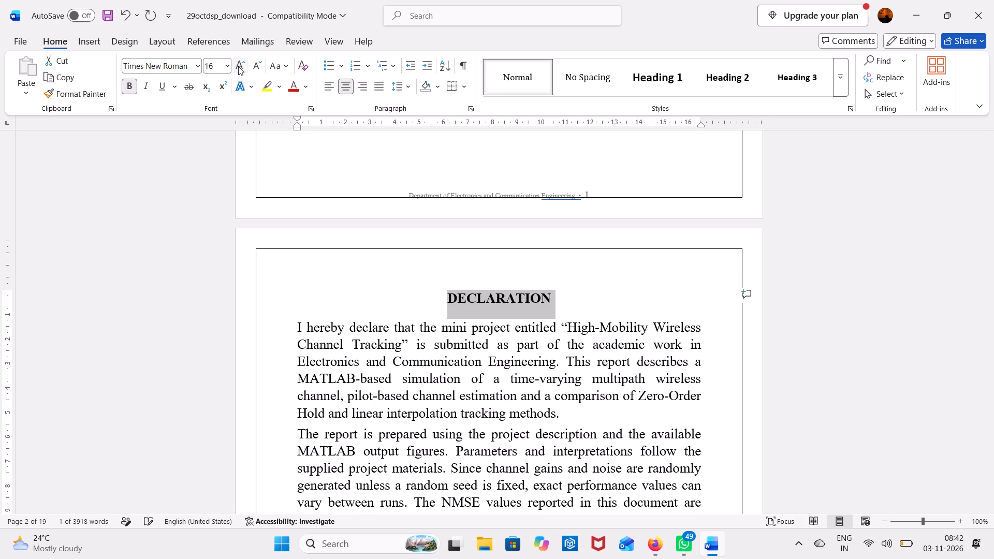
click(388, 292)
Set the certificate page's heading, paragraphs and signature table to a font size of 14 pt.
scroll(388, 292, down, 3)
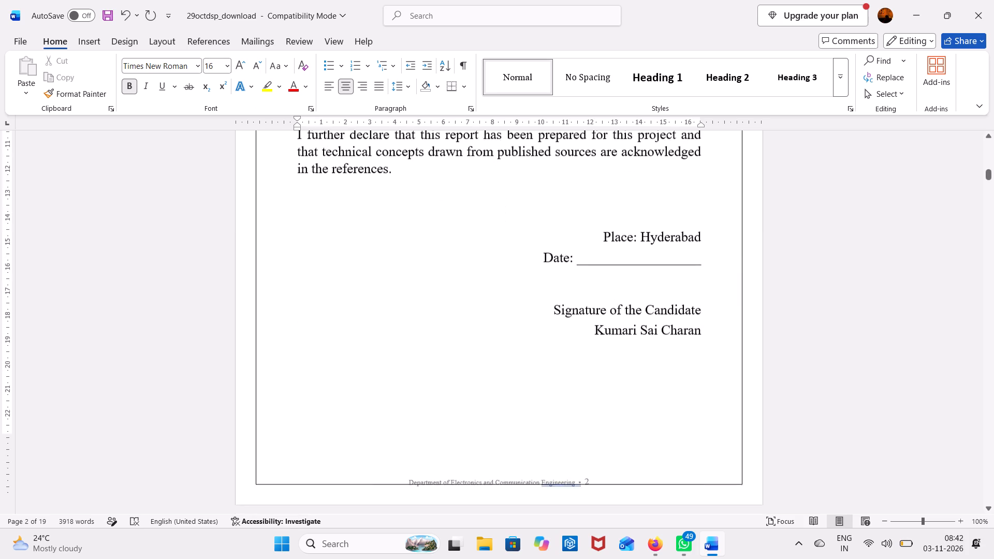
scroll(388, 292, down, 3)
scroll(388, 292, up, 3)
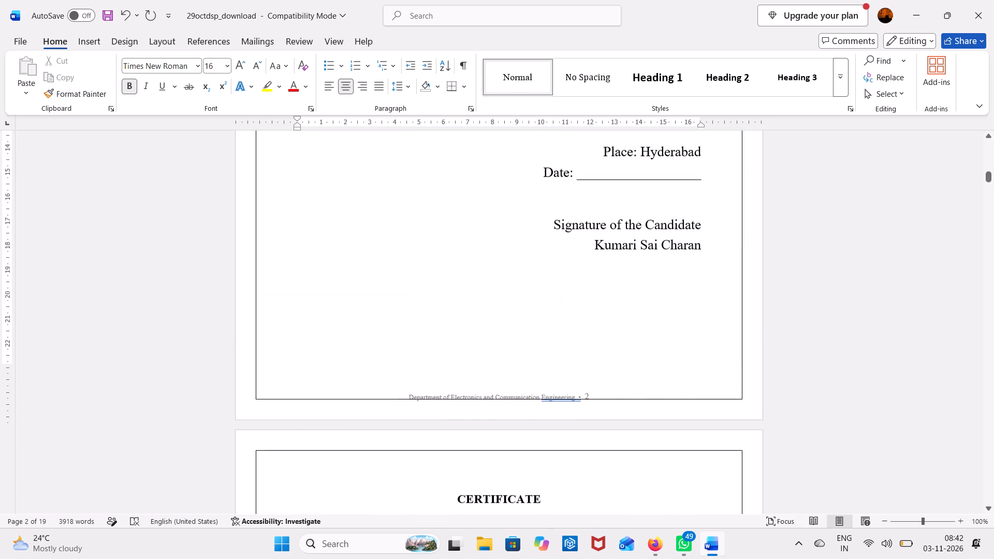
scroll(388, 292, down, 1)
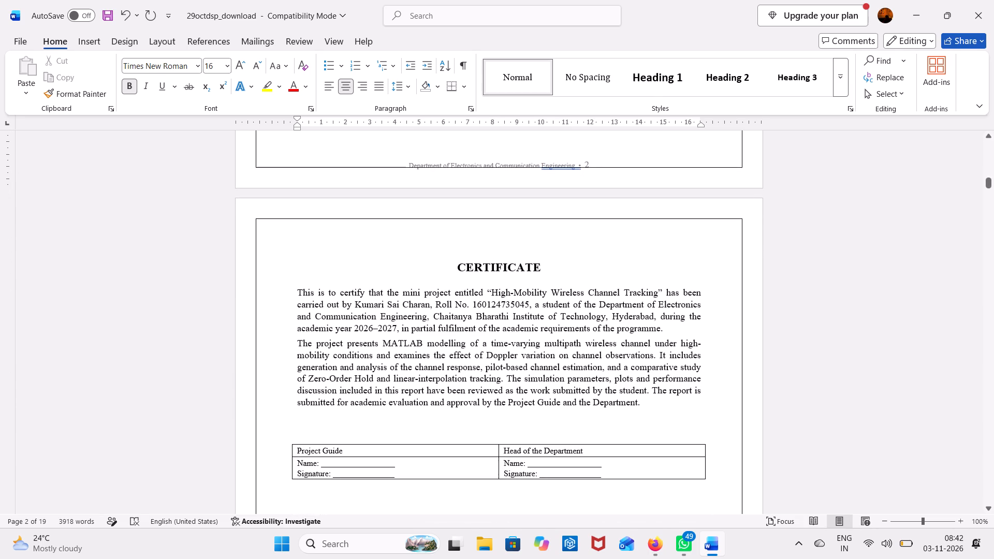
drag(443, 259, 554, 463)
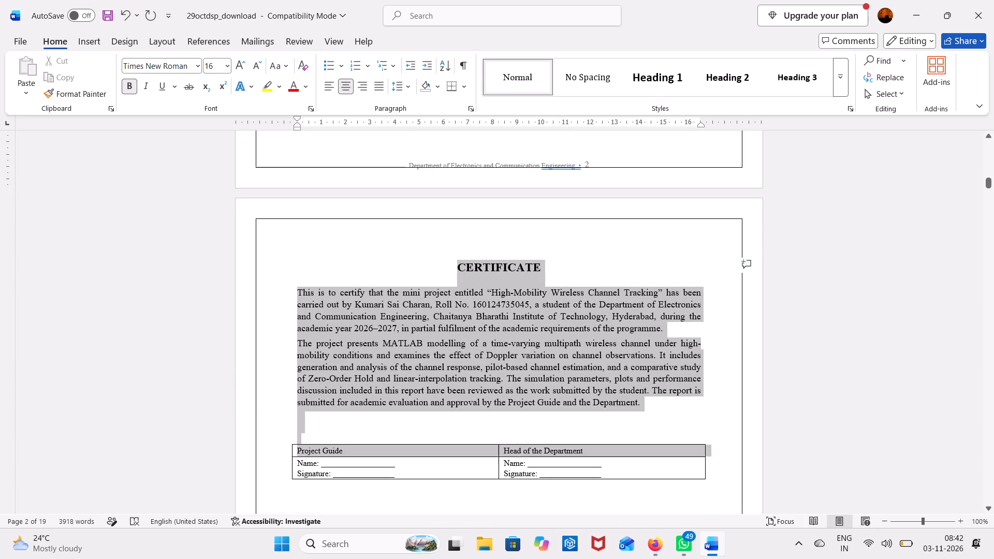
drag(554, 463, 596, 469)
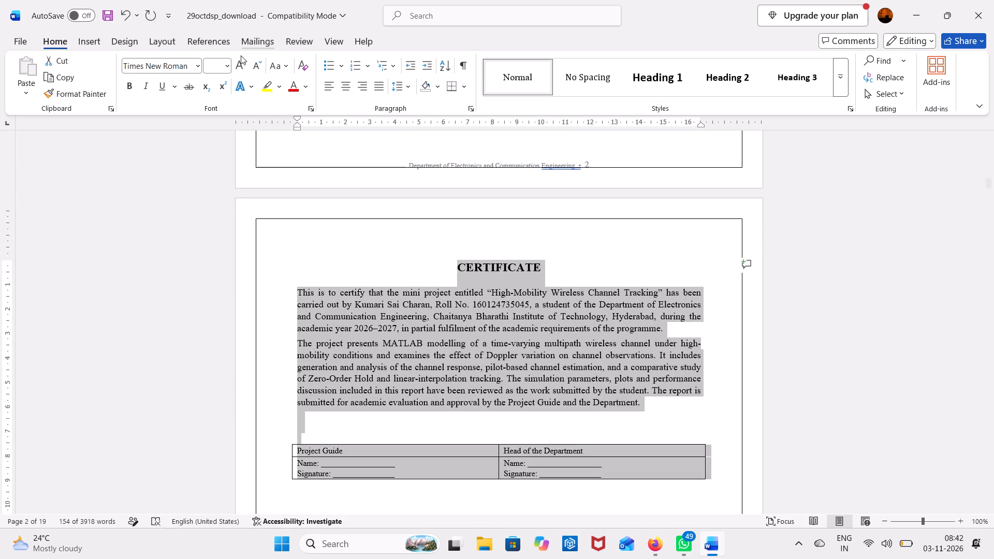
click(241, 66)
click(228, 67)
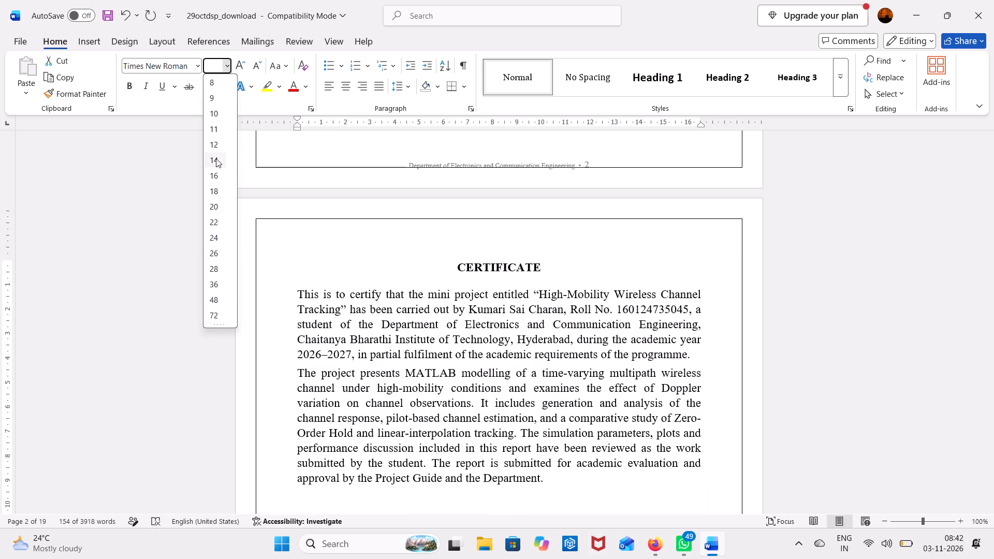
click(216, 158)
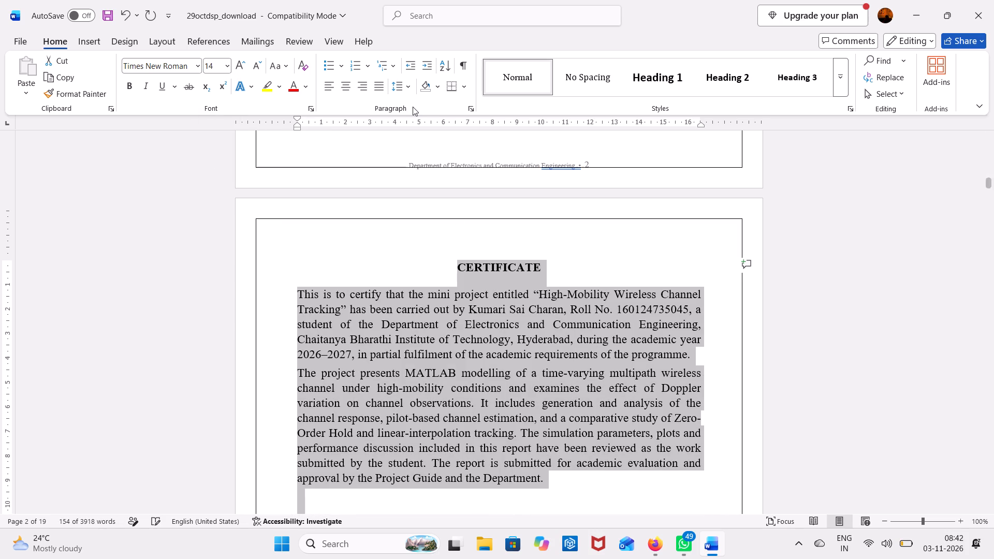
Justify the certificate page's heading, paragraphs and table after trying centred alignment, and select the CERTIFICATE heading.
click(384, 84)
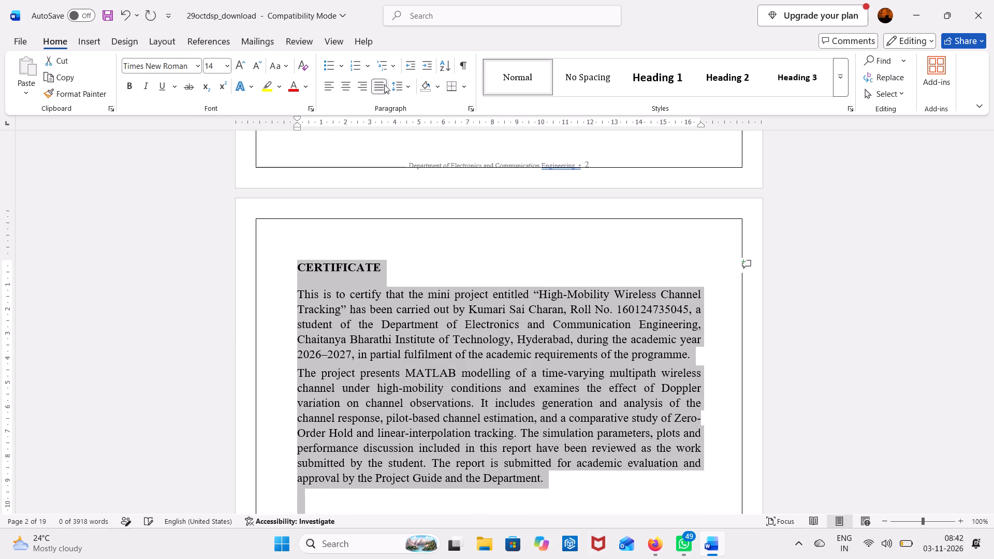
click(348, 84)
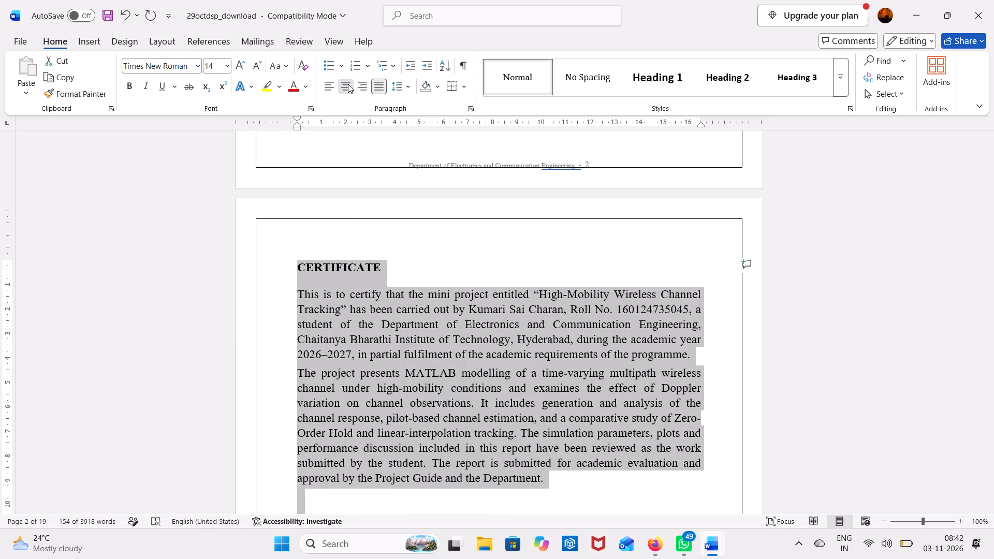
click(376, 87)
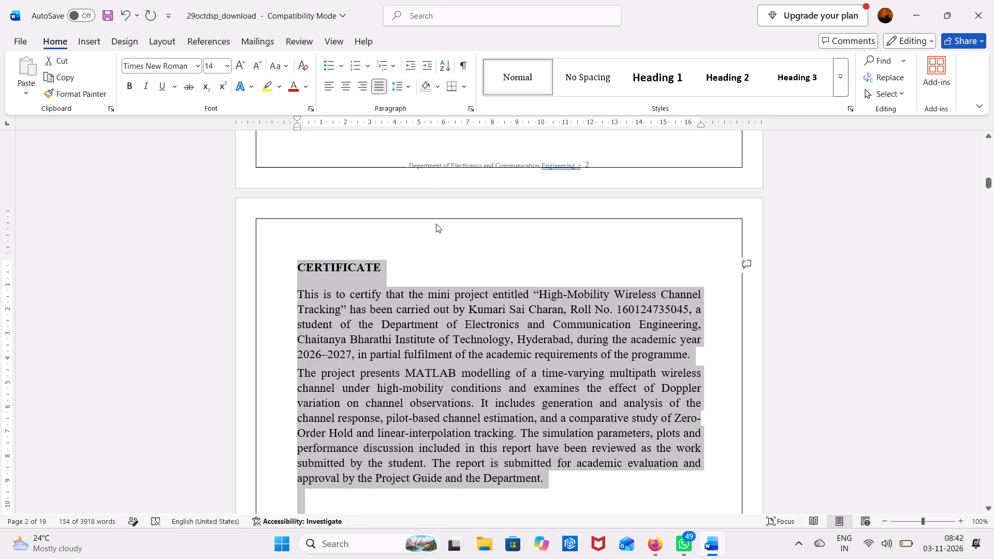
click(436, 231)
drag(409, 274, 342, 265)
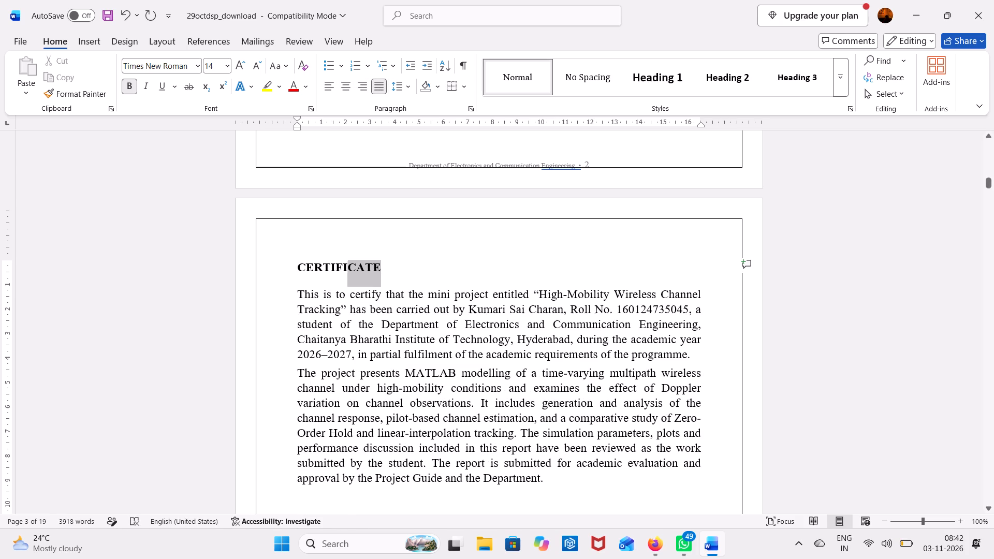
Centre the CERTIFICATE heading on the certificate page, leaving the body paragraphs justified.
drag(342, 265, 285, 257)
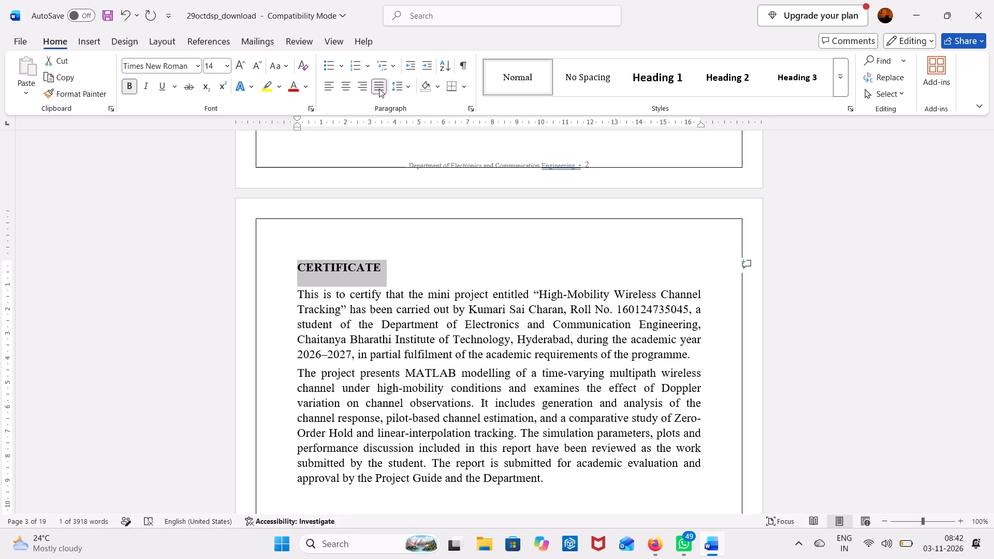
click(345, 87)
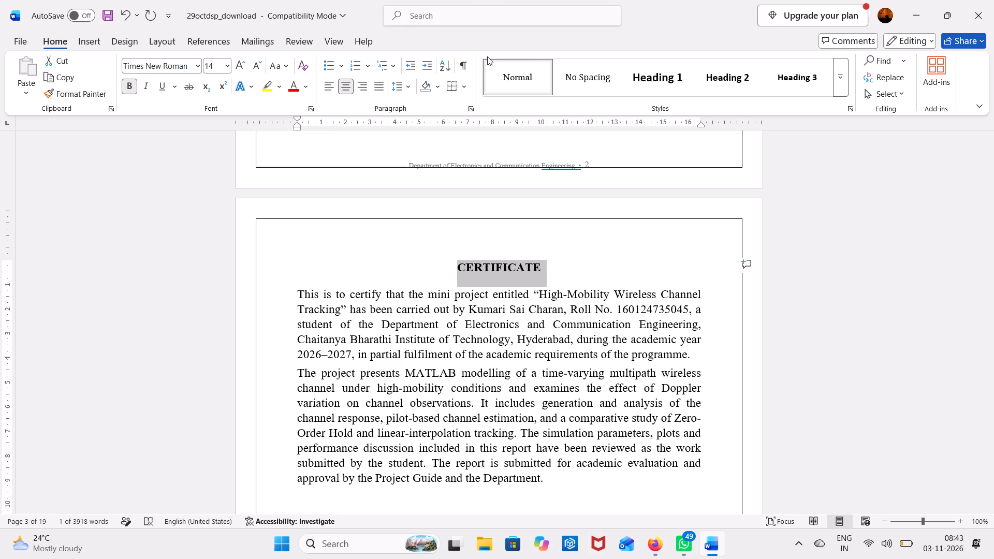
Add a new line above the cover page's project title reading "DIGITAL SWIGNAL PROCESSING(22".
scroll(461, 174, up, 6)
scroll(461, 174, down, 1)
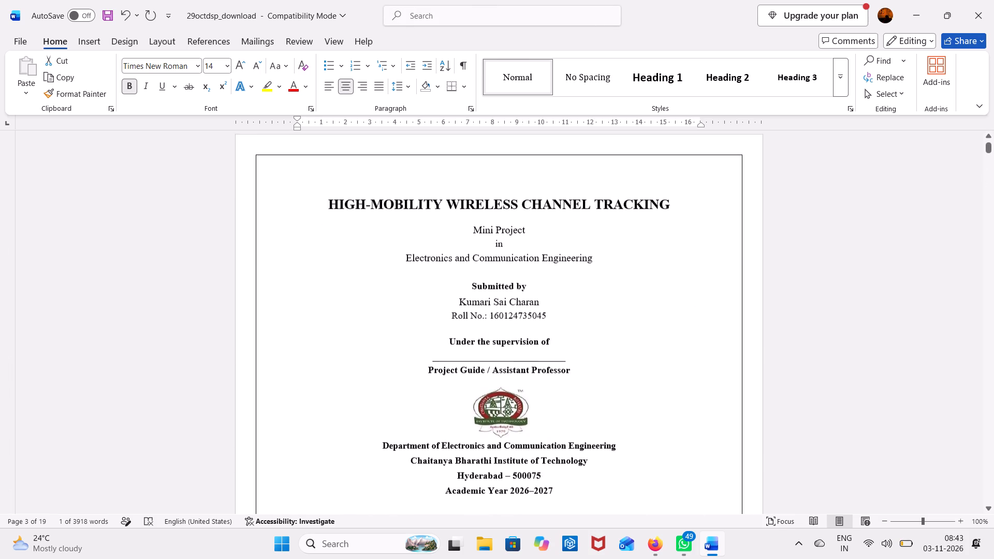
scroll(461, 174, down, 1)
scroll(461, 174, up, 2)
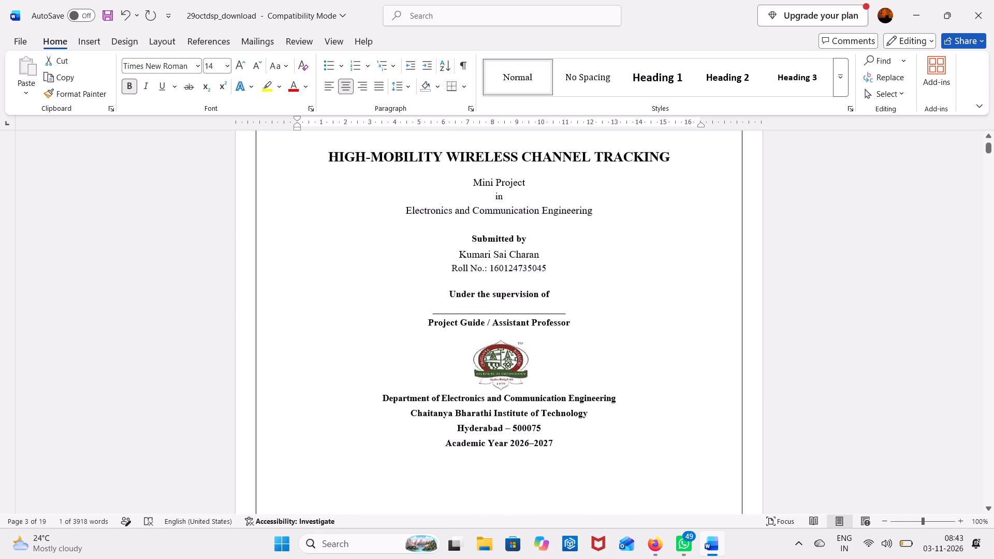
scroll(461, 174, up, 2)
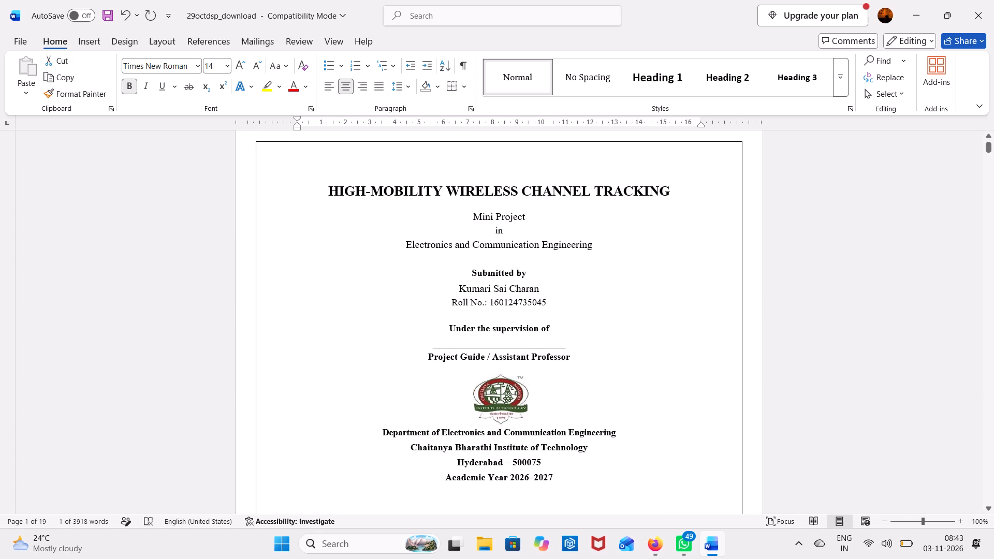
click(377, 163)
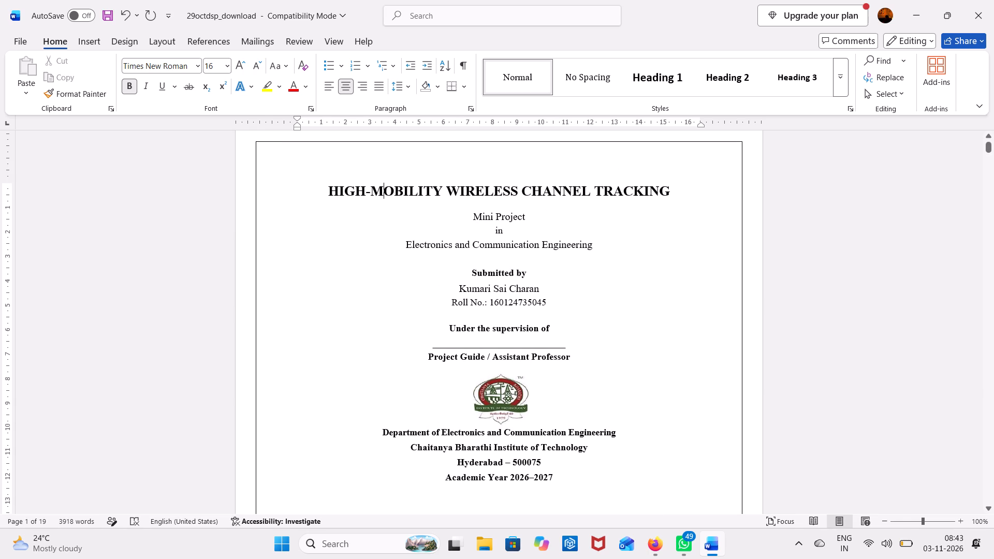
click(325, 189)
key(Return)
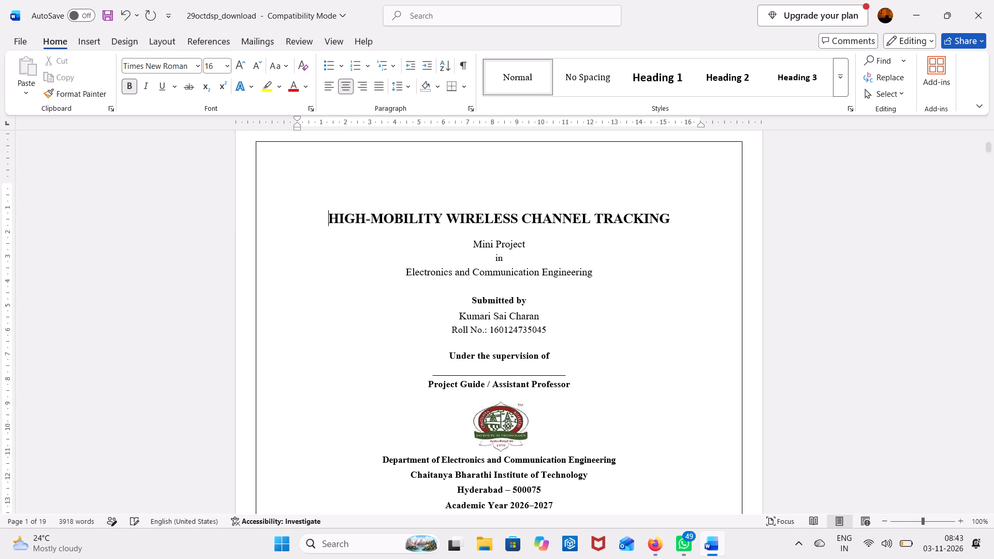
key(Up)
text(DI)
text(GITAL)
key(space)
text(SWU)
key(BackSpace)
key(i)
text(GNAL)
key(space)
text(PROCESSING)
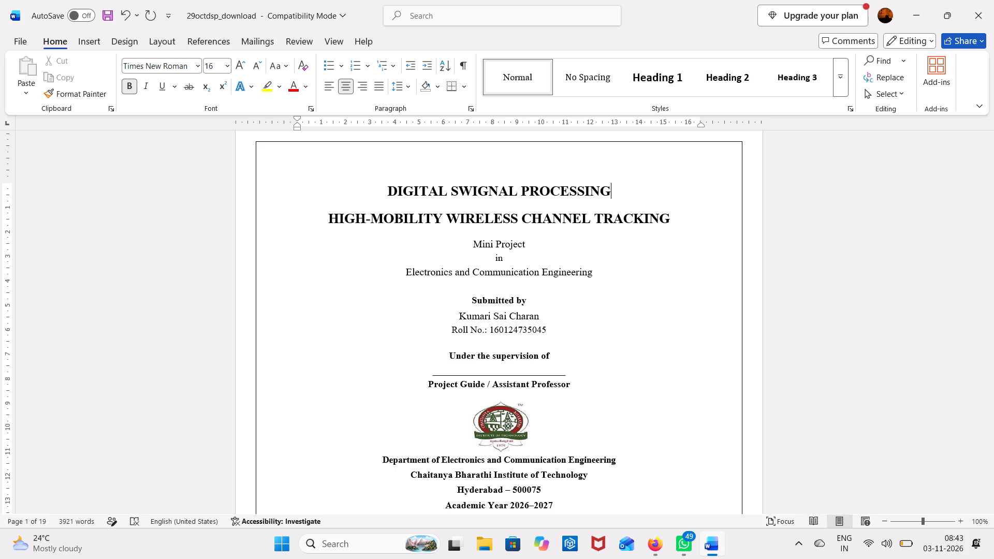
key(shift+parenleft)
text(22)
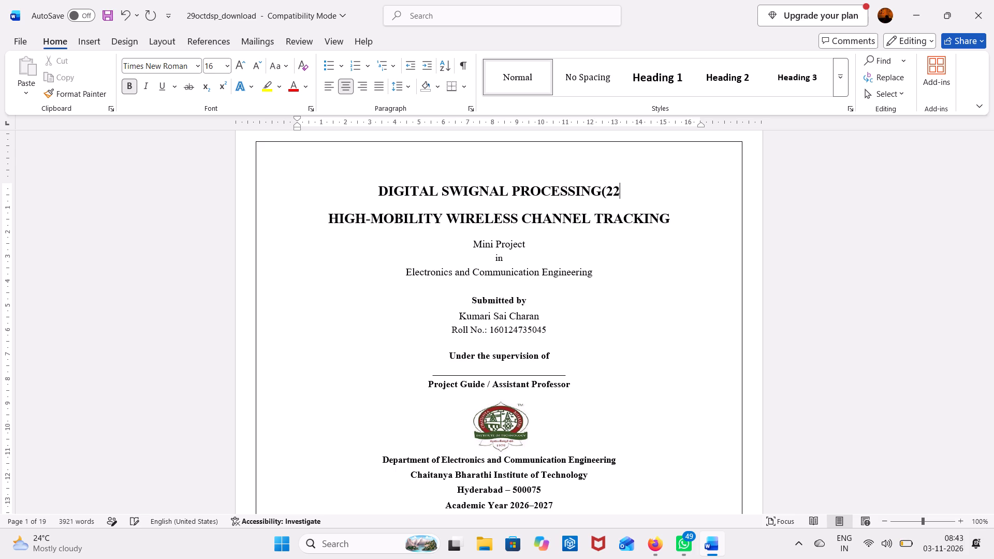
Complete the course code in the title page's top line as 22ECE17 in capitals, followed by a closing parenthesis.
text(ece)
key(BackSpace)
key(BackSpace)
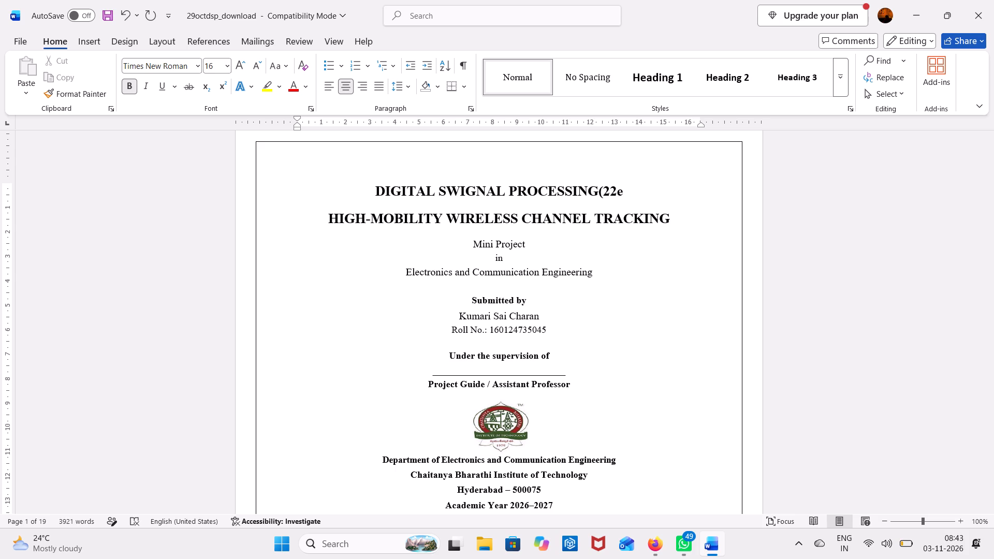
key(BackSpace)
text(ECE)
text(17)
key(shift+parenright)
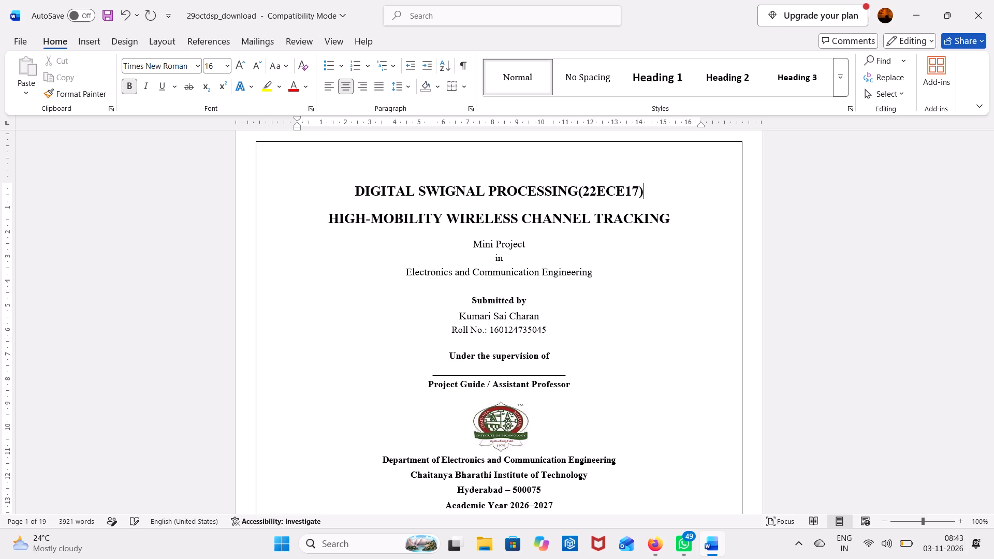
drag(653, 197, 626, 197)
drag(626, 197, 312, 199)
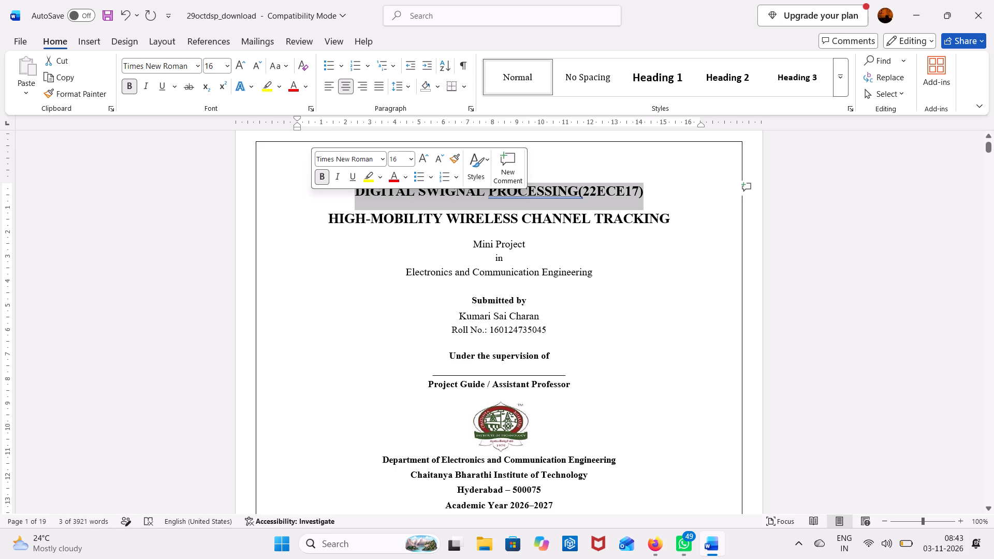
Add a line reading A CASE STUDY REPORT directly below the DIGITAL SWIGNAL PROCESSING(22ECE17) line on the title page.
click(679, 188)
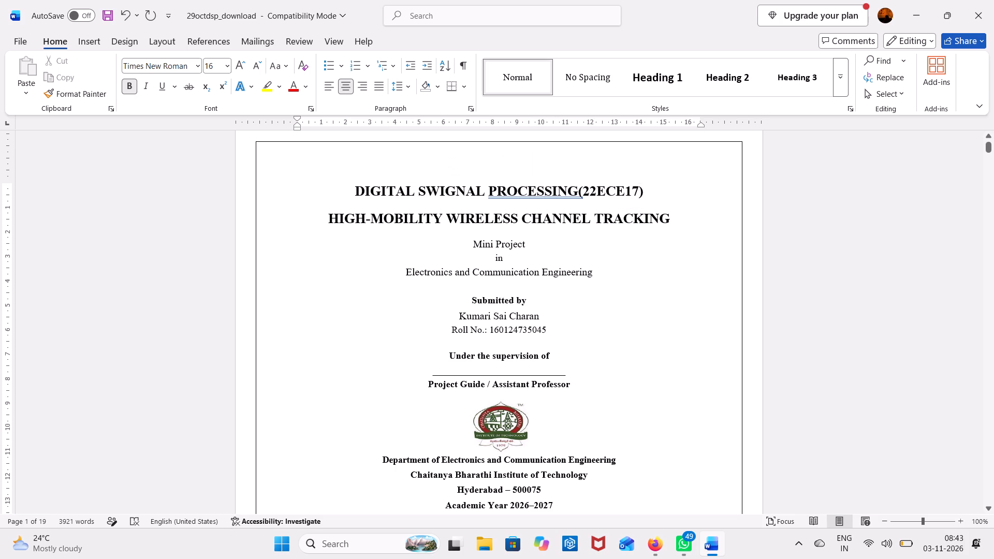
key(Return)
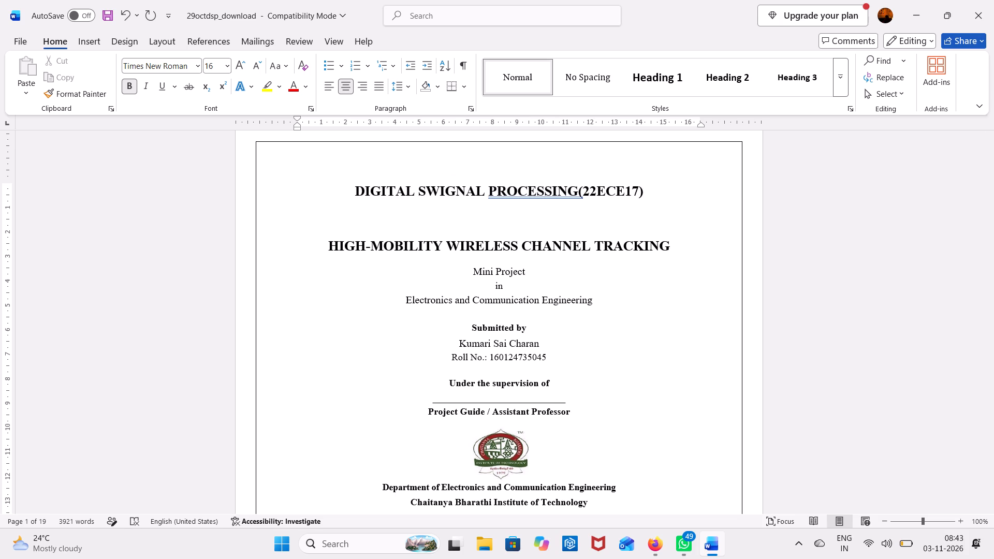
key(c)
key(BackSpace)
text(A CASE)
key(space)
text(STUDY)
key(space)
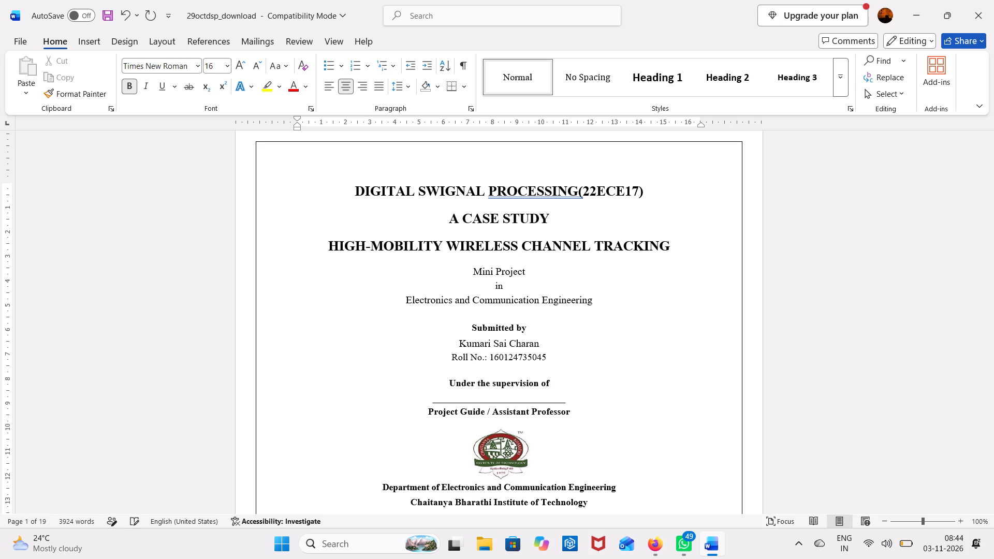
text(REPORT)
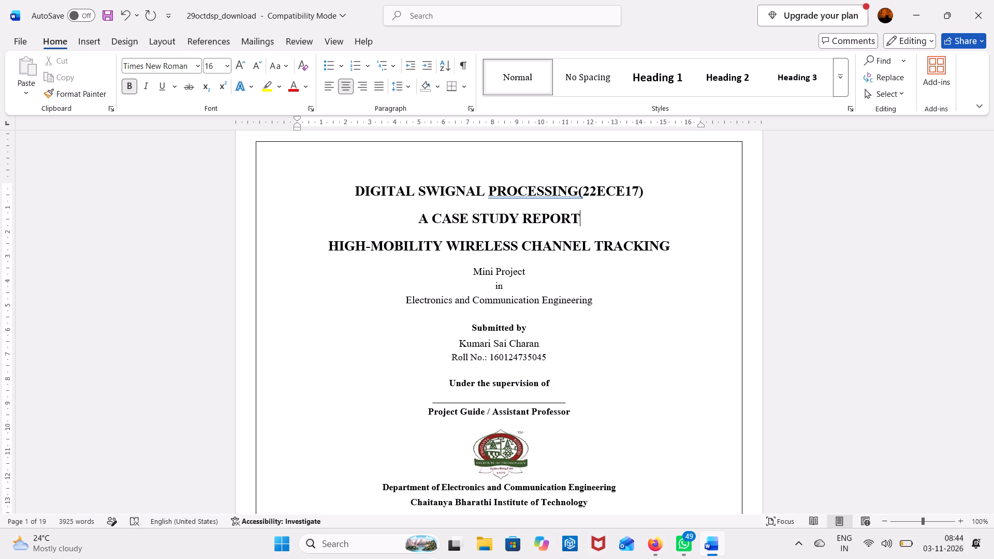
Add a line reading Academic Year 2026-2027 below A CASE STUDY REPORT on the title page.
key(Return)
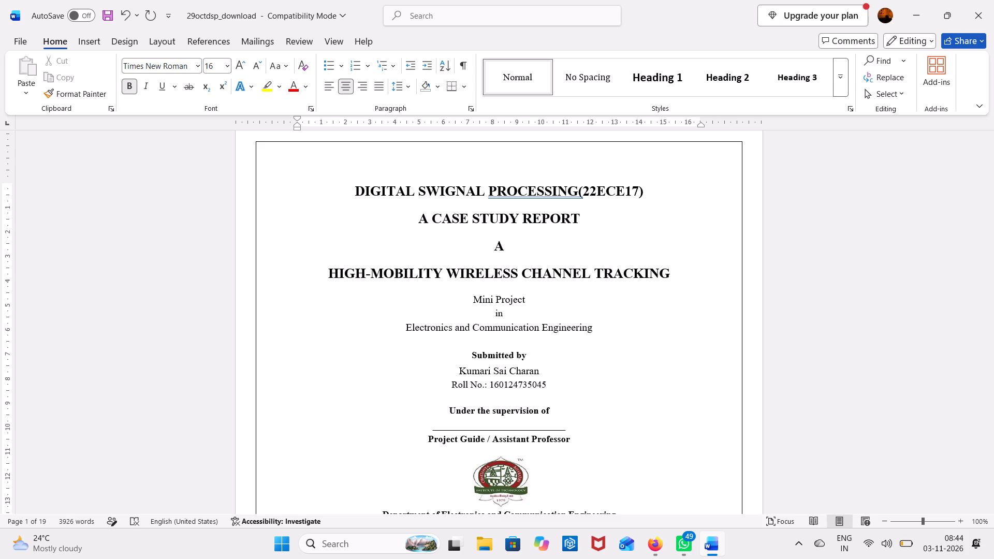
text(ca)
text(demic)
key(space)
text(Year)
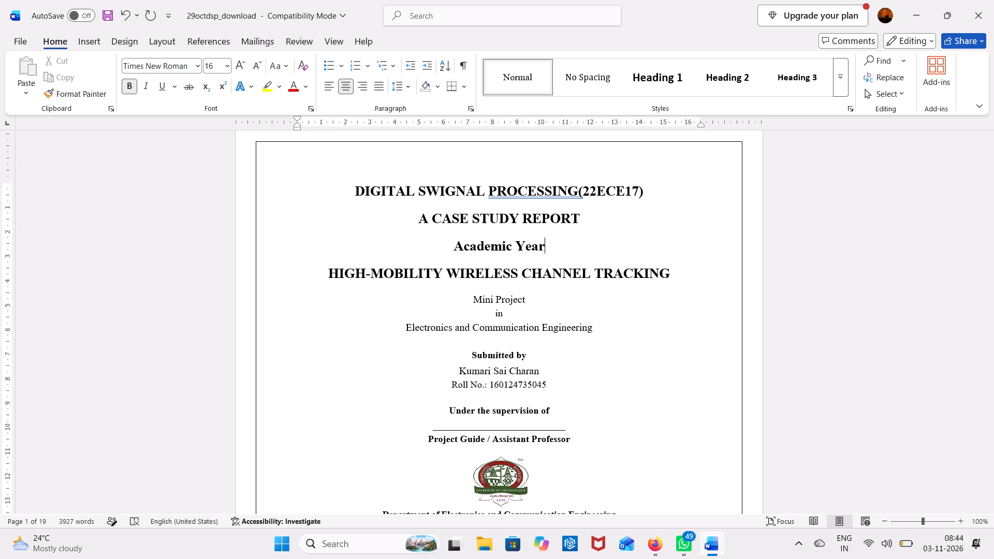
key(space)
text(2026)
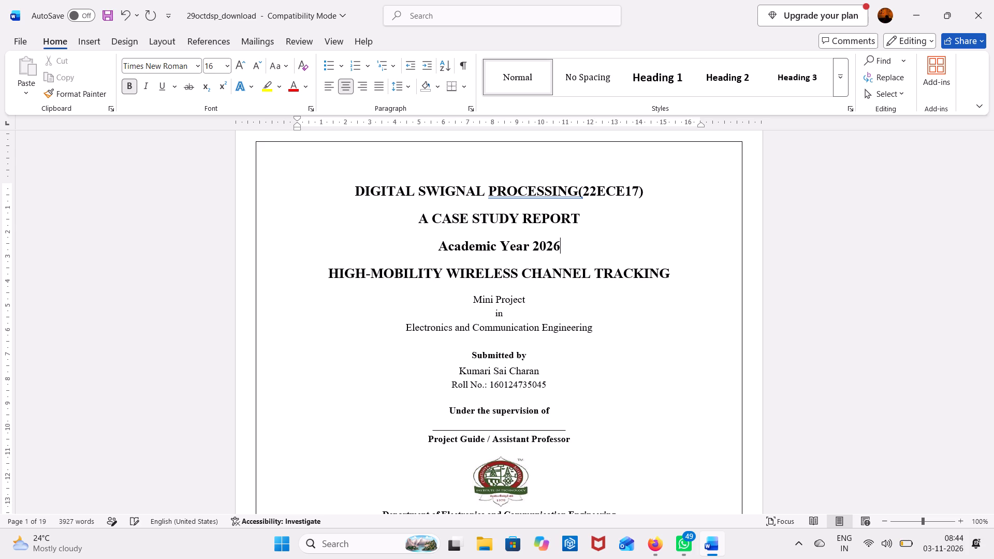
key(minus)
text(2027)
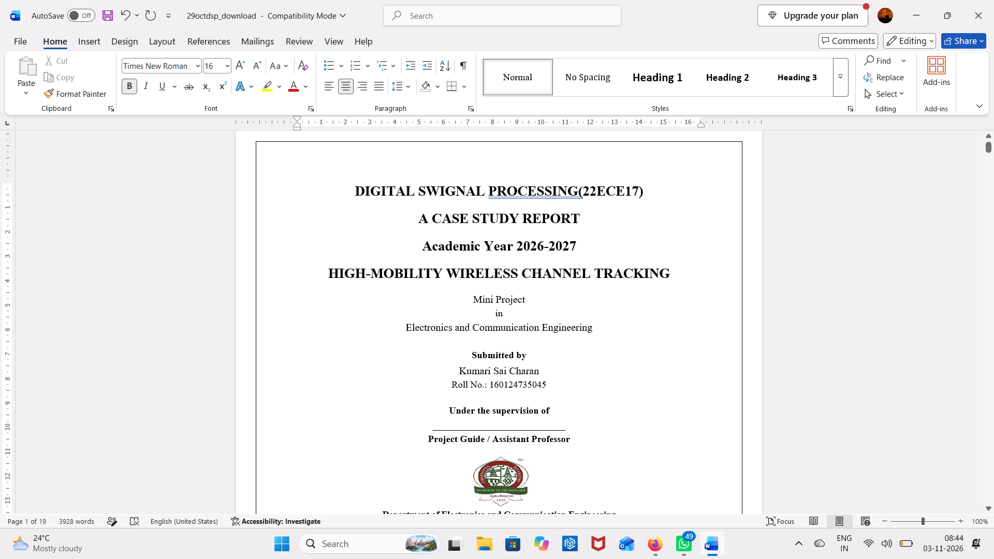
Reduce the font size of the new Academic Year 2026-2027 line to 14 pt.
drag(416, 247, 626, 246)
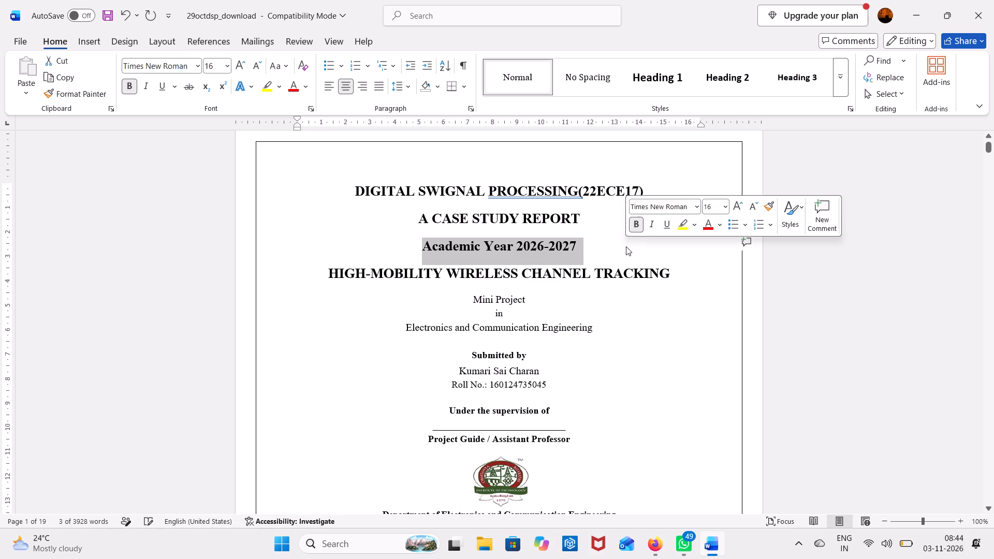
click(256, 66)
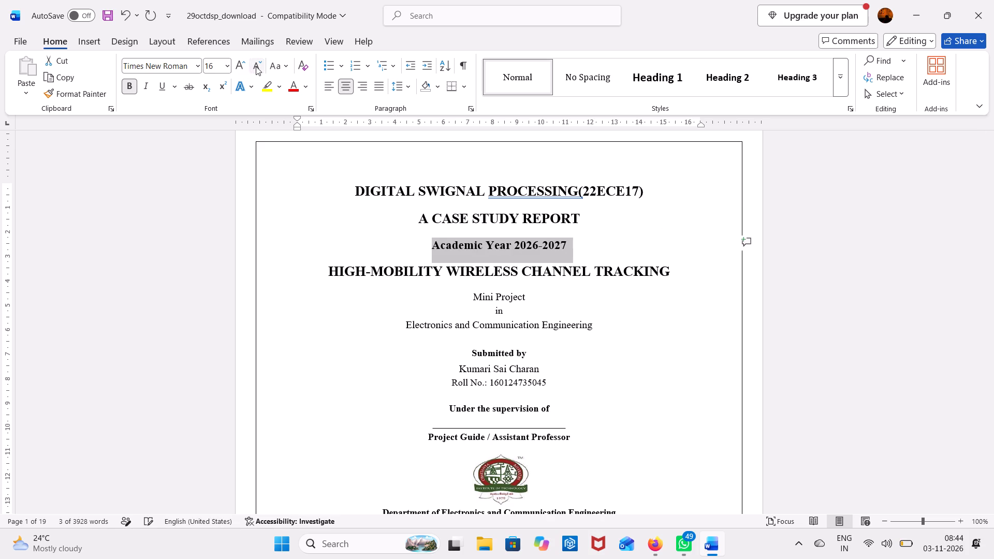
click(338, 217)
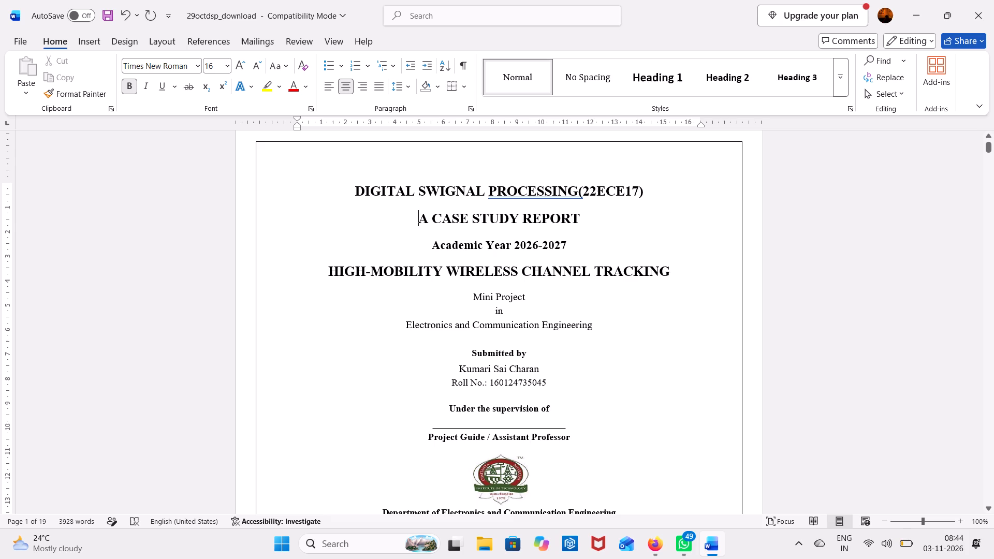
click(352, 184)
Insert two blank lines above the DIGITAL SWIGNAL PROCESSING(22ECE17) line at the top of the title page.
key(Return)
key(Return)
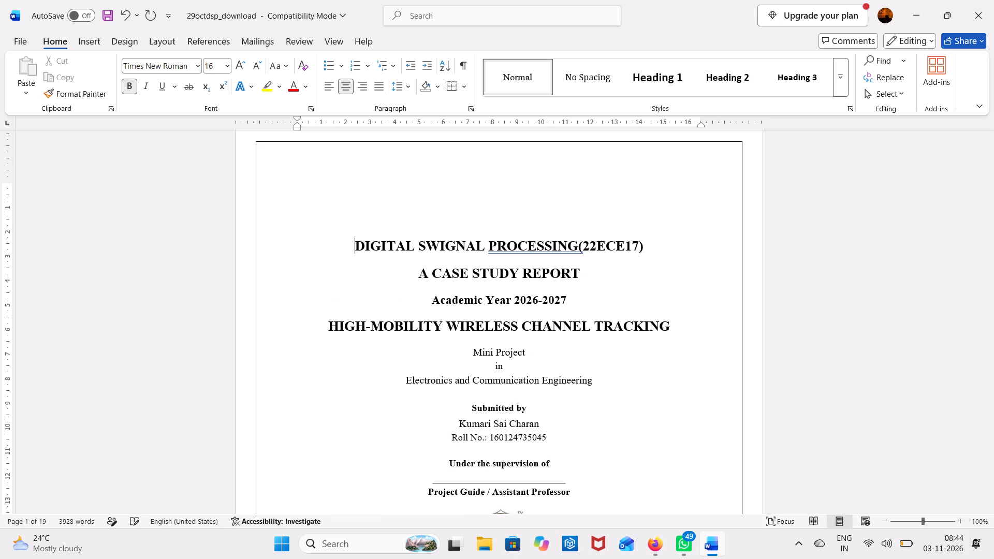
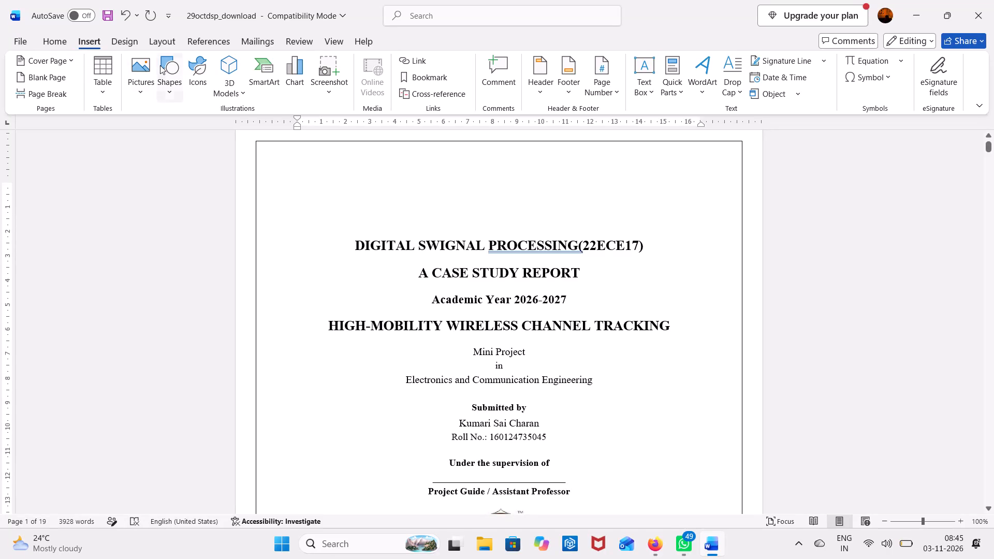
Insert the picture WhatsApp Image 2026-11-03 at 8.45.16 AM from Downloads above the DIGITAL SWIGNAL PROCESSING(22ECE17) line on the title page.
click(148, 58)
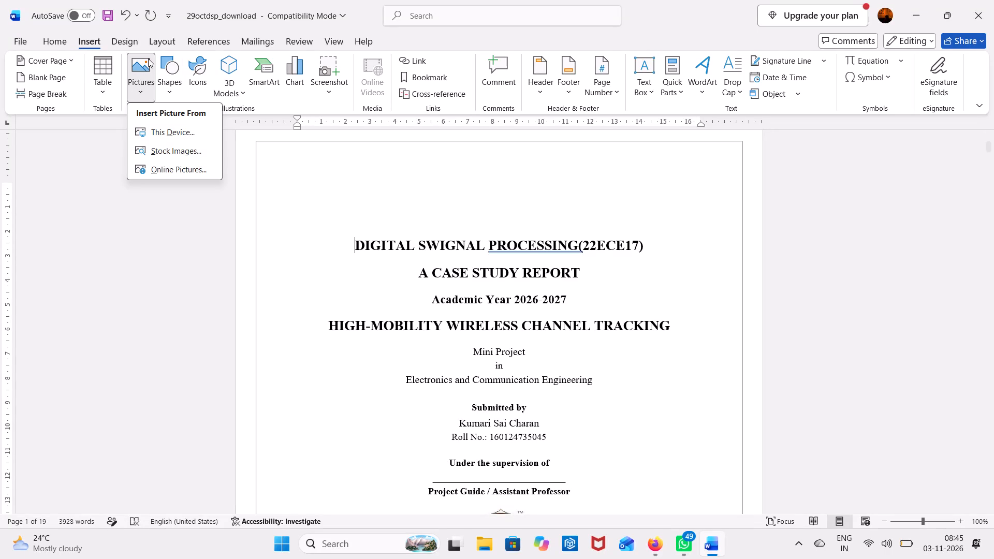
click(168, 130)
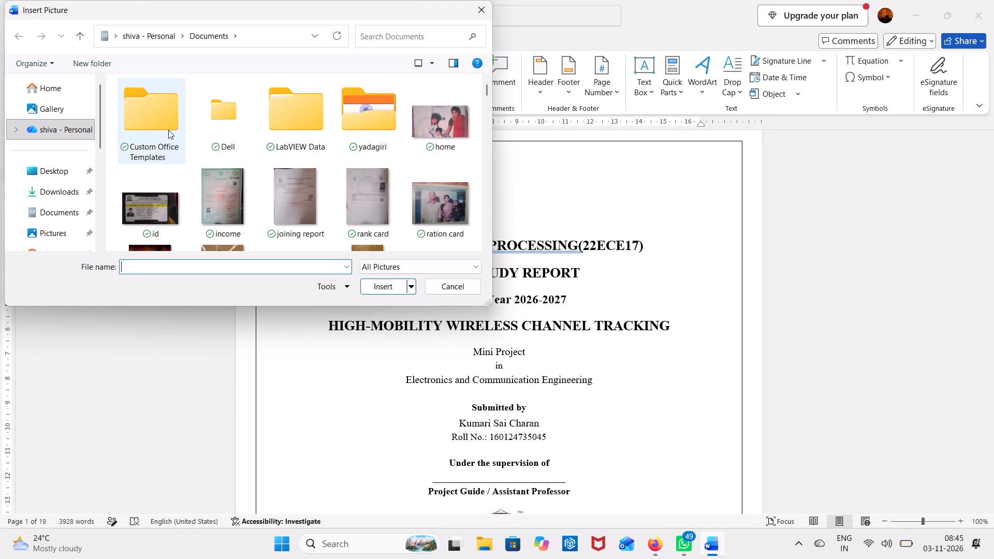
click(57, 188)
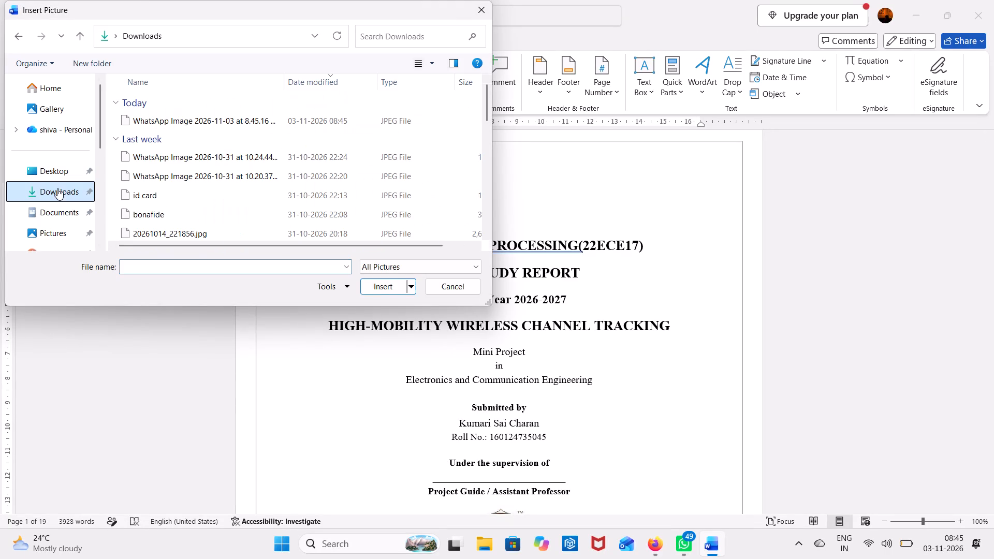
click(196, 120)
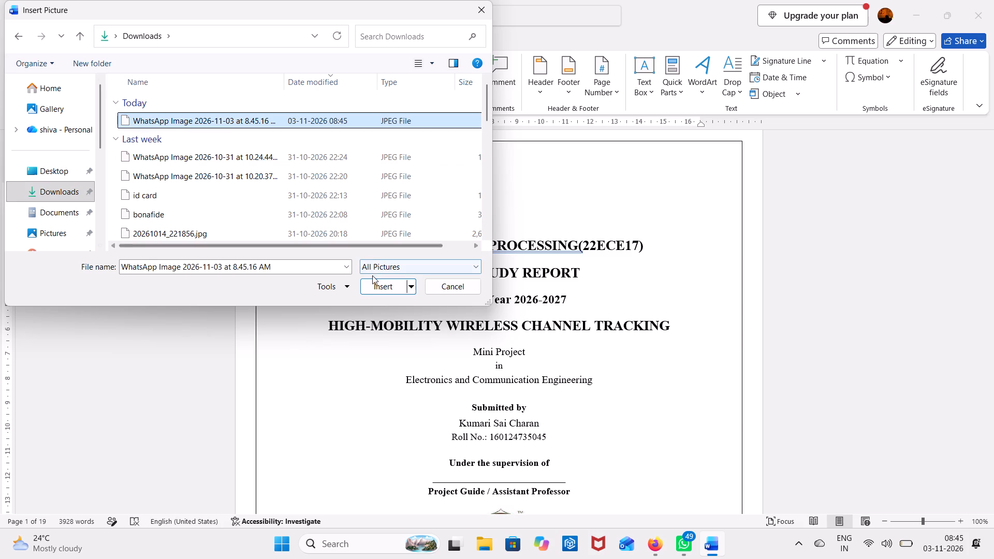
click(374, 287)
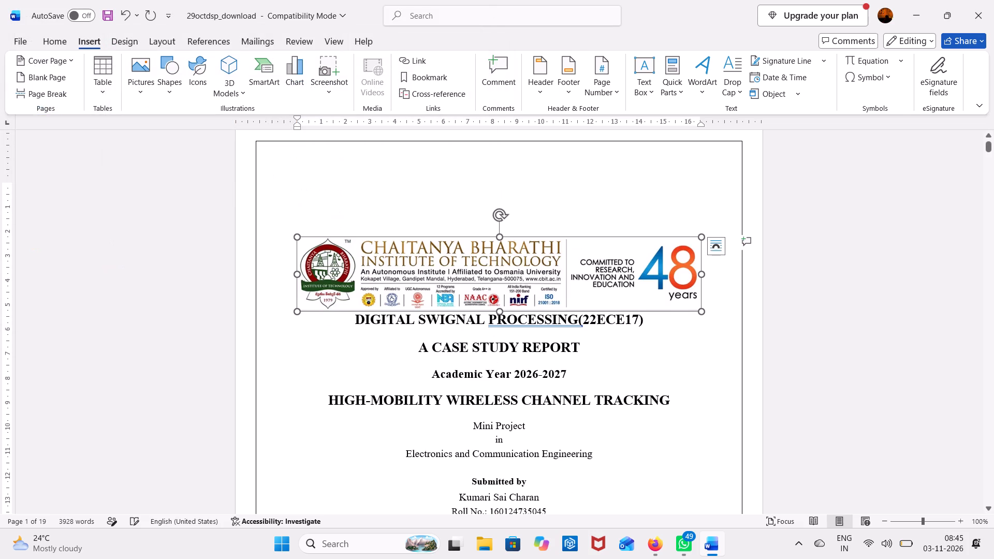
Move the college banner picture up above the blank lines, closer to the title page's top border.
drag(490, 279, 469, 254)
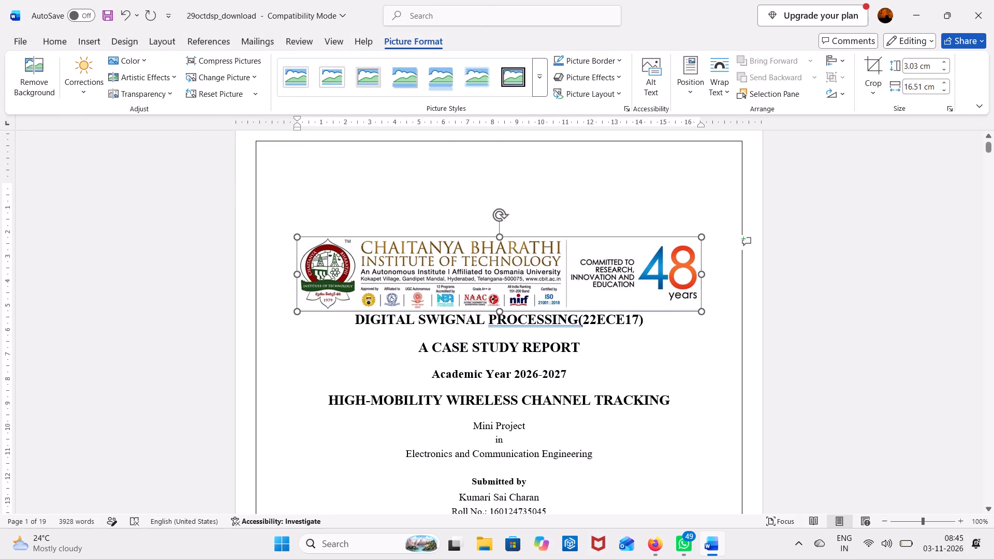
drag(347, 277, 348, 182)
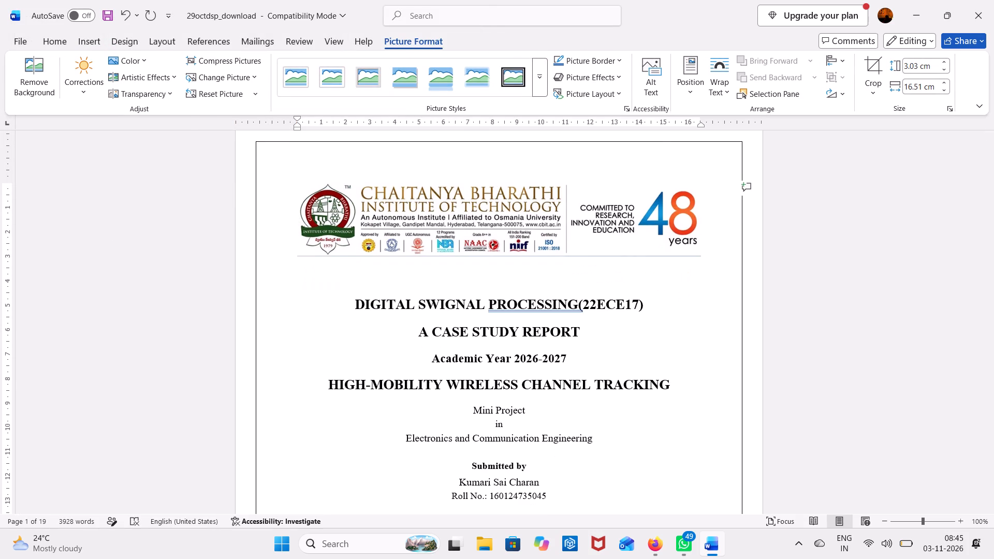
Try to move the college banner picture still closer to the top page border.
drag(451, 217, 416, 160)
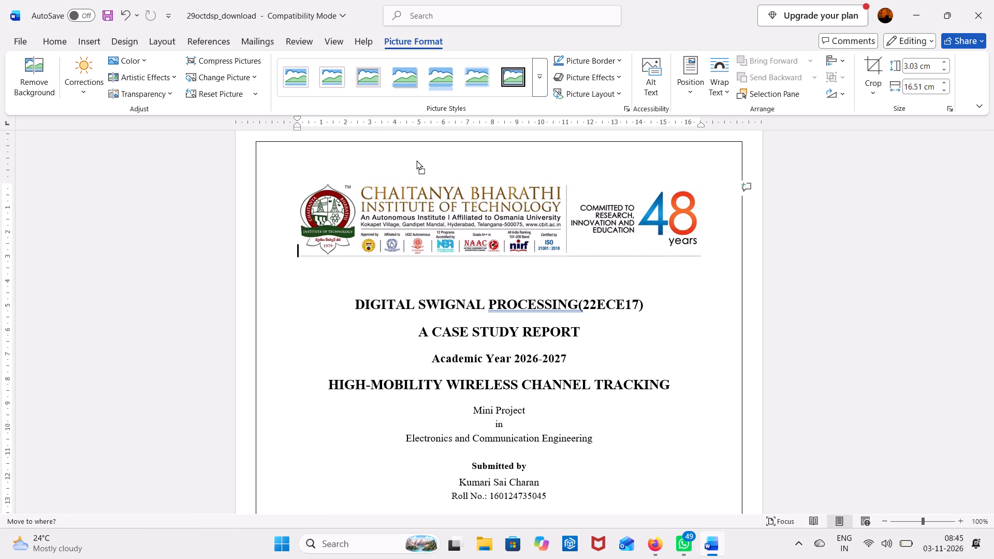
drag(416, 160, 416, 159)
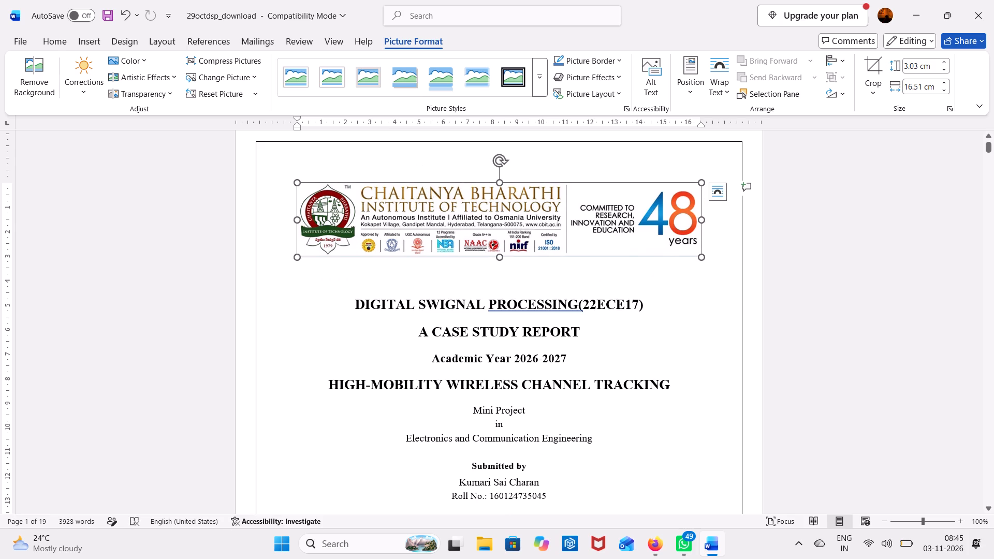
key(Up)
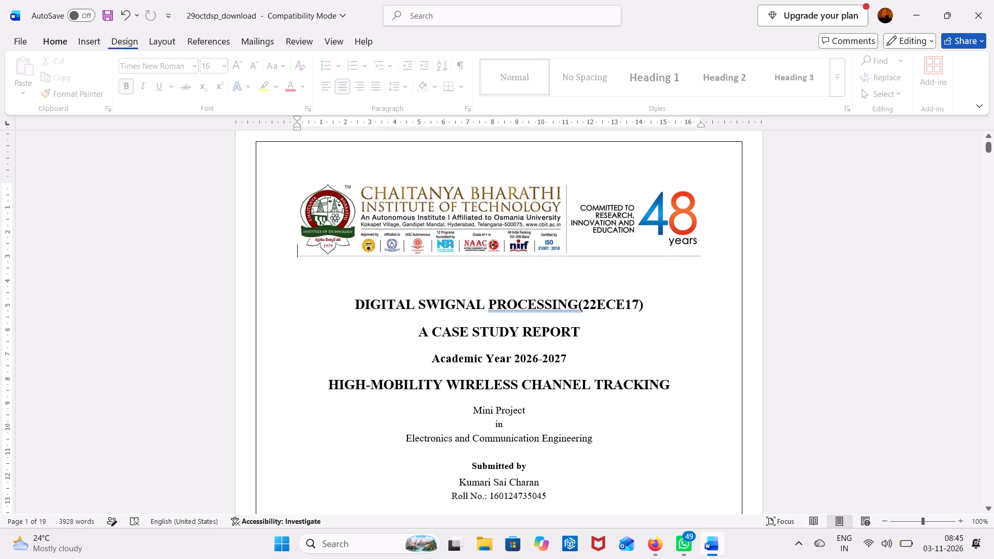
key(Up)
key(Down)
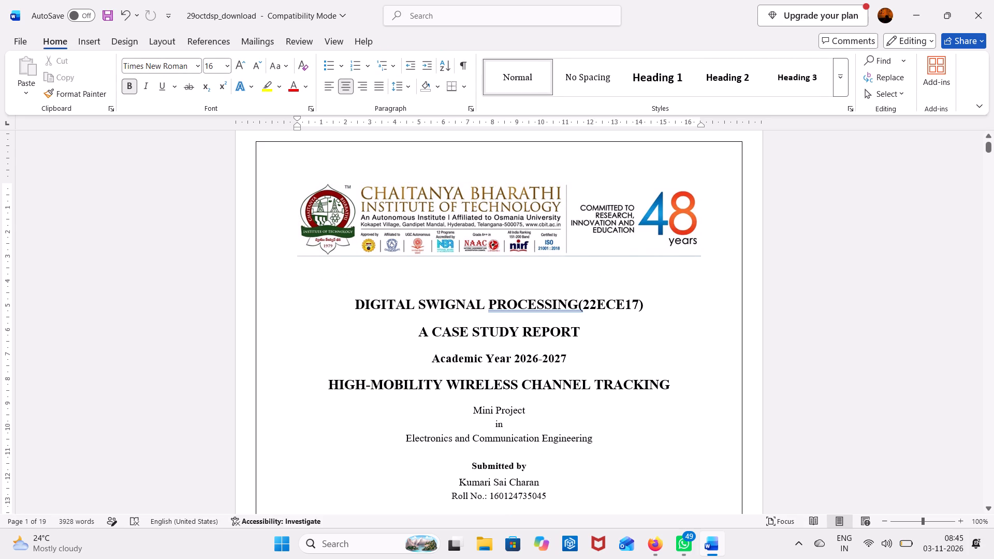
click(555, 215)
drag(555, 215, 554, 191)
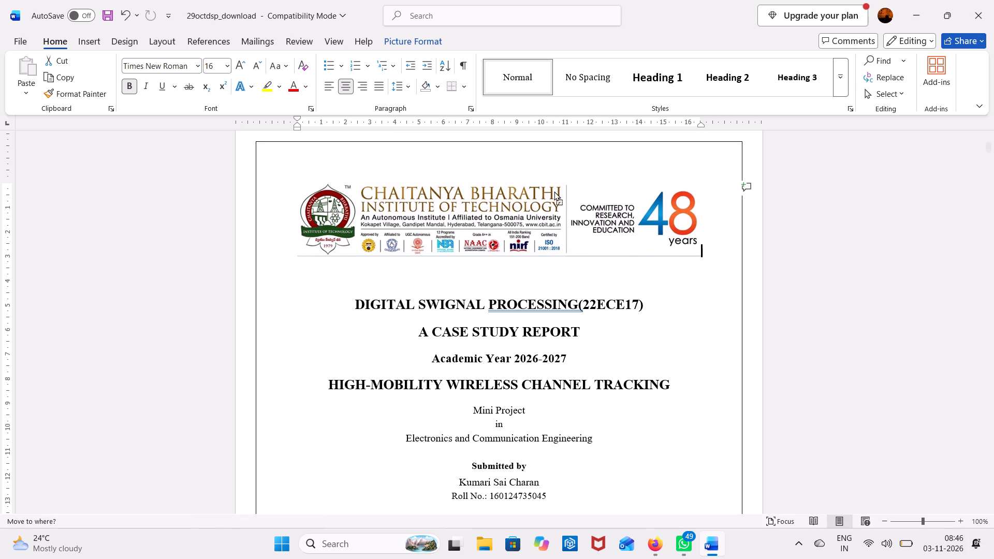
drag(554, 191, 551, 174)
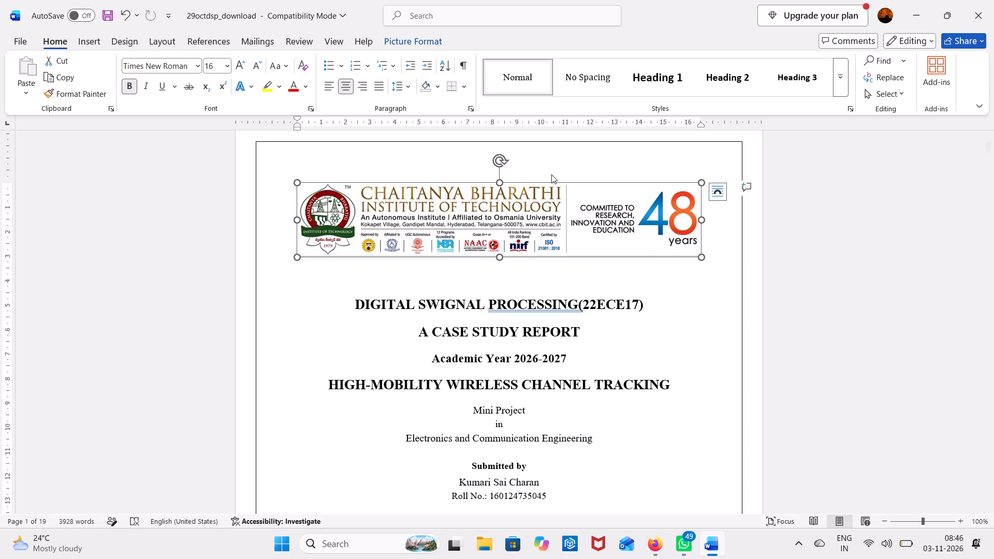
Enlarge the college banner picture slightly in both width and height.
click(299, 183)
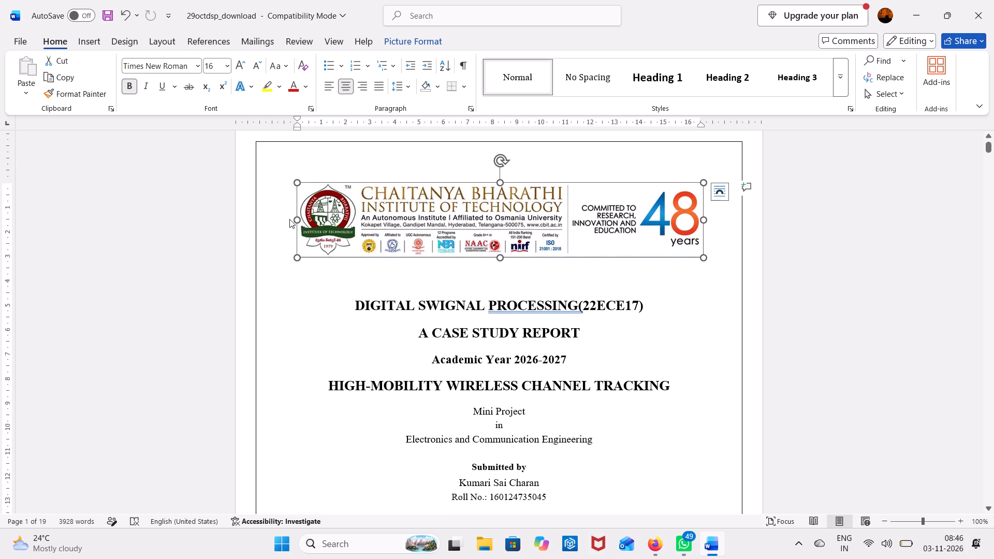
drag(297, 218, 281, 222)
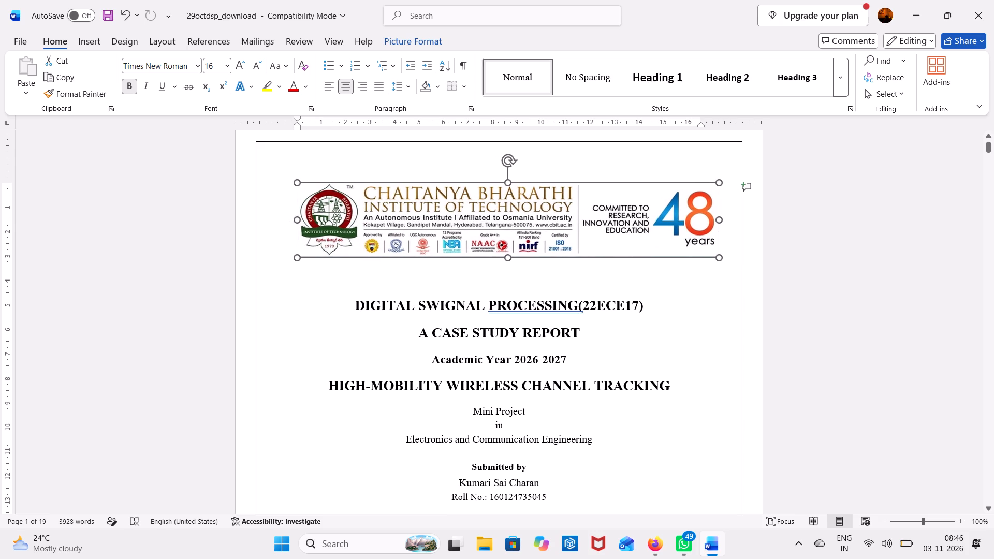
drag(281, 222, 284, 222)
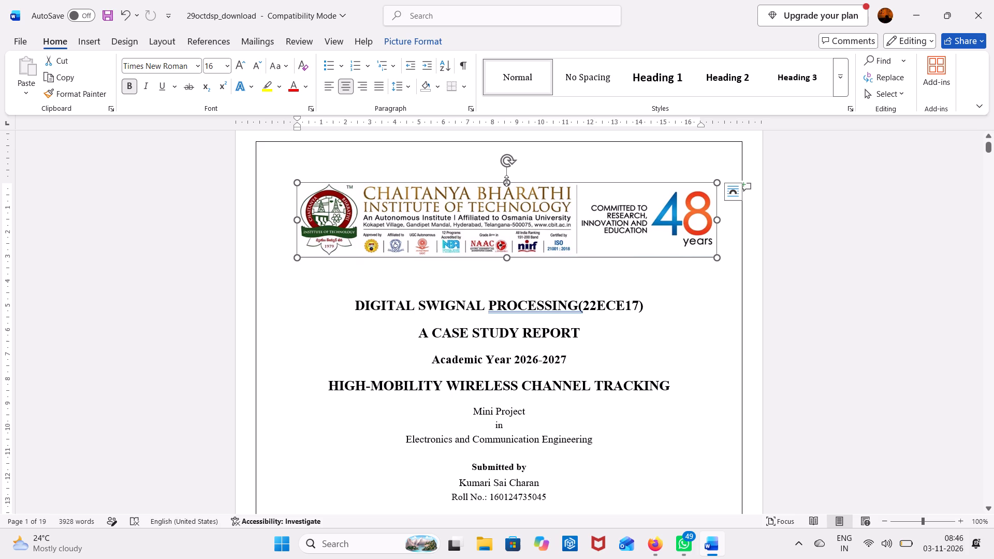
drag(507, 181, 505, 174)
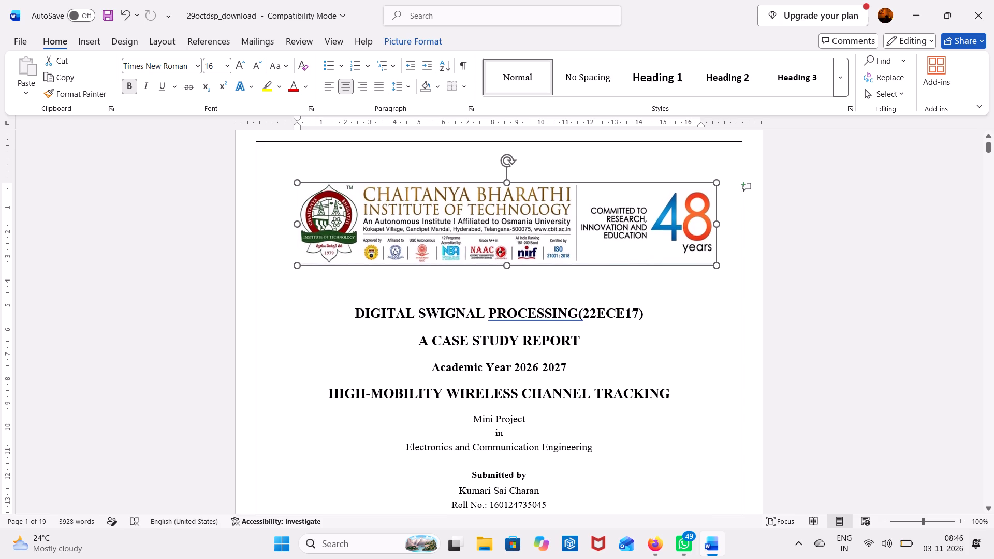
drag(505, 174, 505, 168)
click(814, 228)
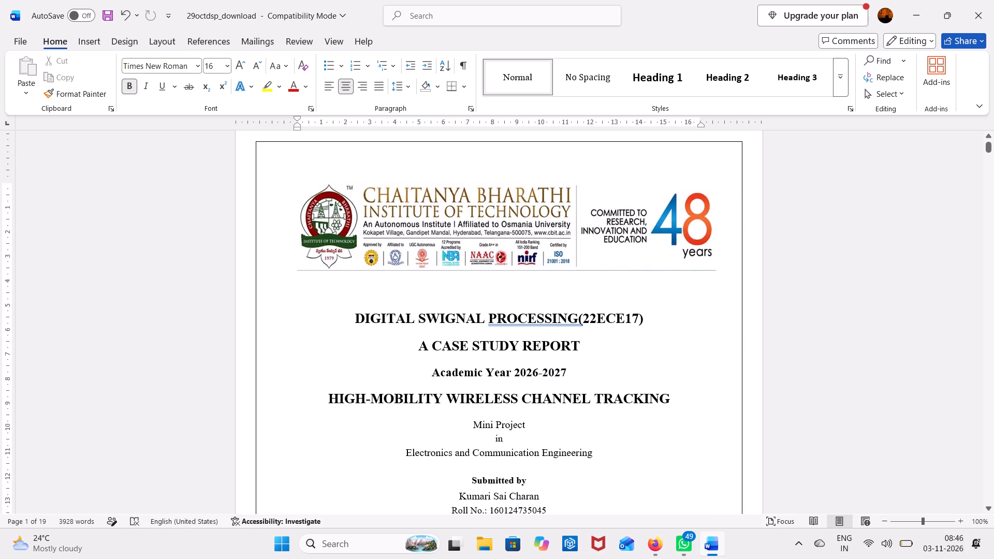
Remove the blank space between the banner picture and the course title line, keeping the title centred.
click(346, 317)
key(BackSpace)
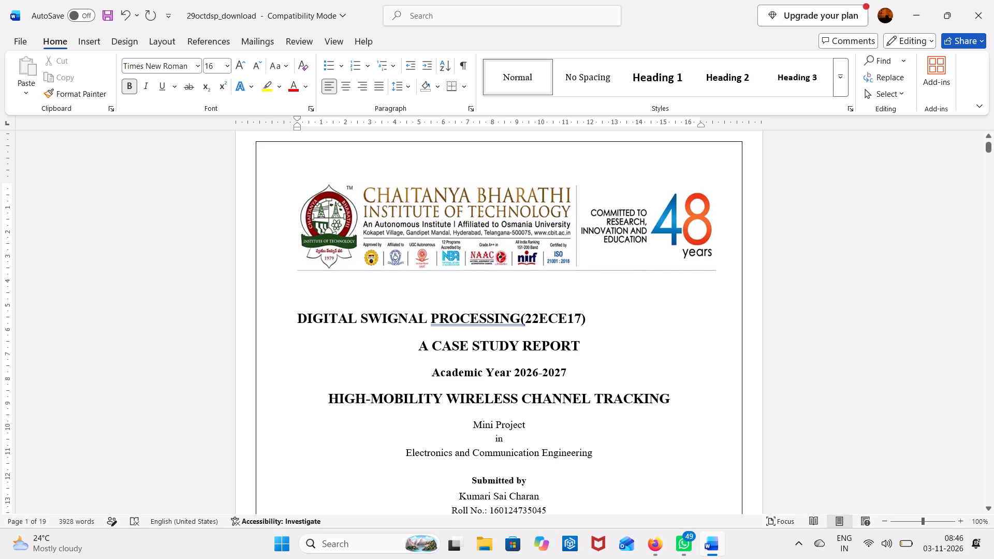
key(BackSpace)
key(BackSpace)
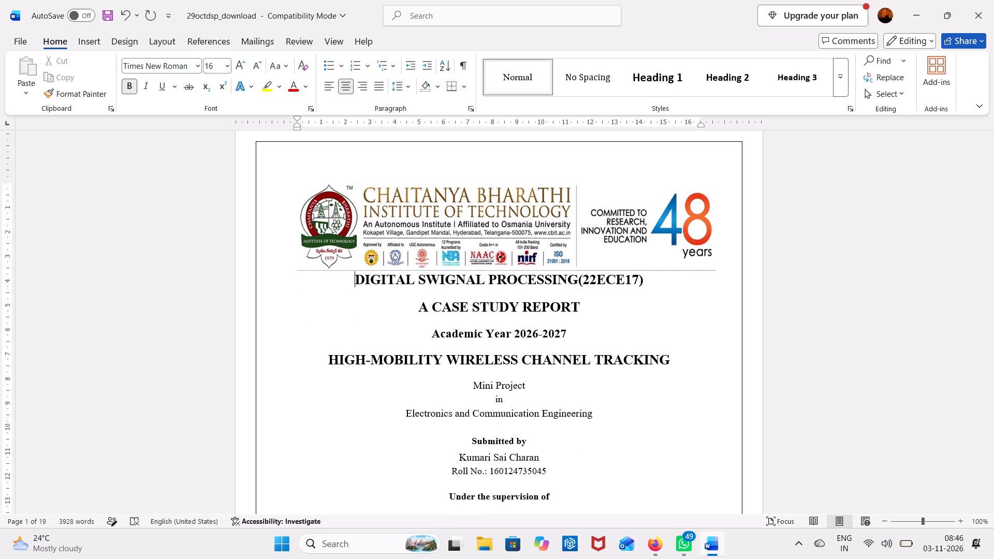
Correct the misspelled word SWIGNAL to SIGNAL in the course title line.
click(437, 279)
key(BackSpace)
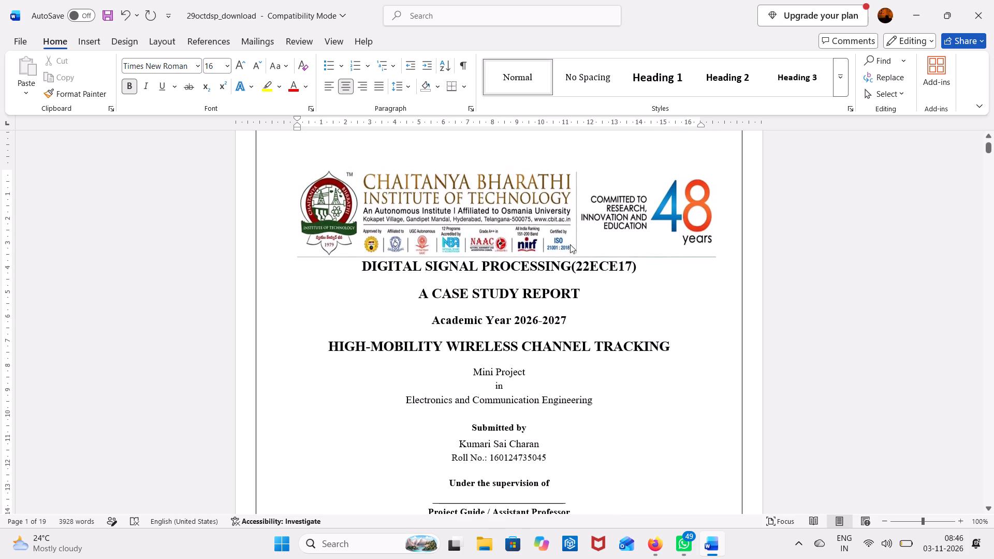
Copy the college banner picture on the title page.
right_click(564, 211)
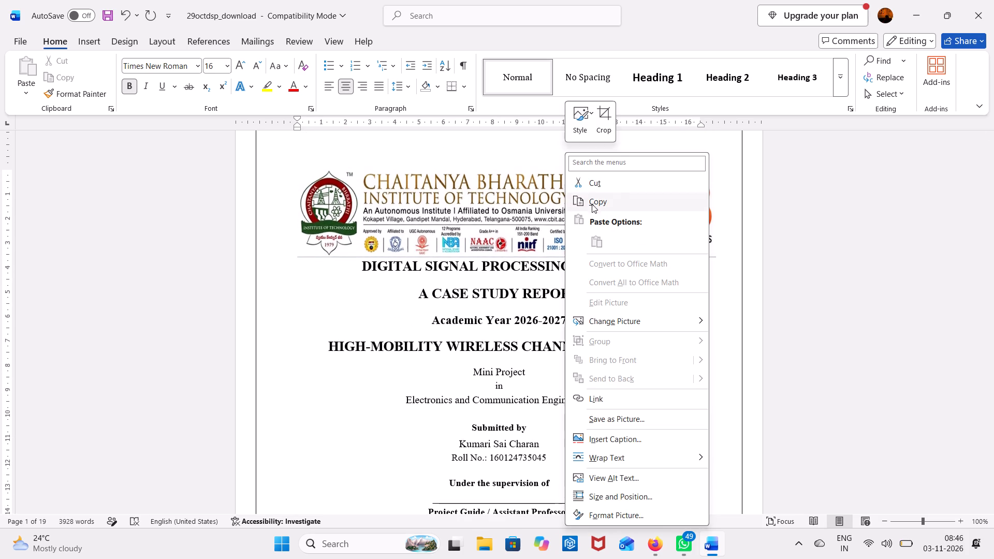
click(598, 201)
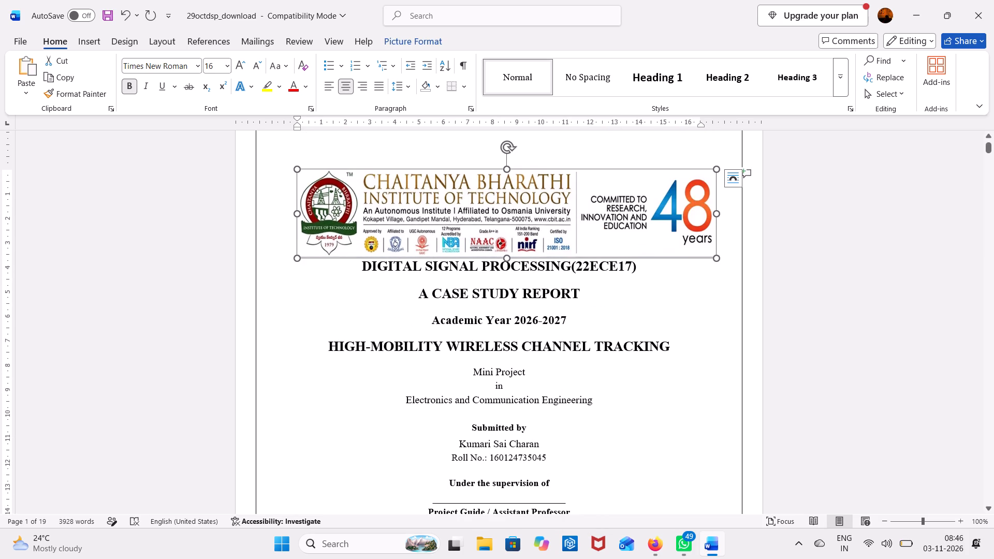
drag(520, 247, 514, 204)
Add one line break between the banner picture and the DIGITAL SIGNAL PROCESSING(22ECE17) line.
click(359, 264)
key(Return)
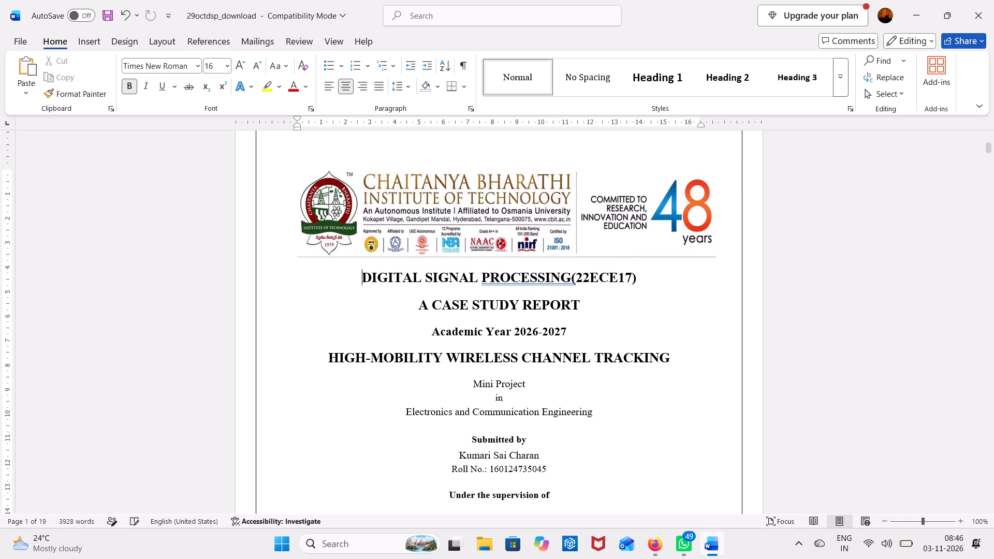
Delete the Mini Project, in, and Electronics and Communication Engineering lines between the report title and Submitted by.
click(700, 302)
scroll(700, 302, down, 1)
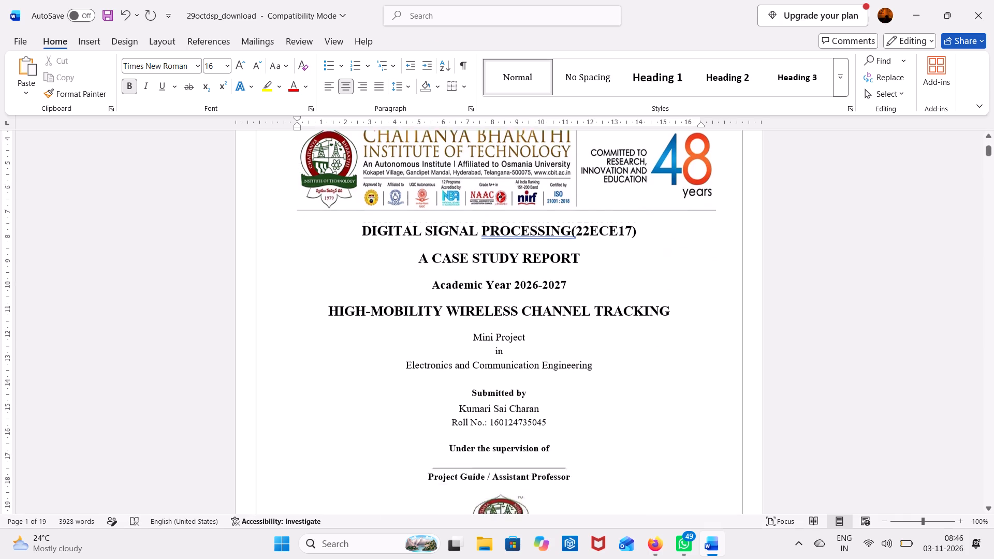
scroll(700, 302, down, 1)
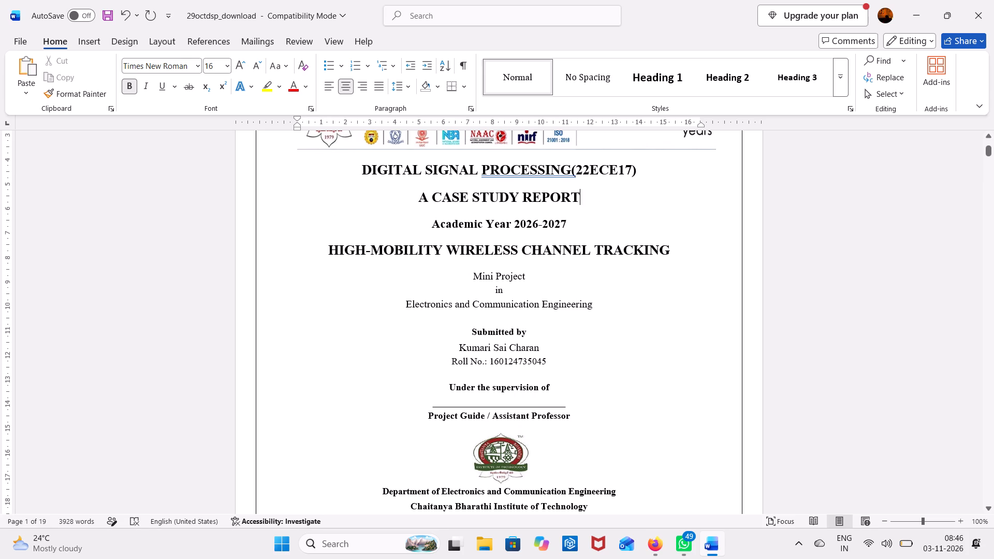
click(604, 303)
key(BackSpace)
key(BackSpace)
key(BackSpace)
key(BackSpace)
key(BackSpace)
key(BackSpace)
key(BackSpace)
key(BackSpace)
key(BackSpace)
key(BackSpace)
key(BackSpace)
key(BackSpace)
key(BackSpace)
key(BackSpace)
key(BackSpace)
key(BackSpace)
key(BackSpace)
key(BackSpace)
key(BackSpace)
key(BackSpace)
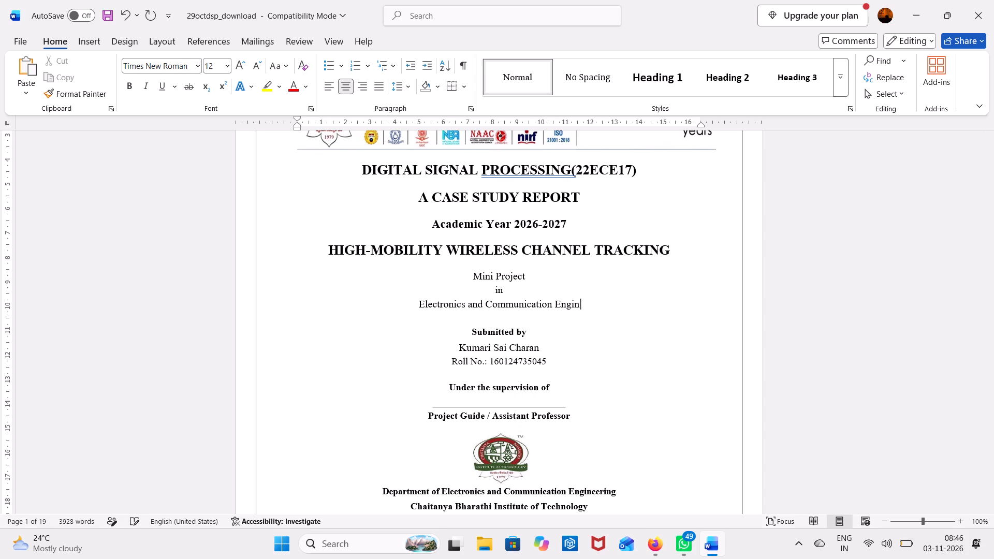
key(BackSpace)
key(BackSpace)
key(BackSpace)
key(BackSpace)
key(BackSpace)
key(BackSpace)
key(BackSpace)
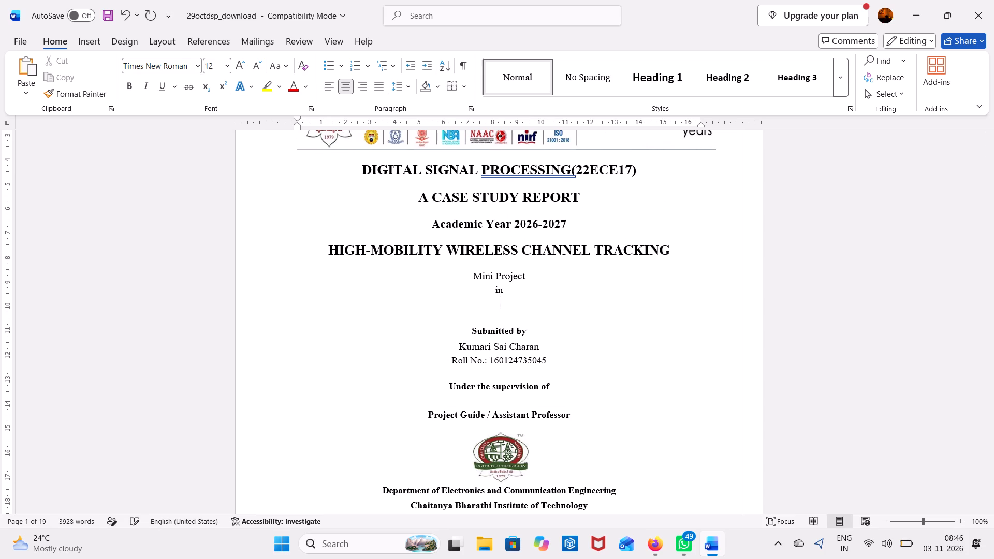
key(BackSpace)
key(BackSpace)
key(BackSpace)
key(BackSpace)
key(BackSpace)
key(BackSpace)
key(BackSpace)
key(BackSpace)
key(BackSpace)
key(BackSpace)
key(BackSpace)
key(BackSpace)
key(BackSpace)
key(BackSpace)
key(BackSpace)
key(BackSpace)
key(BackSpace)
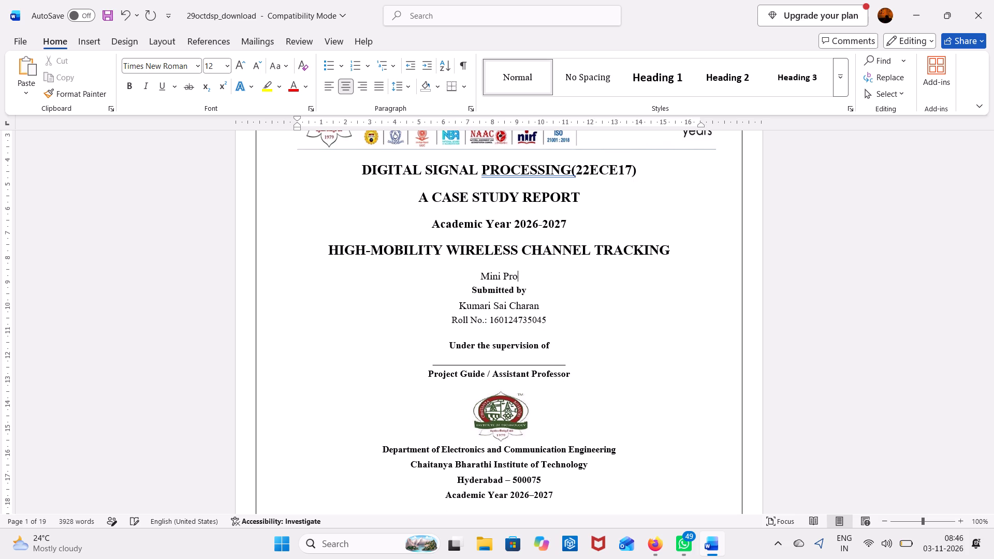
key(BackSpace)
key(BackSpace)
key(BackSpace)
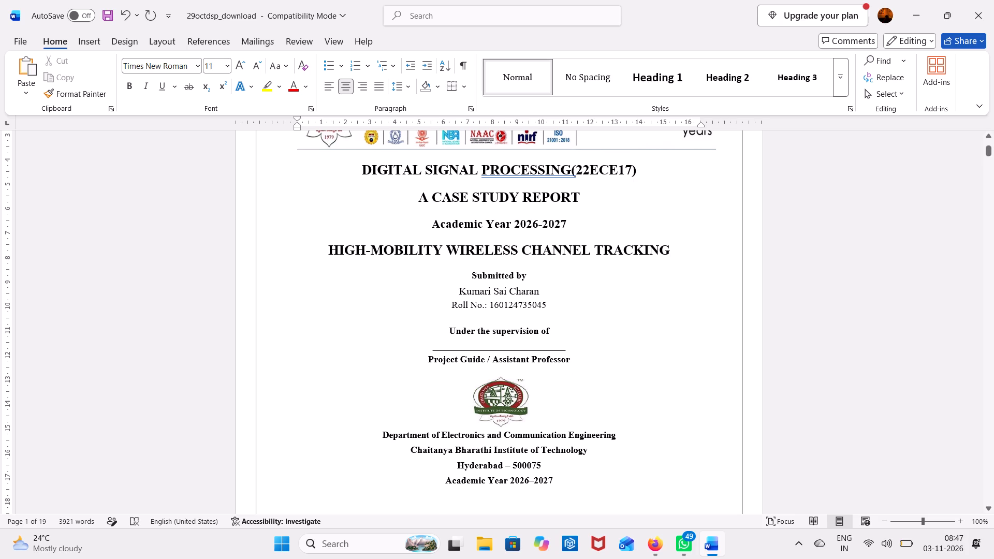
Increase the font size of the Submitted by, student name and roll number lines by one increment.
drag(448, 274, 559, 304)
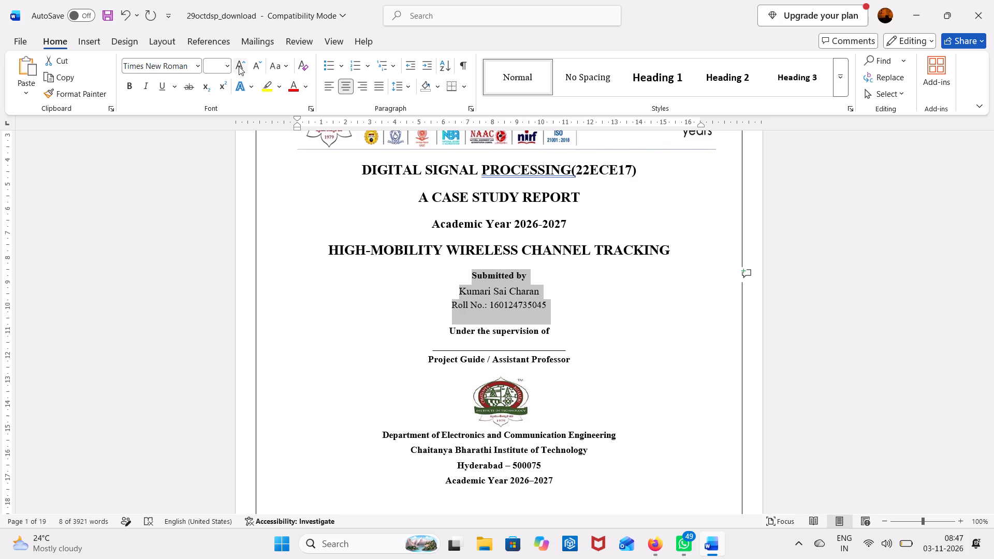
click(239, 66)
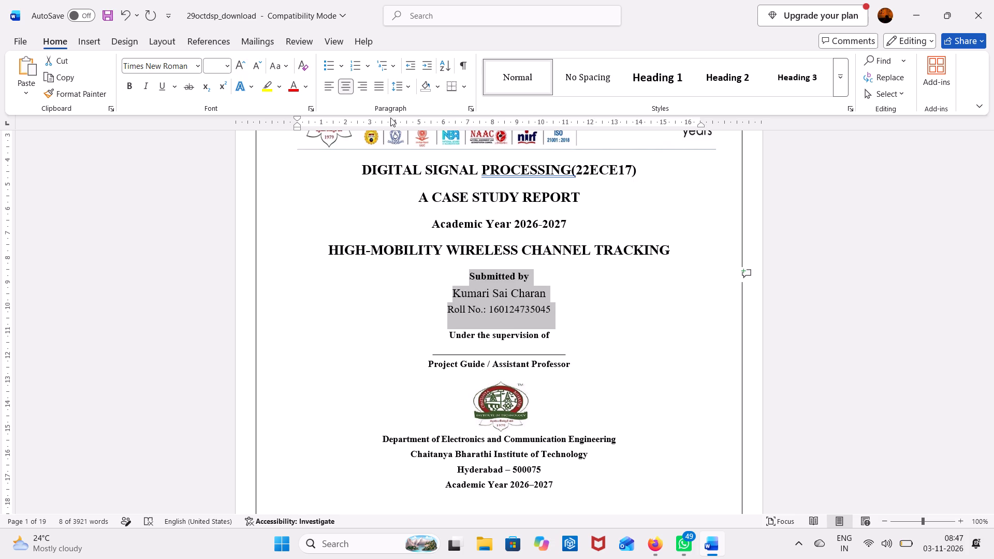
click(371, 312)
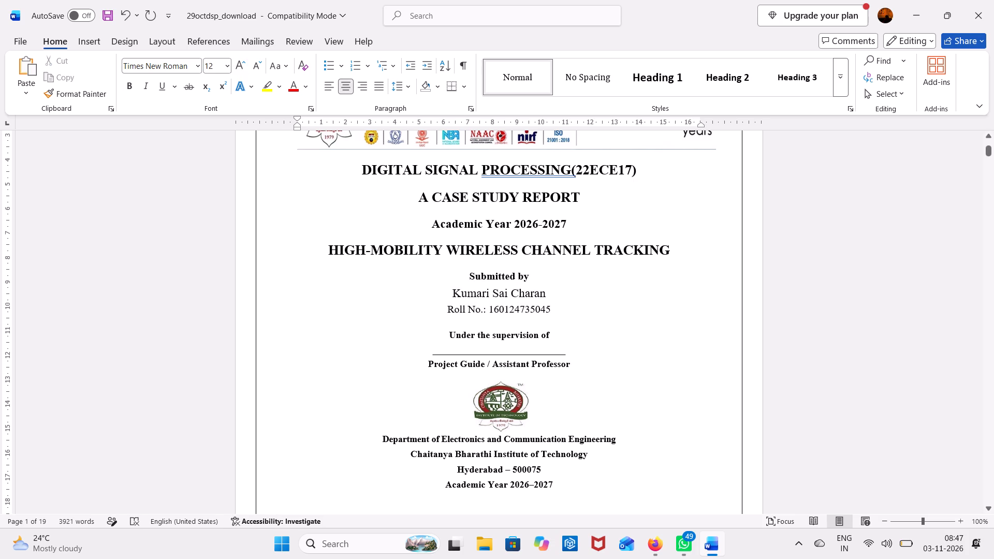
Add a line with the supervisor's name in capitals, prefixed DR., directly below Under the supervision of.
click(566, 334)
key(Return)
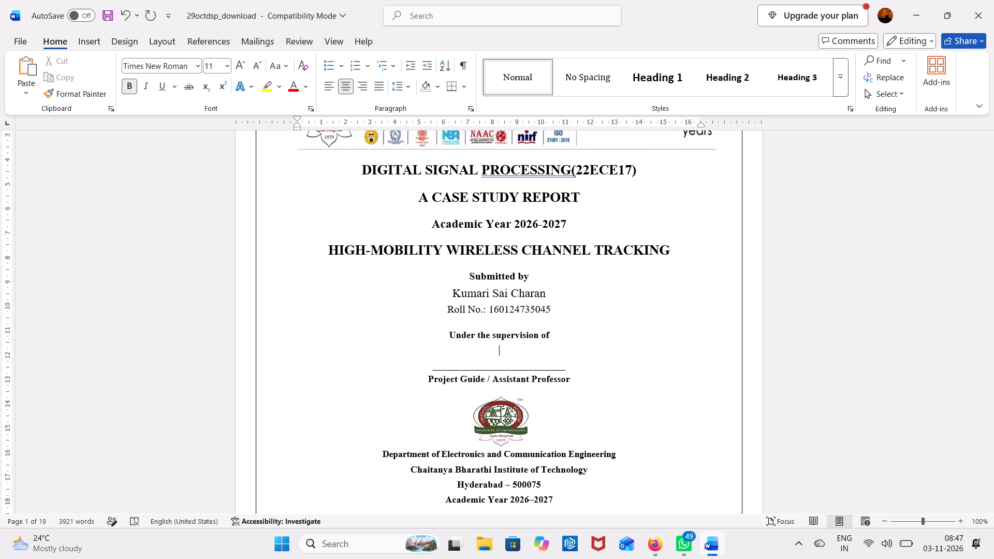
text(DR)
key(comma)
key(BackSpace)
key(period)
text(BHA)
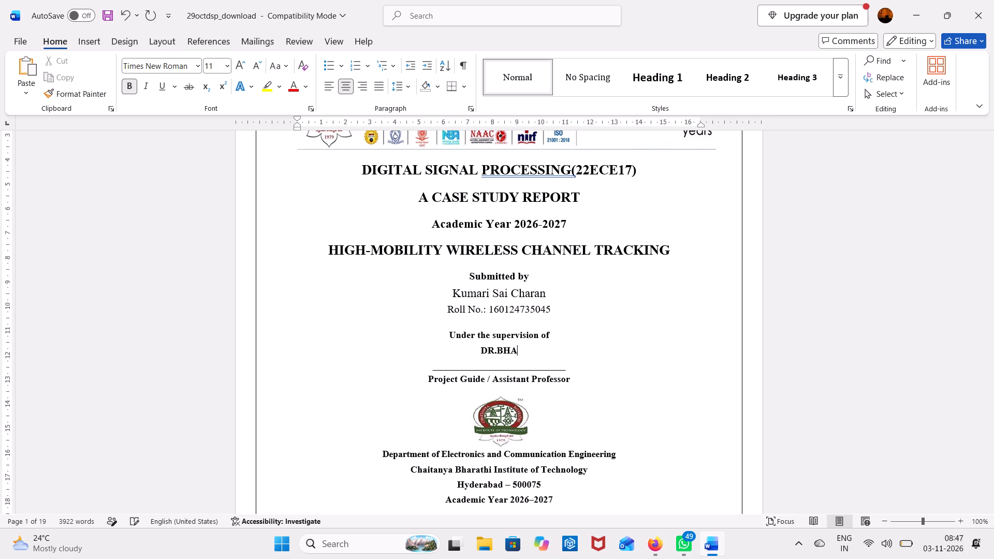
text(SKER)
Complete the supervisor's name below Under the supervision of by adding the surname in capitals.
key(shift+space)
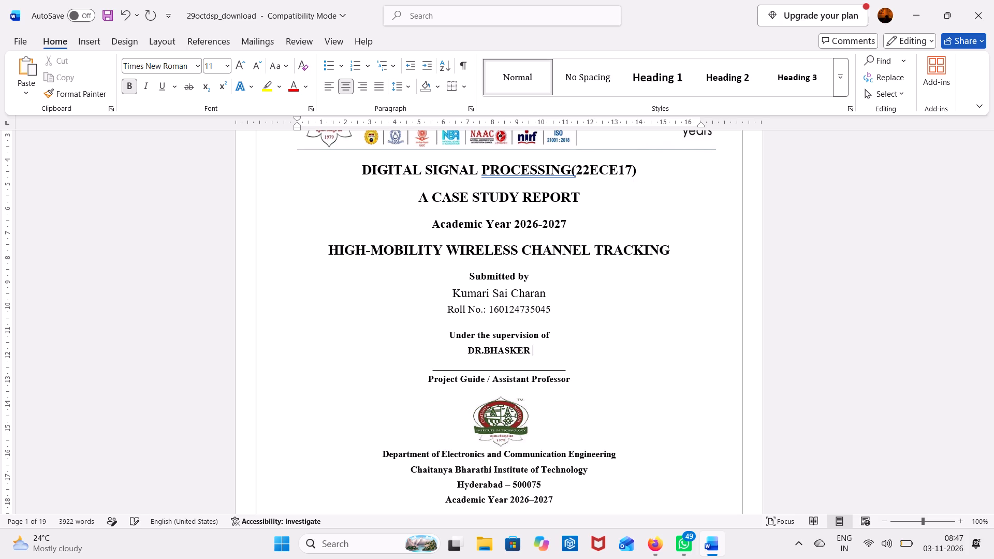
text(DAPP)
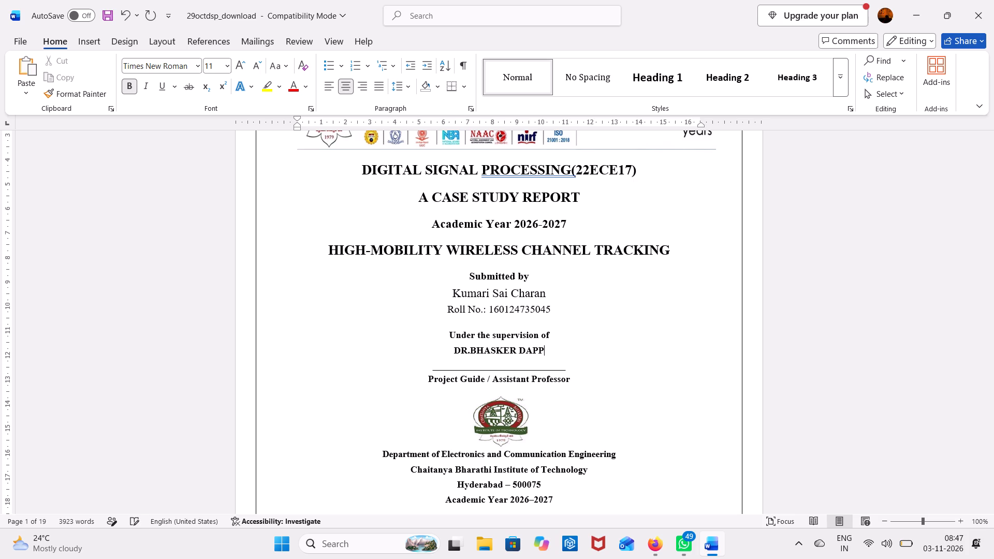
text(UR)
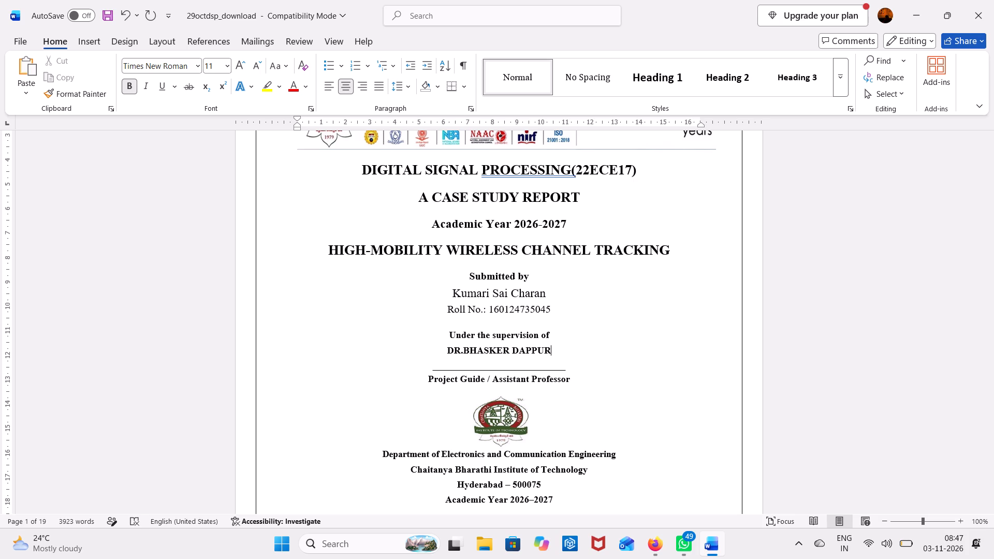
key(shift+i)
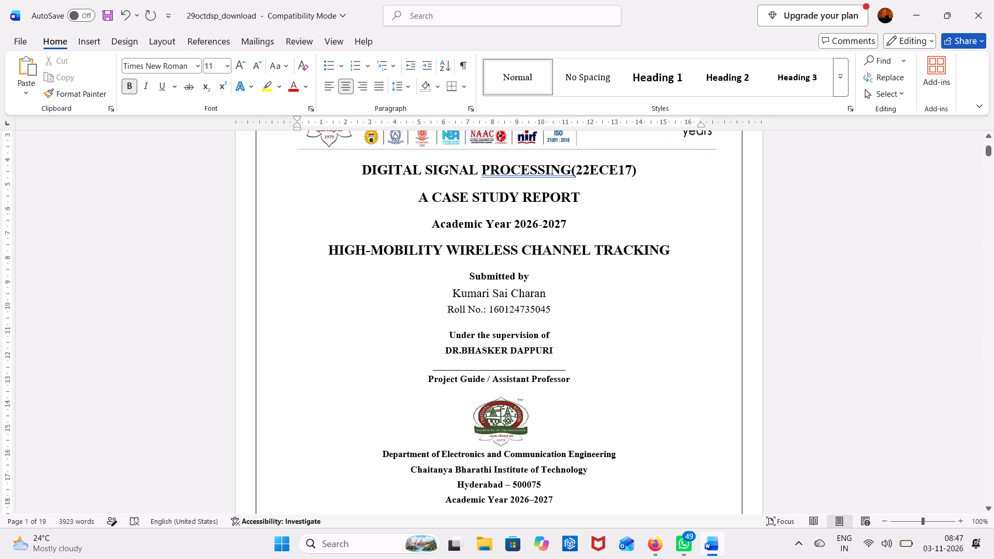
Shorten the underscore line below the supervisor's name and keep it on its own line.
click(462, 363)
key(BackSpace)
key(BackSpace)
key(BackSpace)
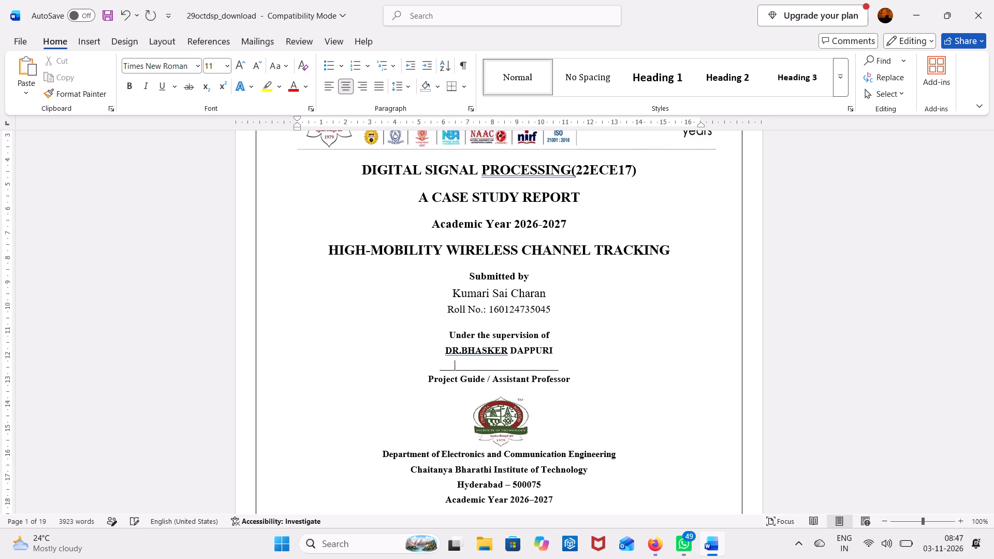
key(BackSpace)
key(BackSpace)
key(BackSpace)
key(BackSpace)
key(BackSpace)
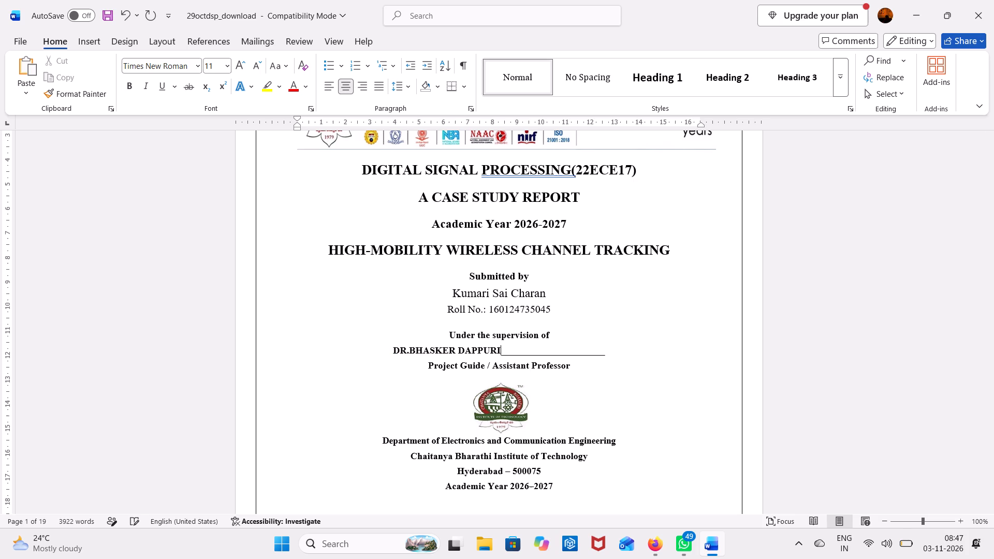
key(Return)
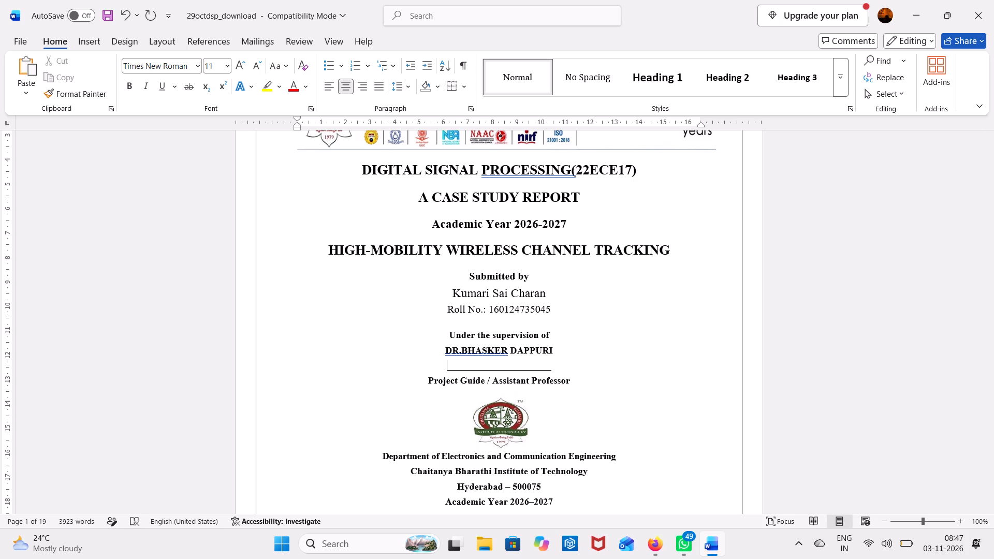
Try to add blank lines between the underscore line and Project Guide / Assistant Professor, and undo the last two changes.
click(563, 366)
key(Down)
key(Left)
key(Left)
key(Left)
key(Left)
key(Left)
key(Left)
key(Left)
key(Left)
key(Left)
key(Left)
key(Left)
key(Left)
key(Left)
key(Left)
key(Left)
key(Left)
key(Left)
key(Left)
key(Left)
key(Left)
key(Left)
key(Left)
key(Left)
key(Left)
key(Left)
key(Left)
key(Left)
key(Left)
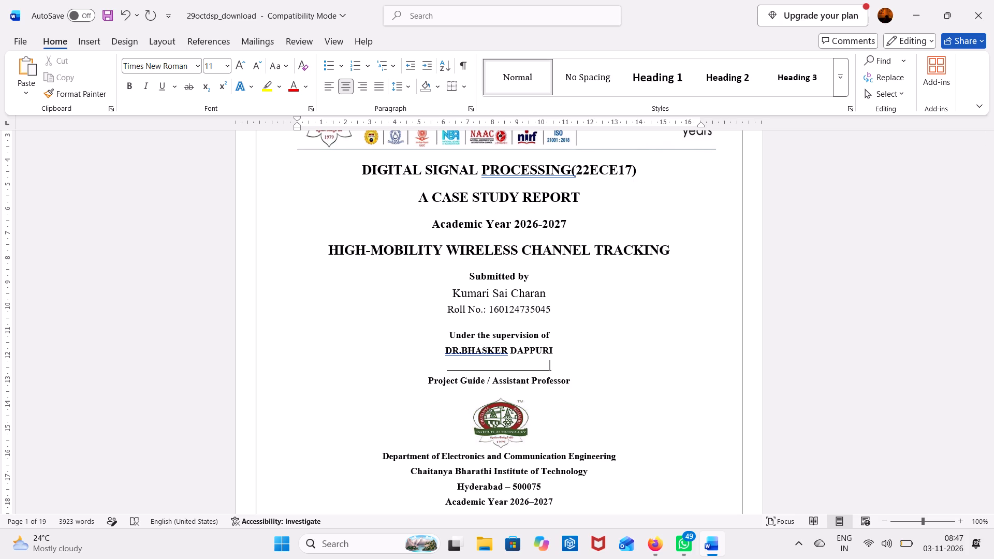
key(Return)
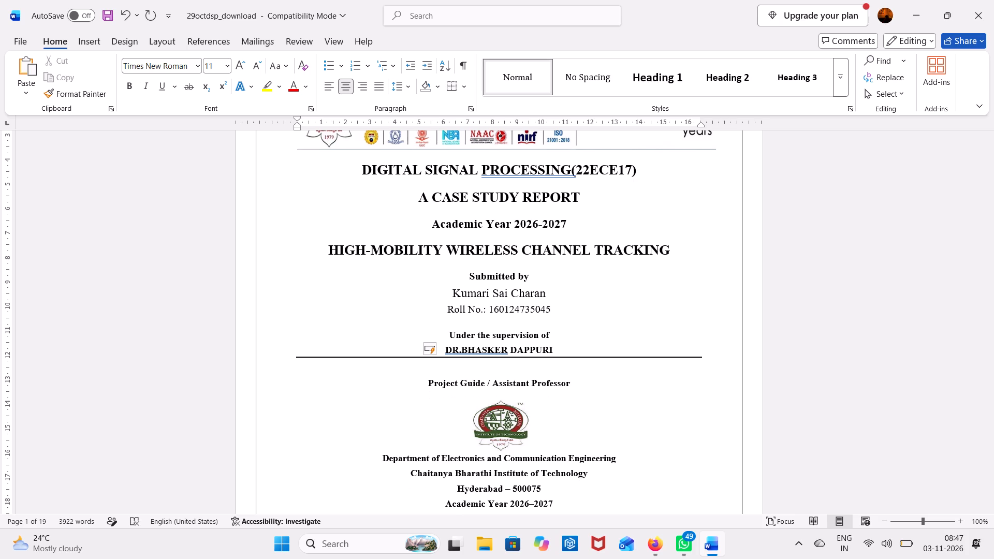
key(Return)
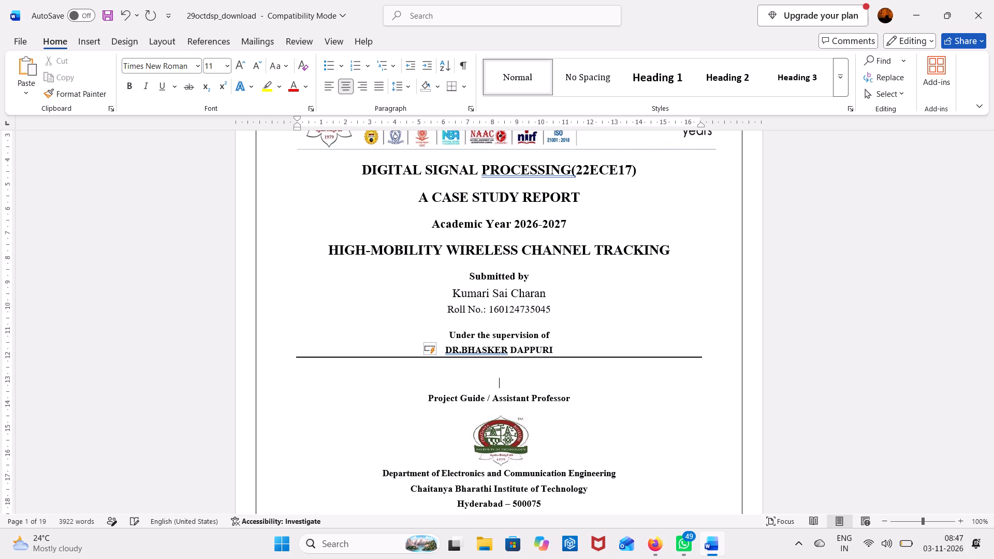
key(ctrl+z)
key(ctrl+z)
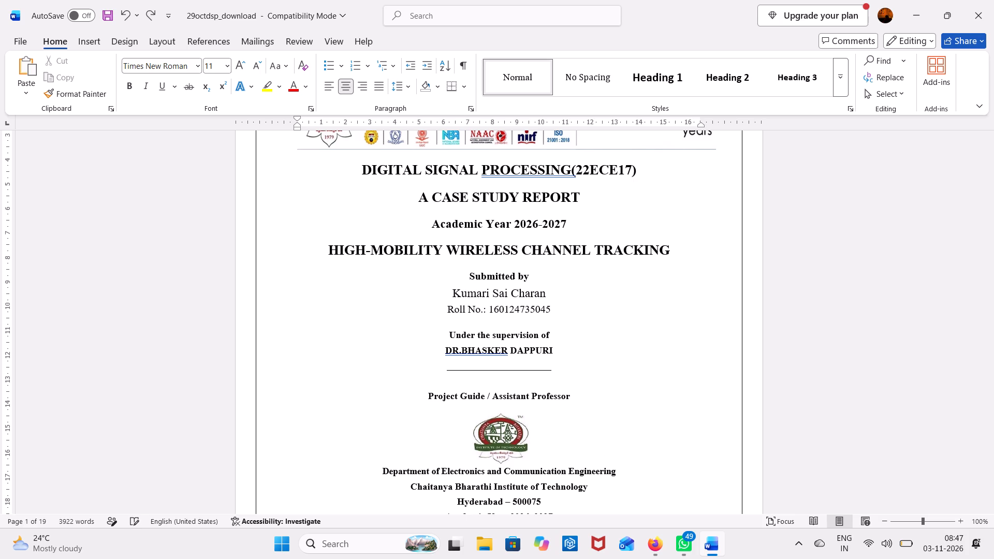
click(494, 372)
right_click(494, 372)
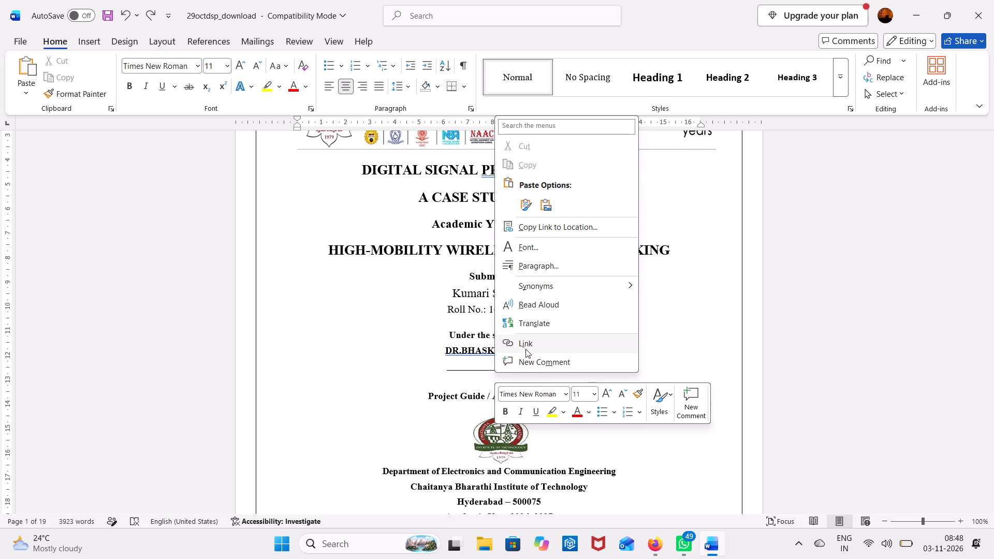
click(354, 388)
Delete Project Guide / and the underscore line so that Assistant Professor sits directly below the supervisor's name.
scroll(354, 388, down, 1)
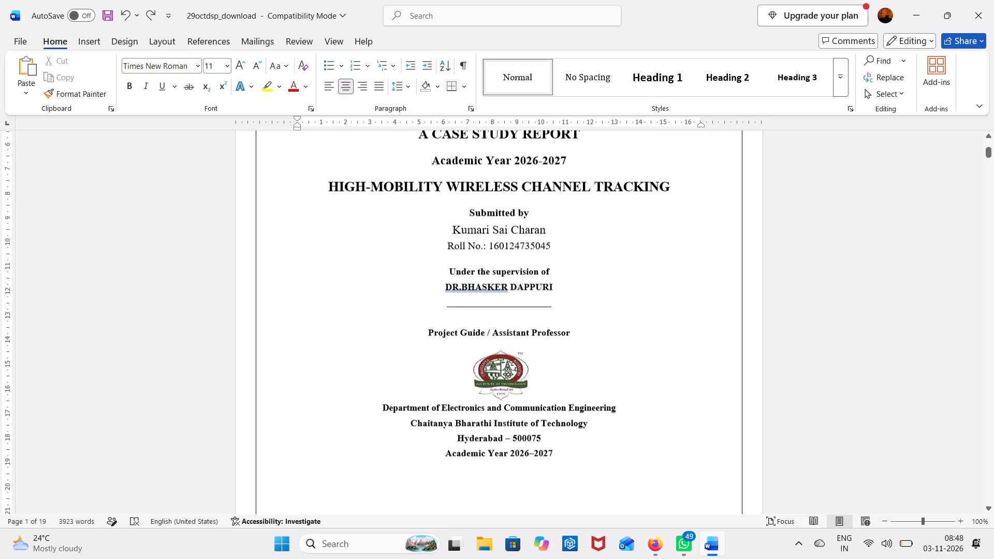
click(493, 330)
key(BackSpace)
key(BackSpace)
key(BackSpace)
key(BackSpace)
key(BackSpace)
key(BackSpace)
key(BackSpace)
key(BackSpace)
key(BackSpace)
key(BackSpace)
key(BackSpace)
key(BackSpace)
key(BackSpace)
key(BackSpace)
key(BackSpace)
key(BackSpace)
key(BackSpace)
key(BackSpace)
key(BackSpace)
key(BackSpace)
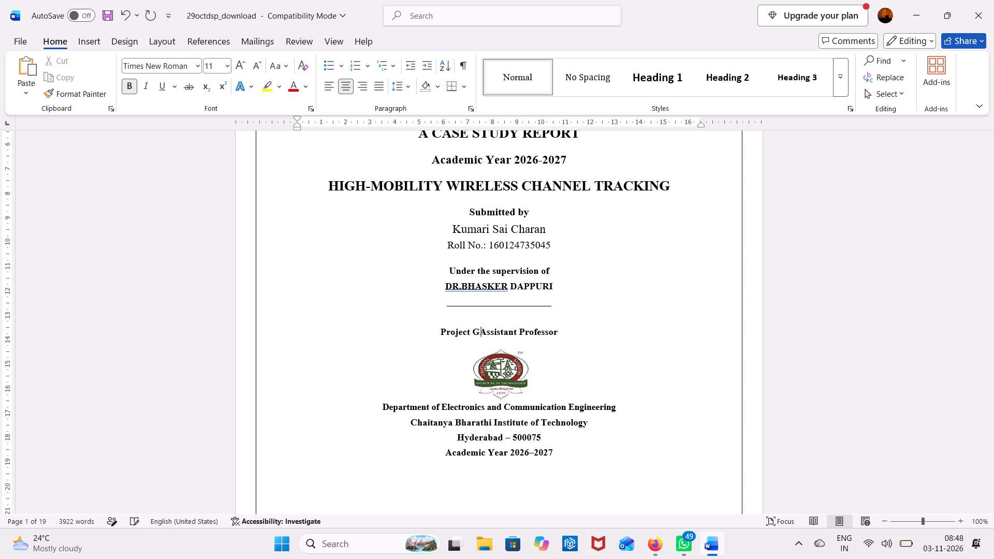
key(BackSpace)
key(BackSpace)
key(BackSpace)
key(BackSpace)
key(BackSpace)
key(BackSpace)
key(BackSpace)
key(BackSpace)
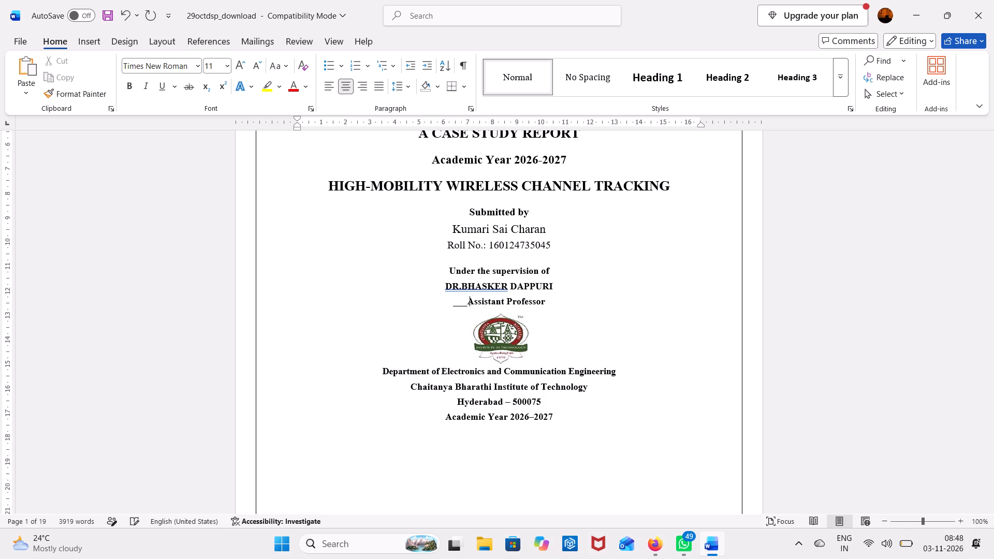
key(BackSpace)
key(BackSpace)
key(BackSpace)
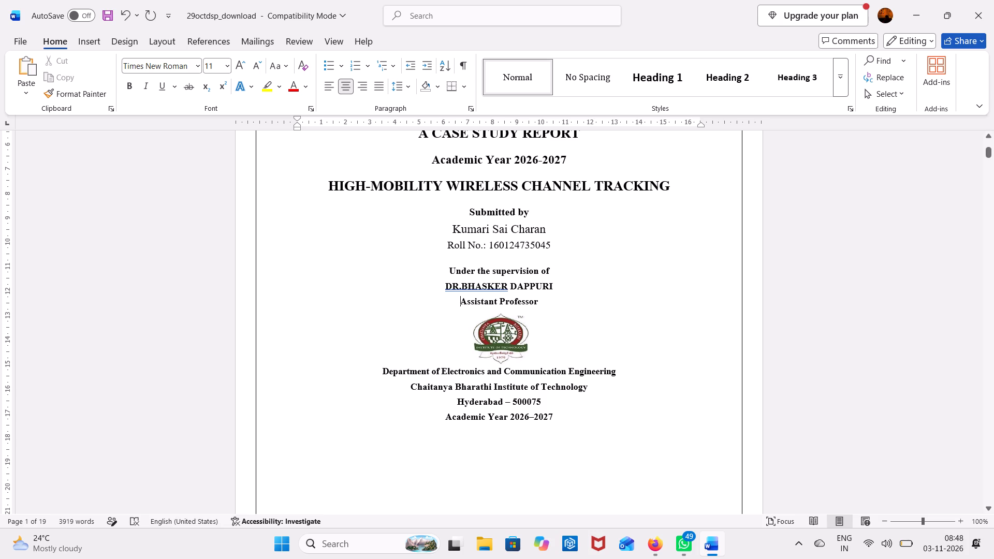
Increase the font size of the Under the supervision of, supervisor name and Assistant Professor lines to 12.
drag(442, 268, 514, 319)
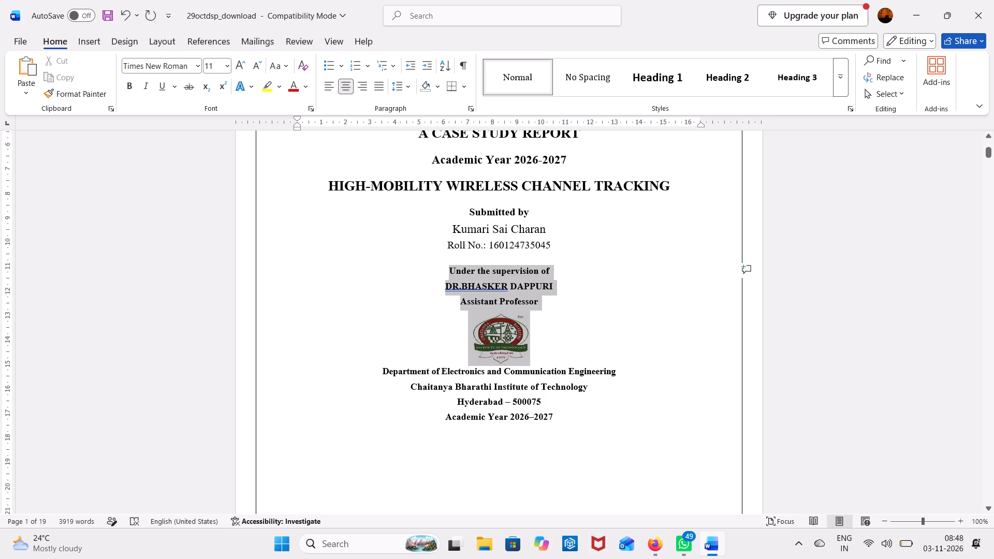
drag(514, 319, 538, 299)
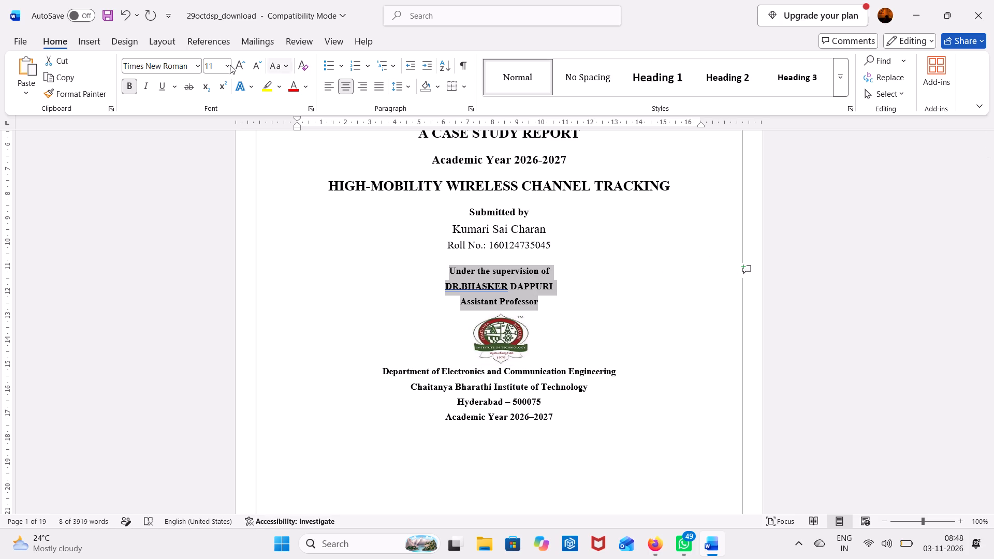
click(244, 65)
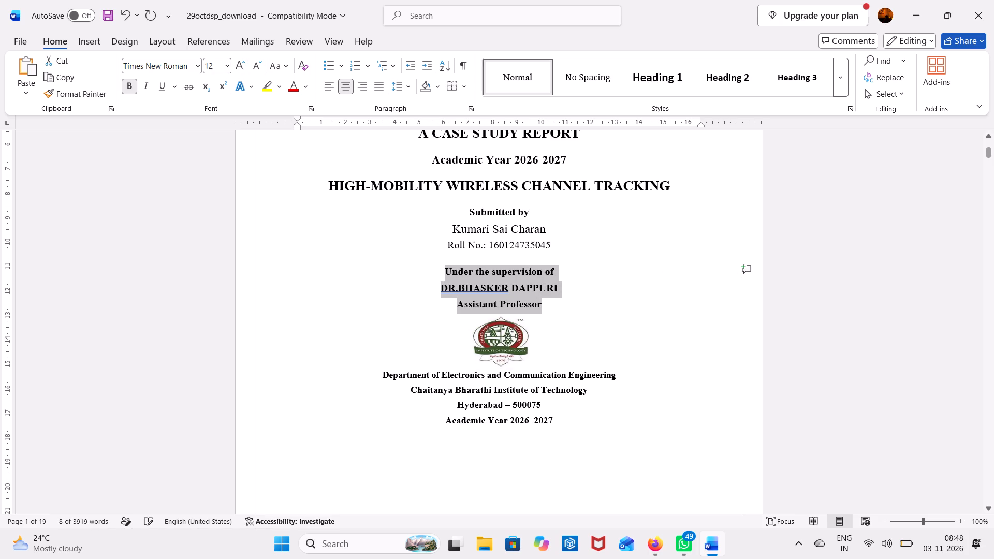
Set the Submitted by, student name and roll number lines to font size 12 and make them all bold.
drag(566, 243, 539, 206)
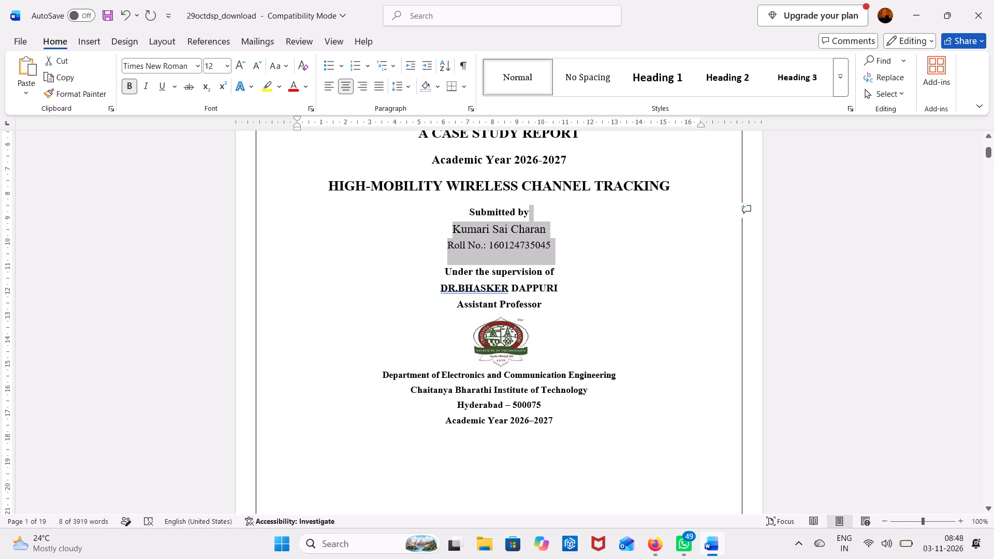
drag(539, 206, 468, 211)
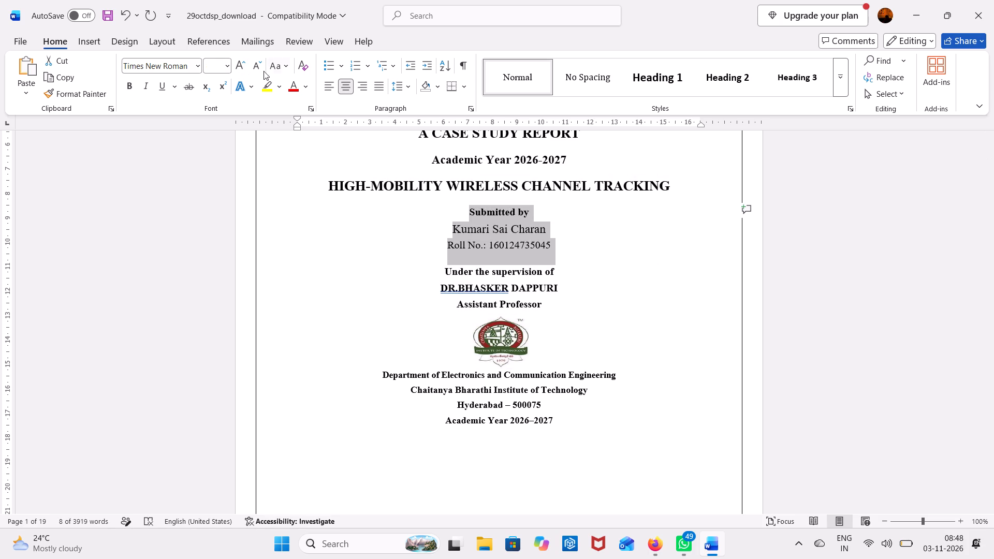
click(242, 67)
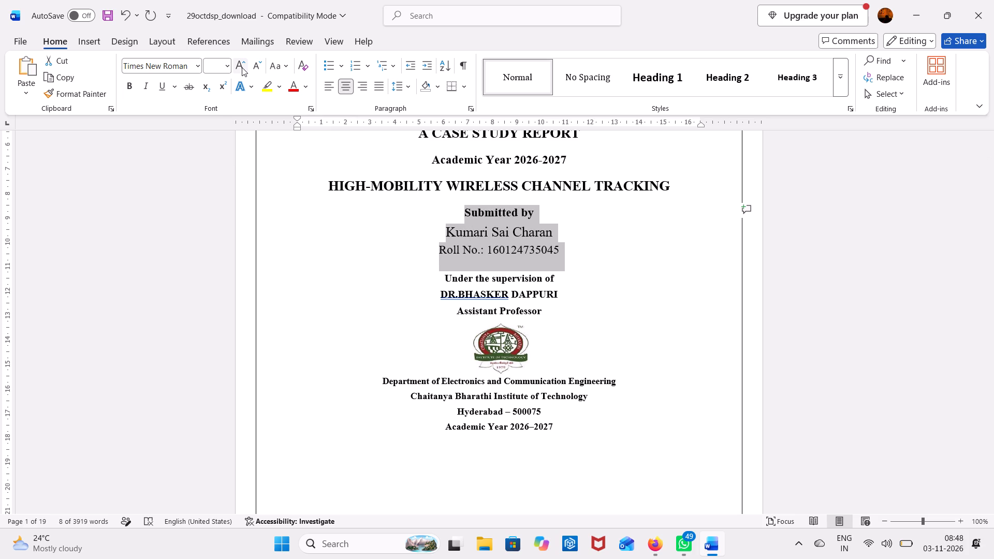
click(227, 63)
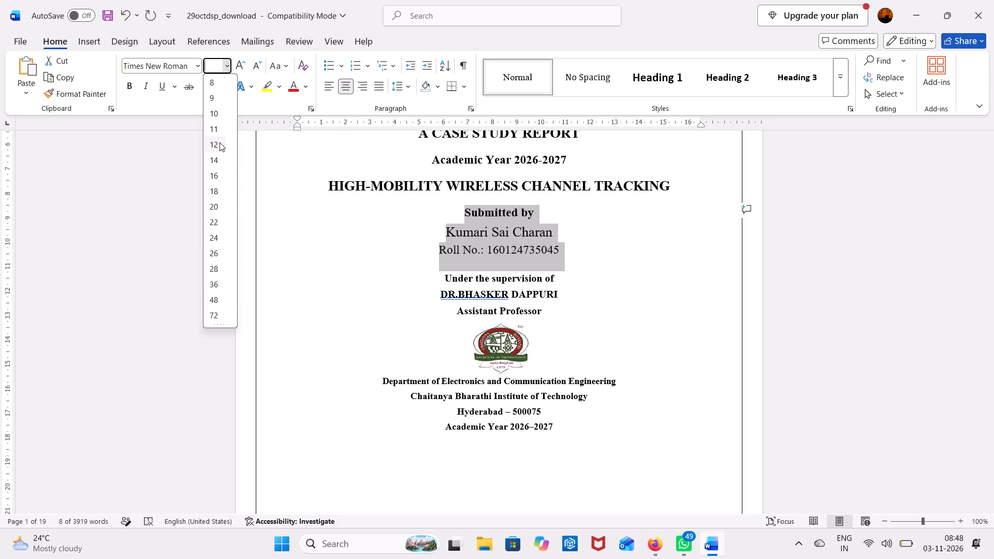
click(218, 146)
click(133, 87)
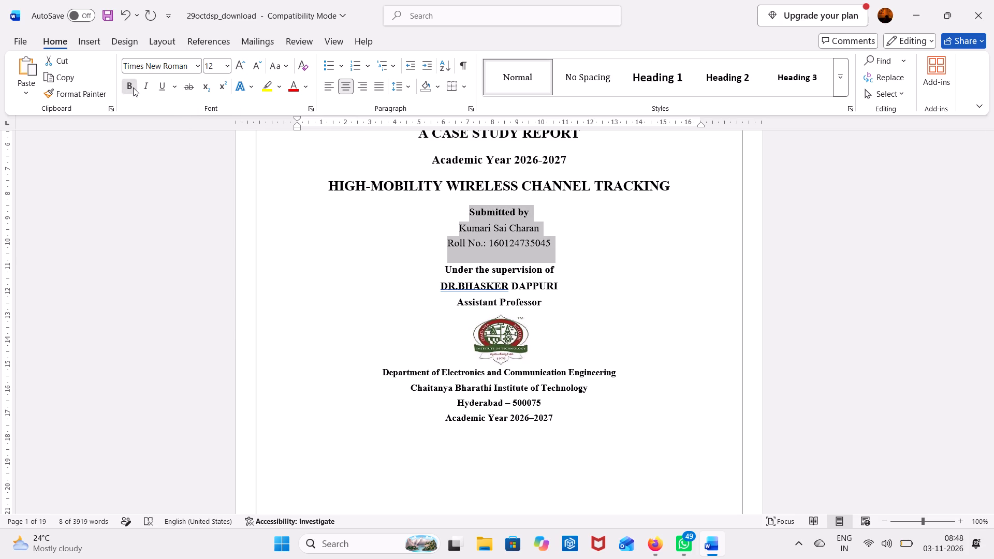
click(131, 85)
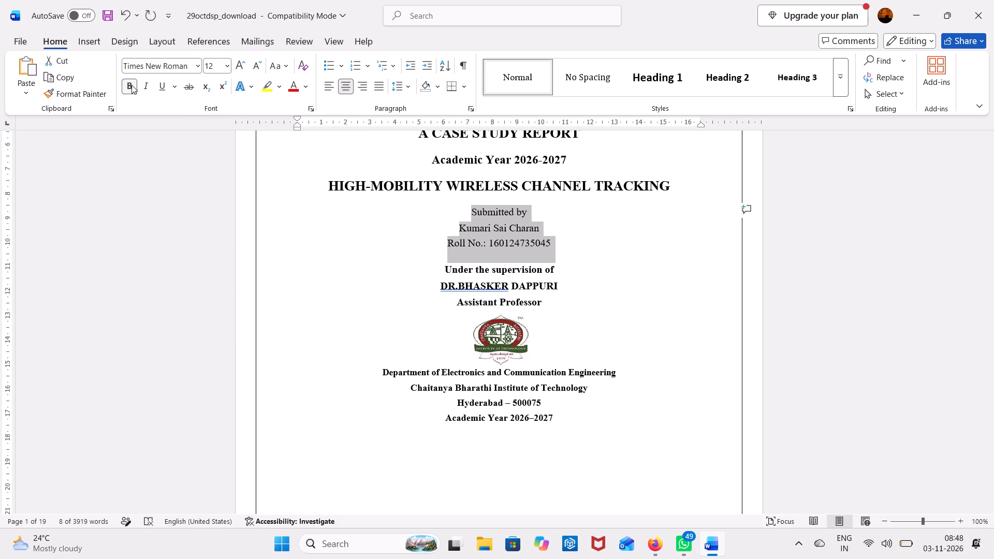
click(340, 260)
Review the title page layout from the banner picture down to the closing Academic Year line.
scroll(340, 260, up, 1)
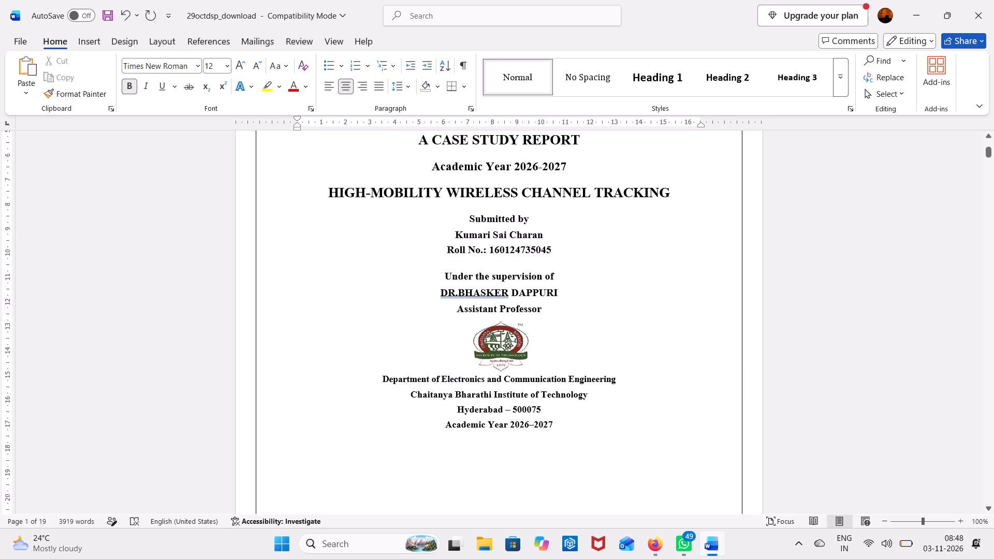
scroll(340, 260, up, 2)
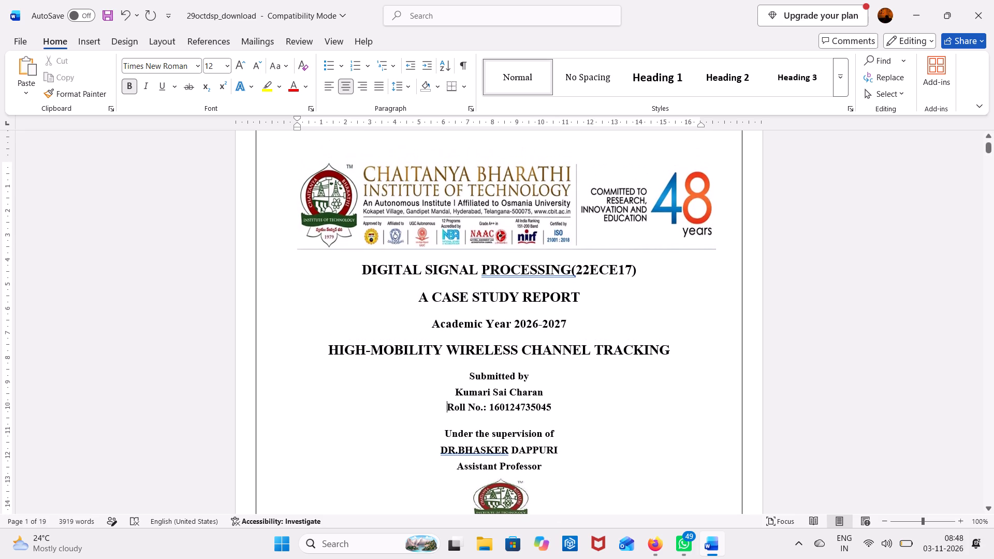
scroll(340, 260, down, 1)
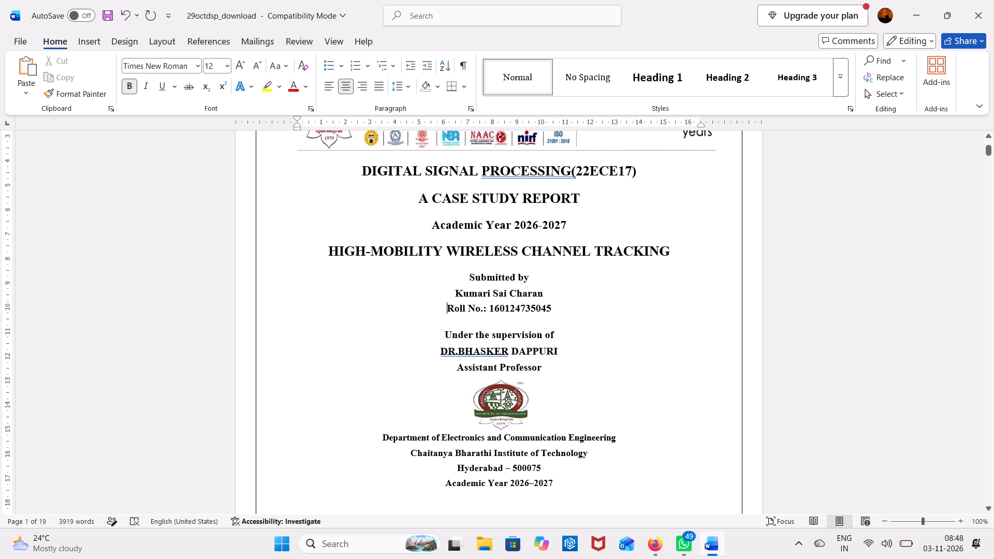
scroll(340, 260, down, 1)
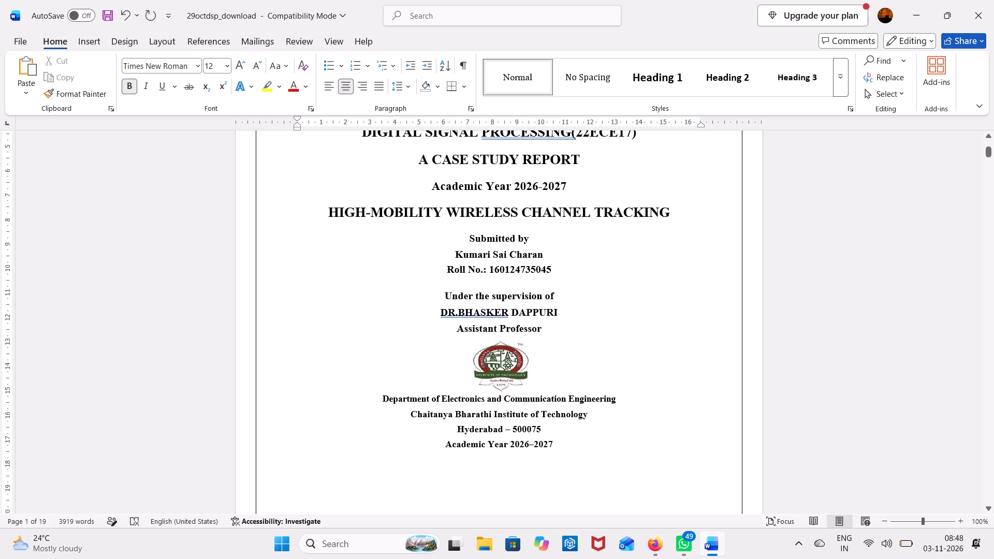
scroll(389, 226, up, 1)
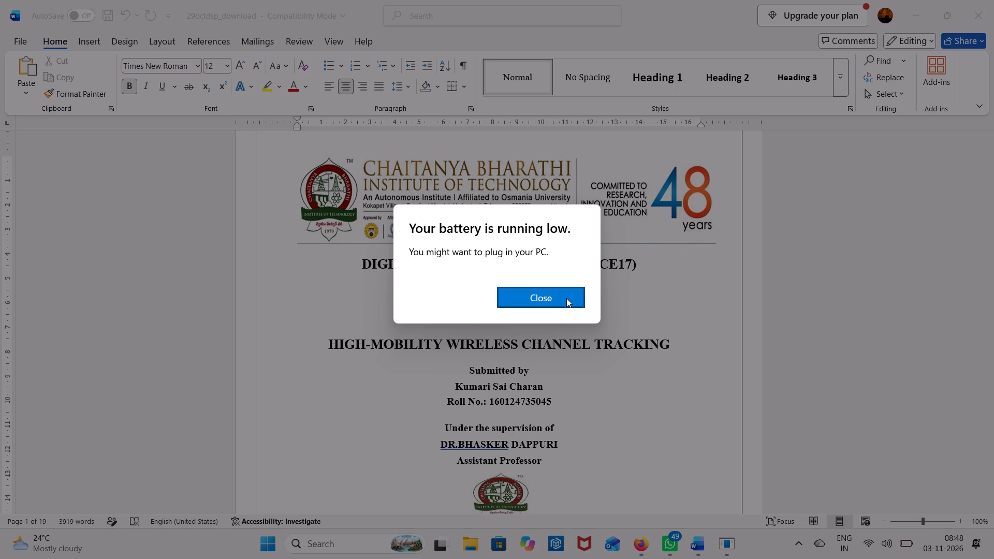
click(559, 300)
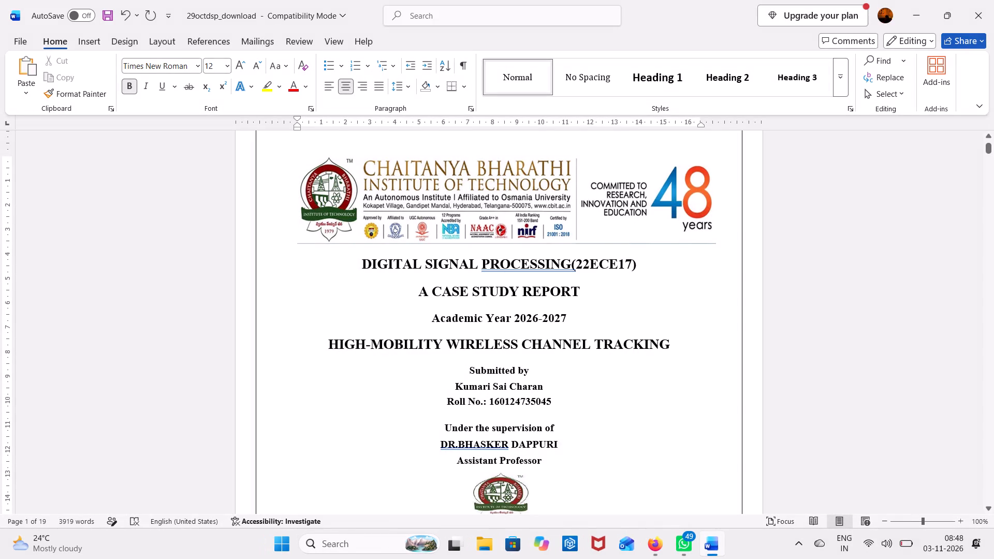
click(559, 300)
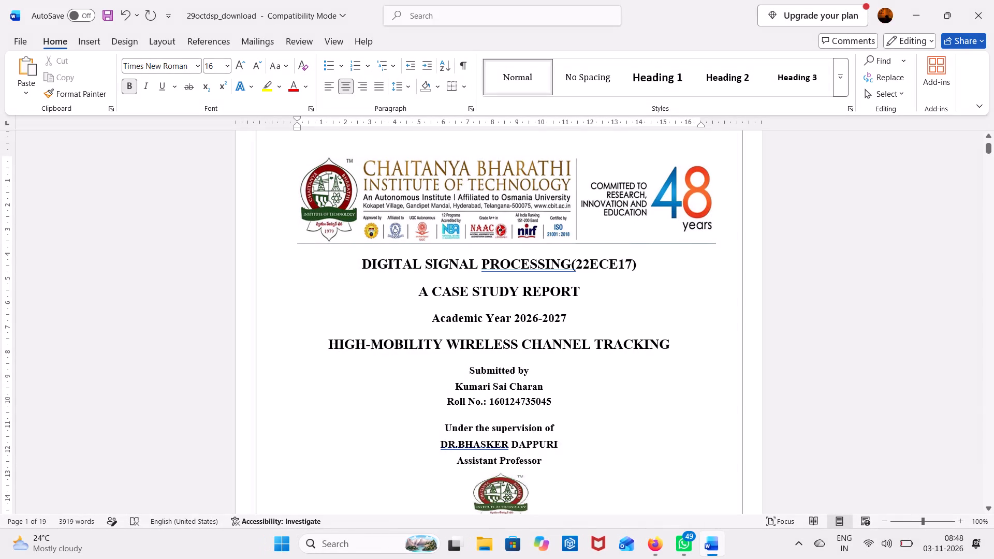
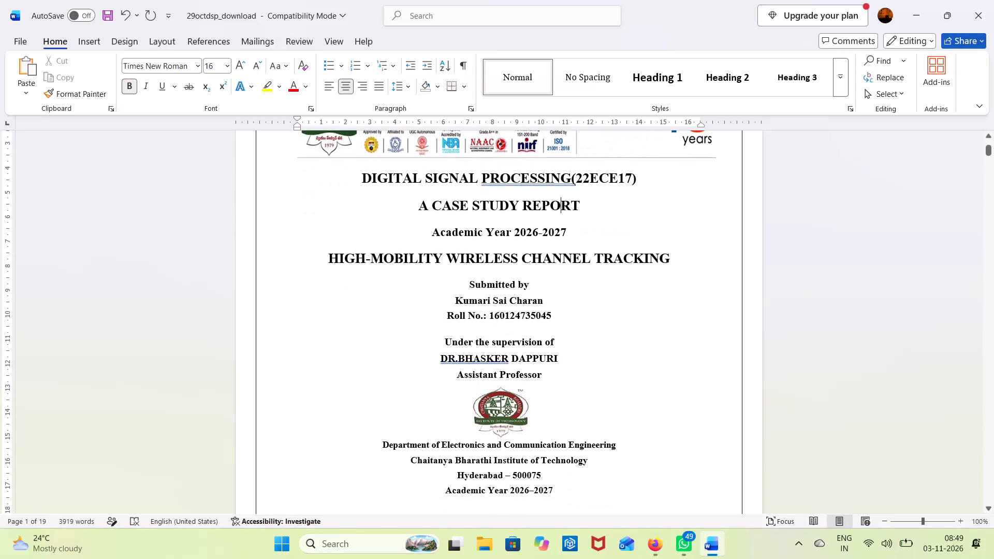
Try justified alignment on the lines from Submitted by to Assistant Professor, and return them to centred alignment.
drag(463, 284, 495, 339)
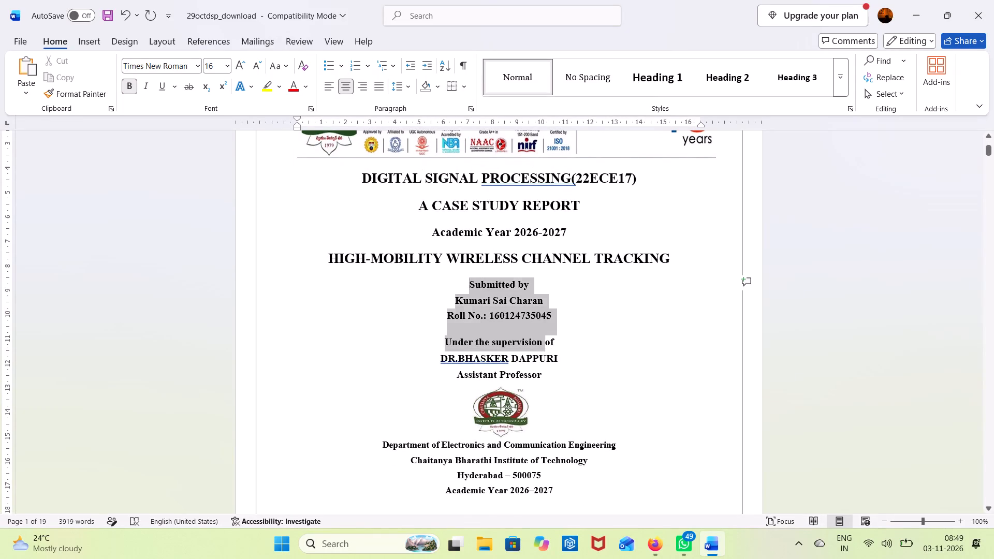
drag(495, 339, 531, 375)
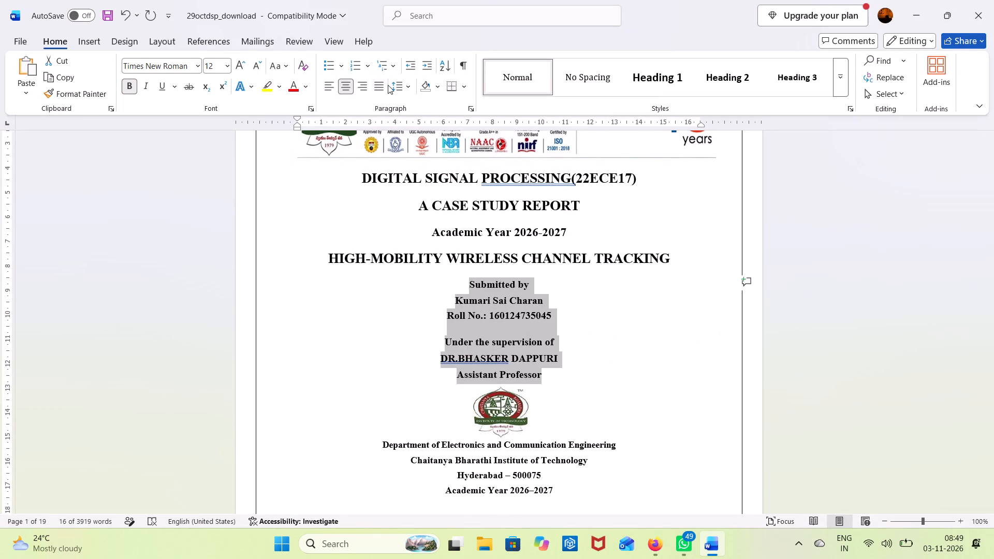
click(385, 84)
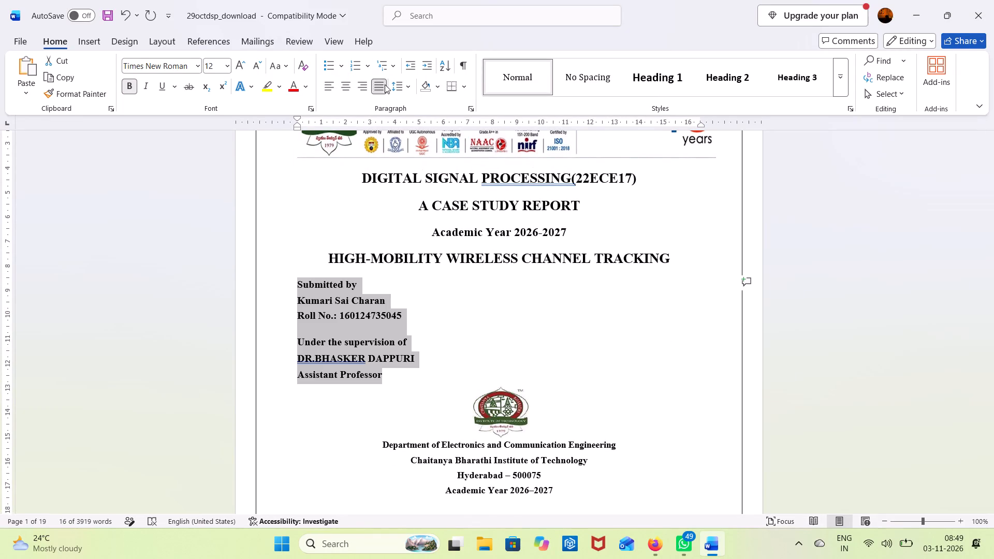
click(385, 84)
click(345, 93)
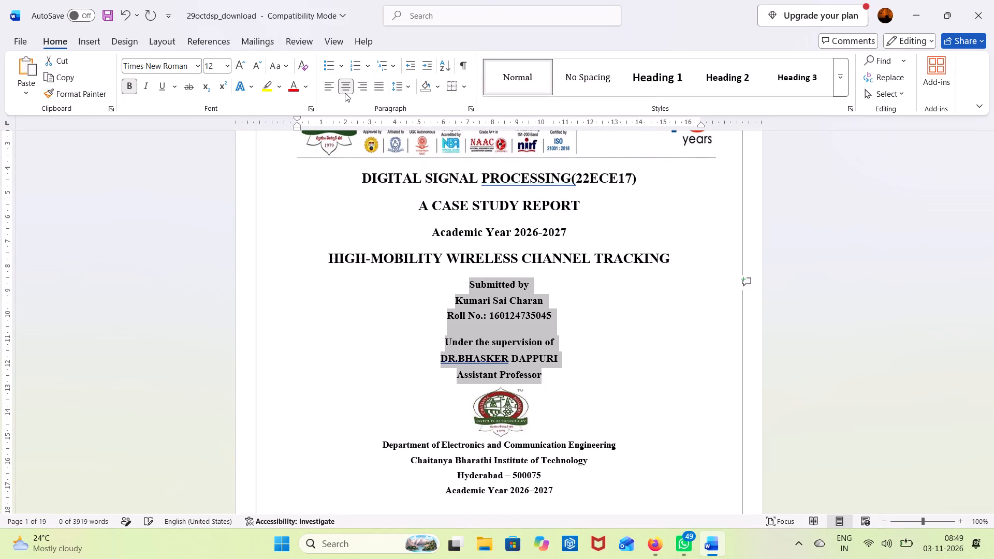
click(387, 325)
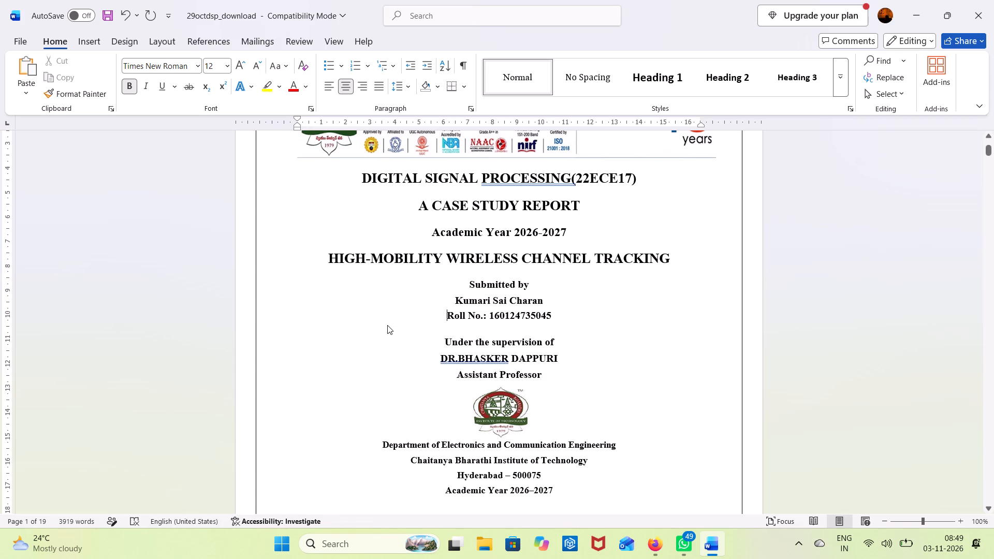
Set the four closing title-page lines, from Department of Electronics and Communication Engineering to Academic Year 2026–2027, to font size 12.
scroll(387, 325, down, 1)
scroll(387, 325, up, 1)
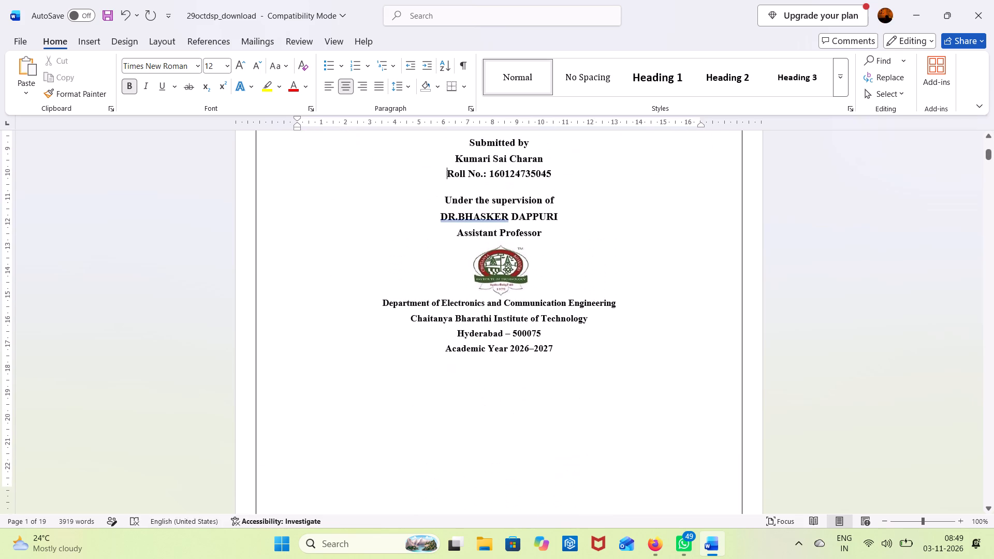
drag(379, 300, 455, 302)
drag(455, 302, 544, 362)
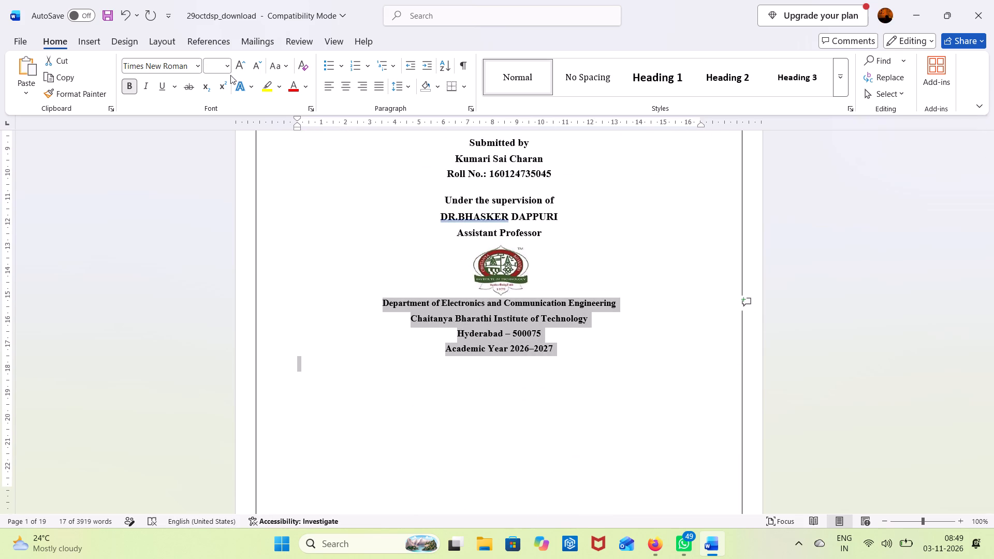
click(227, 67)
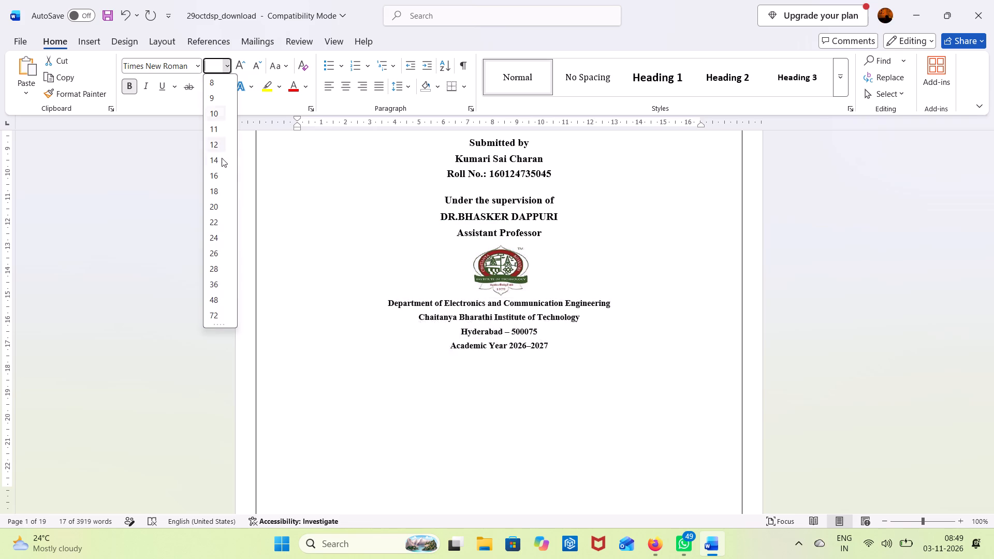
click(215, 146)
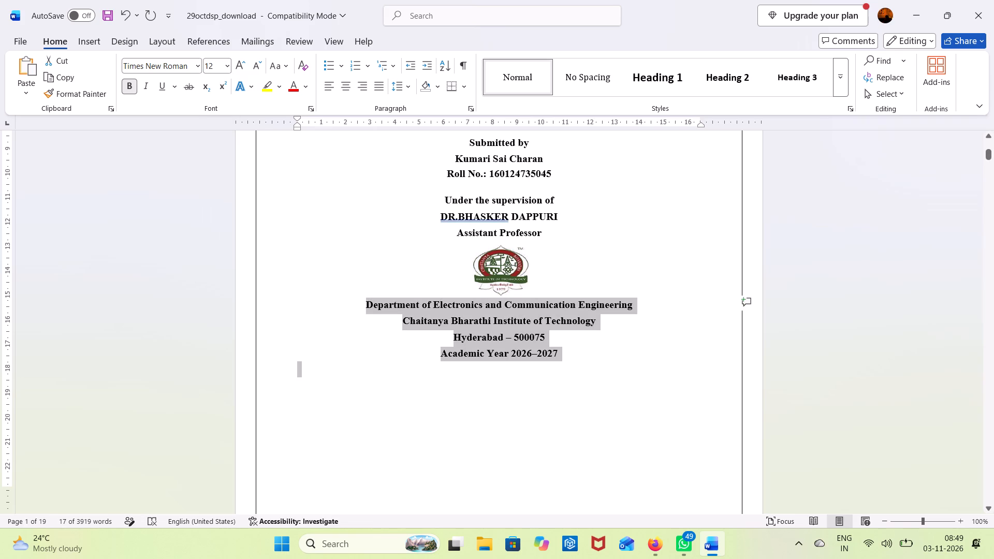
right_click(503, 268)
Insert a blank line between the Assistant Professor line and the college logo on the title page.
click(429, 256)
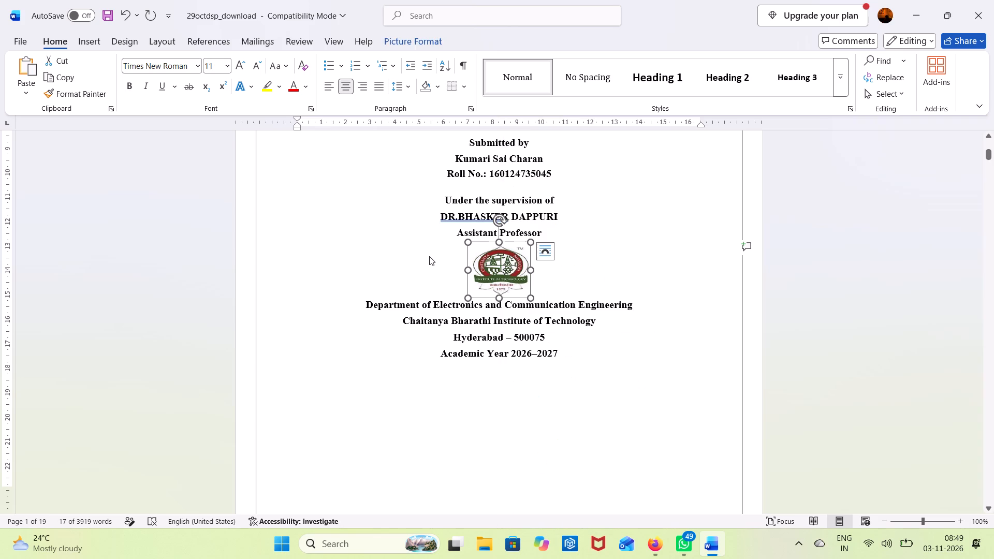
click(551, 234)
key(Return)
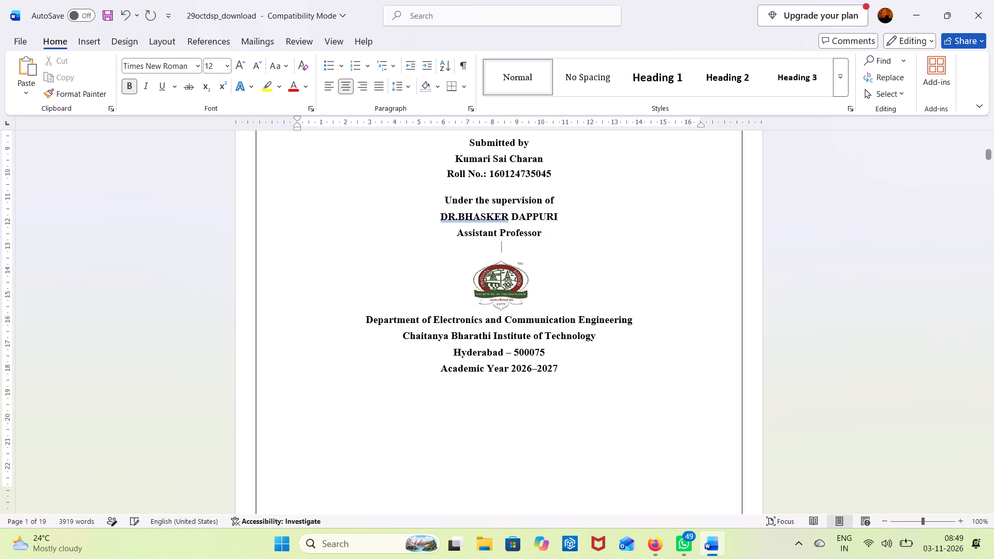
Copy the college banner picture at the top of the title page.
scroll(551, 234, up, 1)
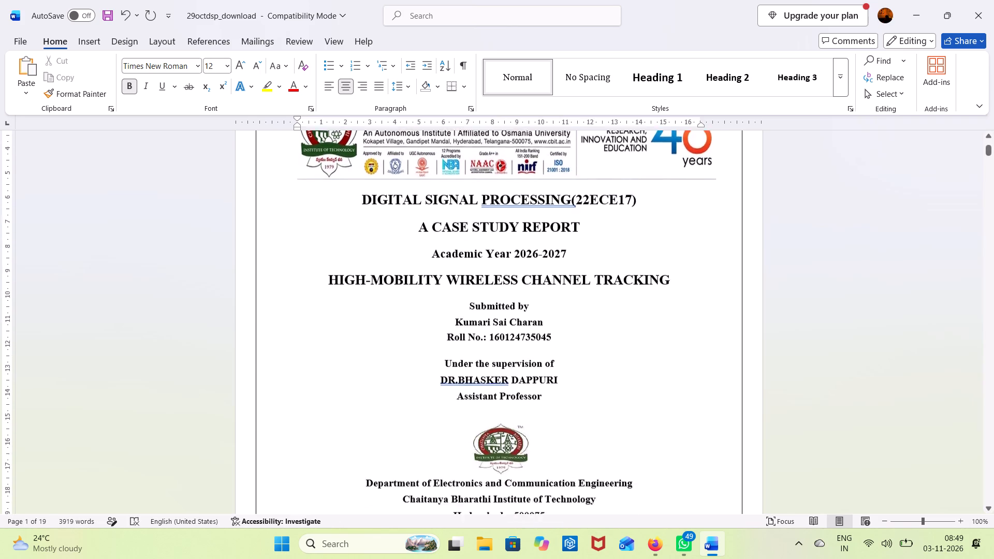
scroll(641, 260, down, 2)
scroll(641, 260, up, 2)
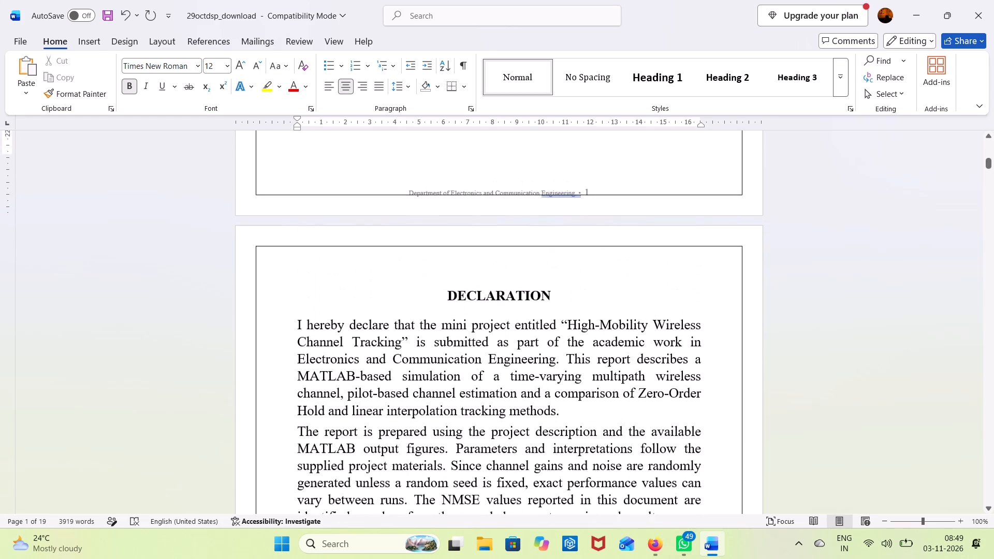
scroll(641, 260, up, 1)
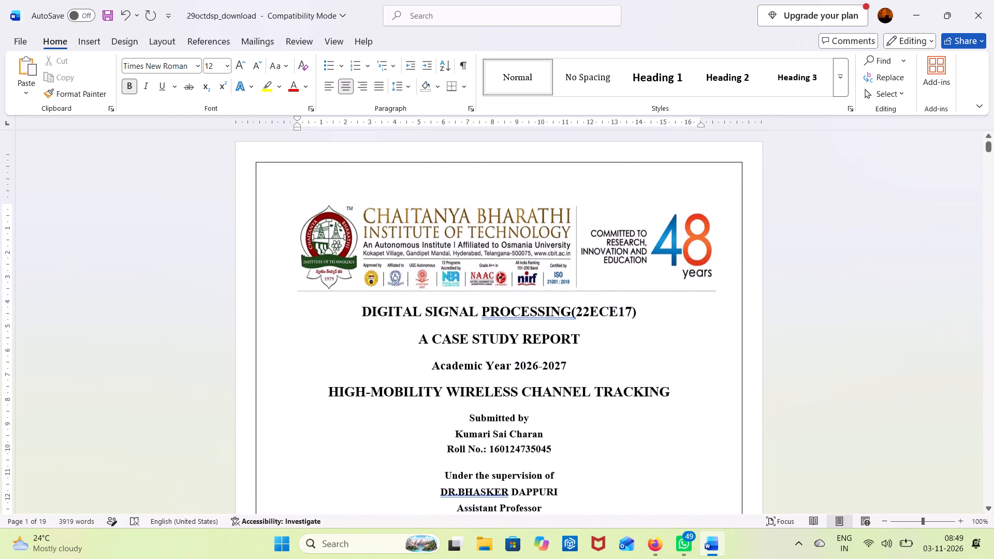
right_click(593, 254)
click(631, 201)
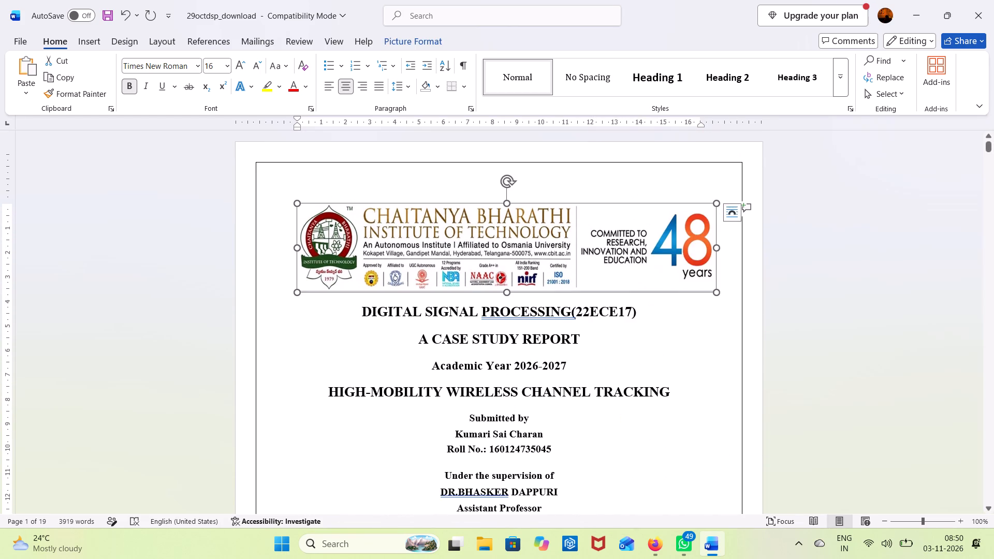
Insert three blank lines above the DECLARATION heading.
scroll(631, 201, down, 4)
scroll(631, 201, up, 1)
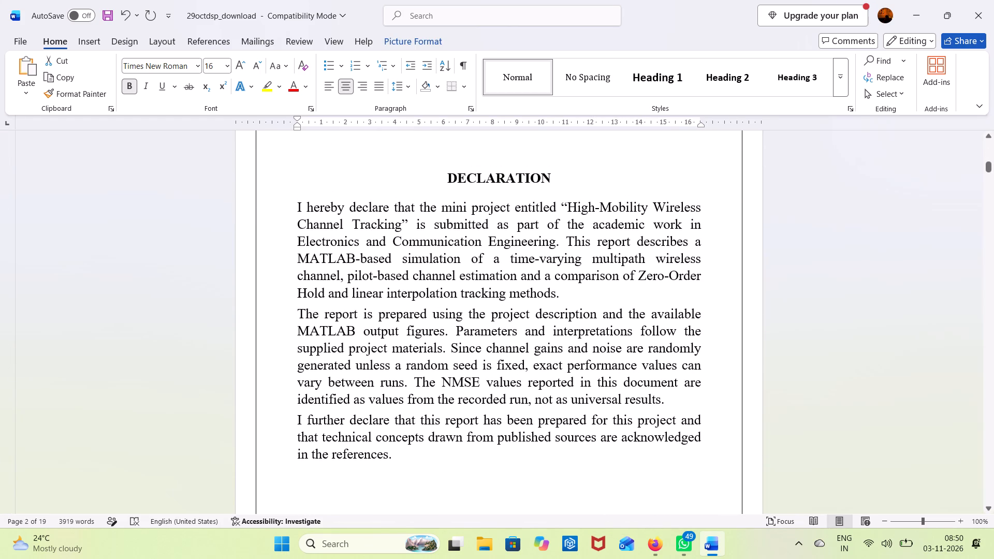
click(447, 174)
key(Return)
key(Return)
key(Return)
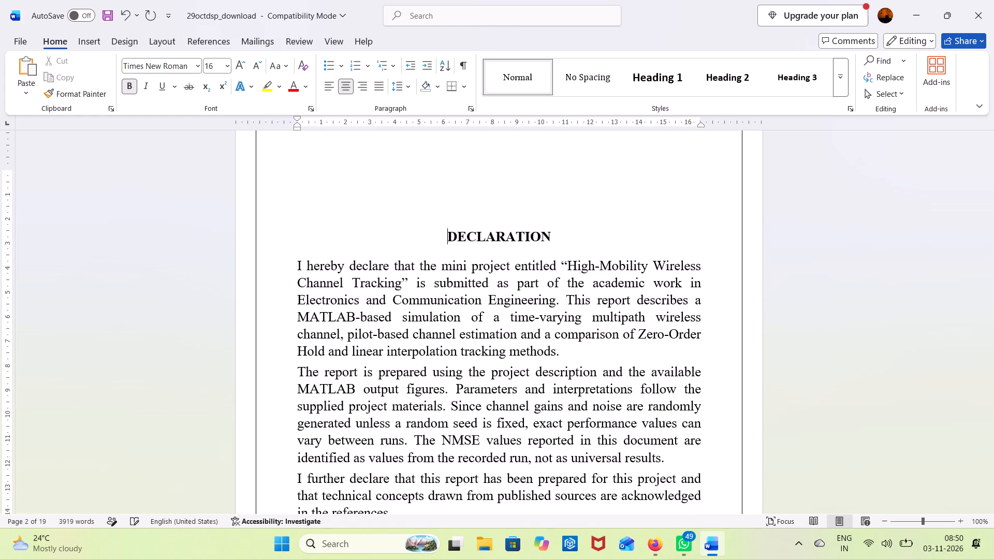
Paste the copied college banner as a picture into the blank space above the DECLARATION heading.
scroll(447, 174, up, 1)
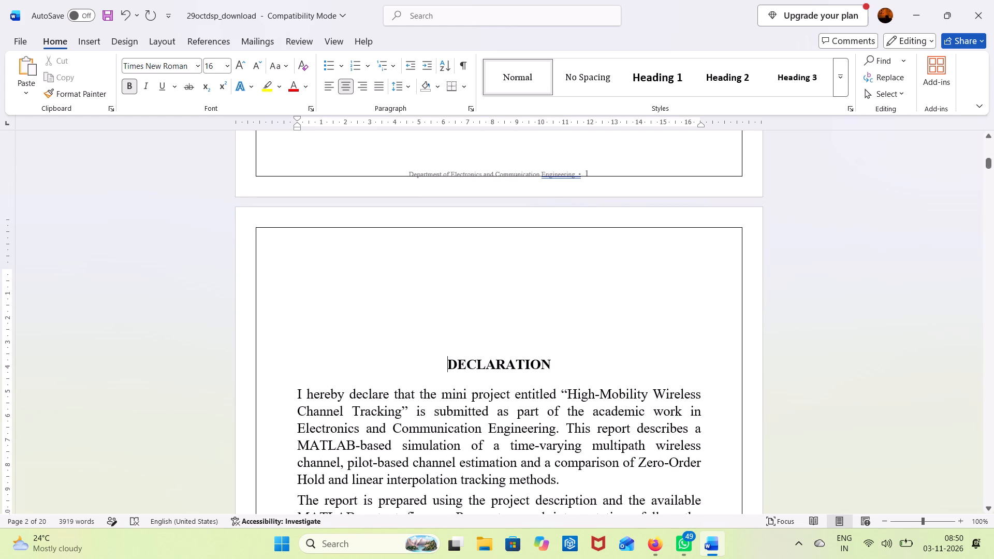
right_click(406, 292)
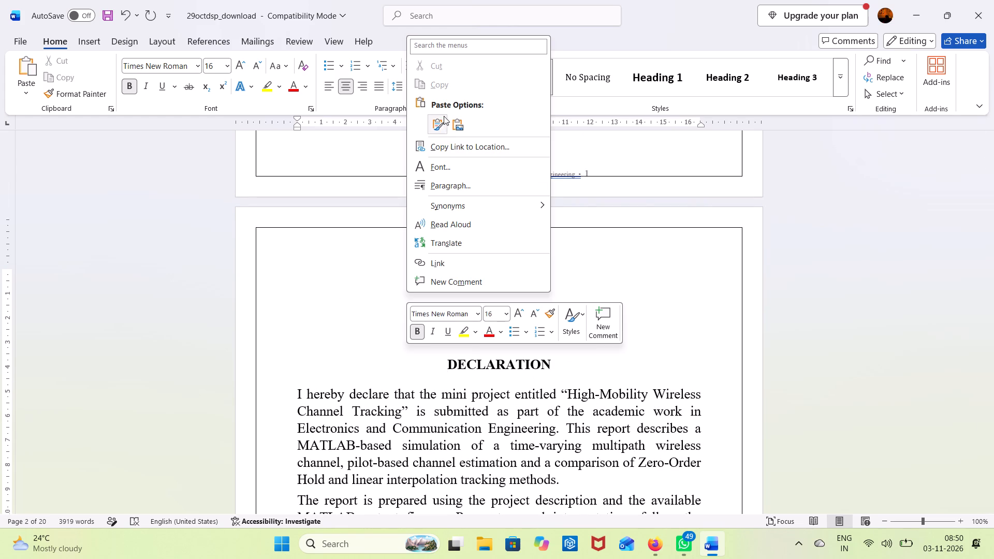
click(460, 123)
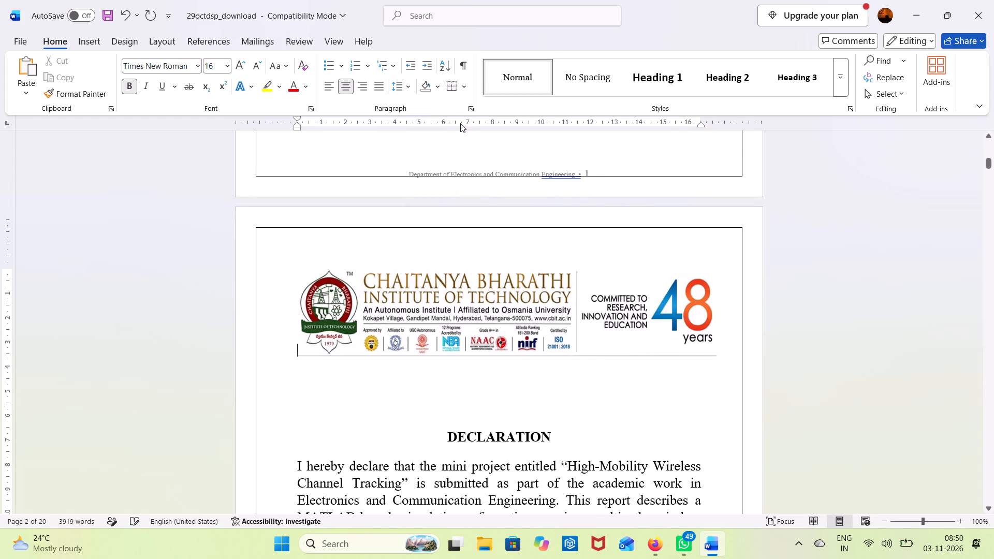
Tighten the blank space between the final declaration paragraph and the Place: Hyderabad line, keeping a gap between them.
scroll(418, 336, down, 2)
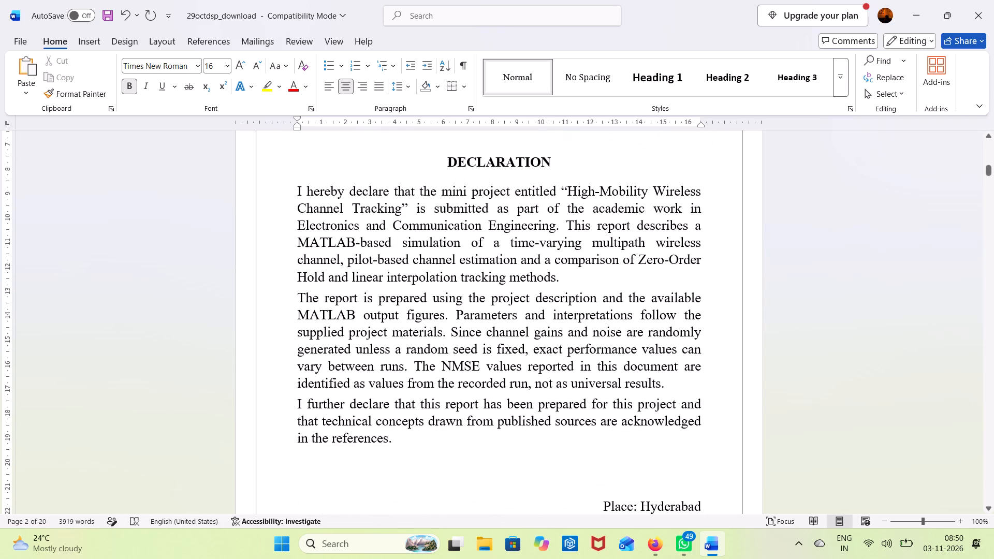
scroll(418, 336, down, 2)
scroll(418, 336, up, 1)
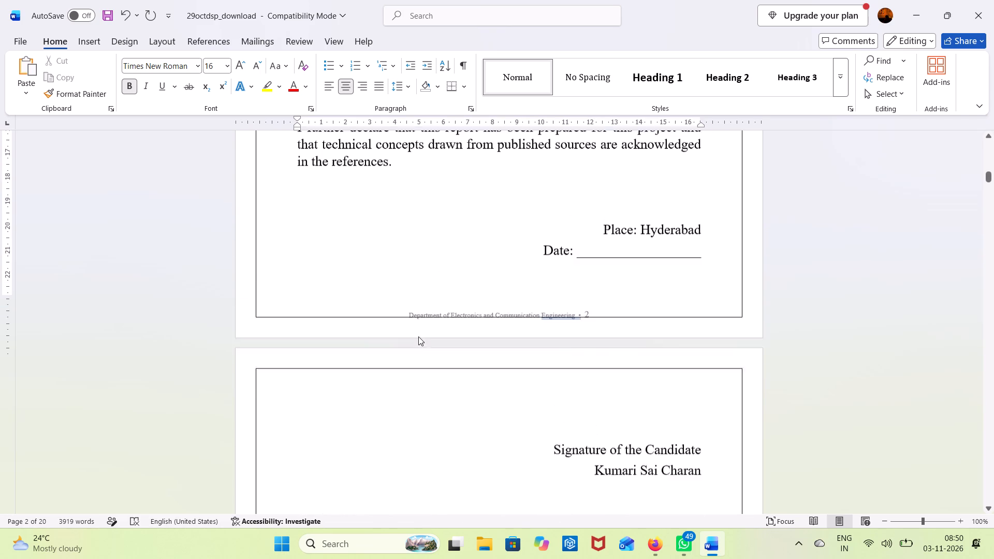
scroll(418, 336, up, 1)
click(567, 284)
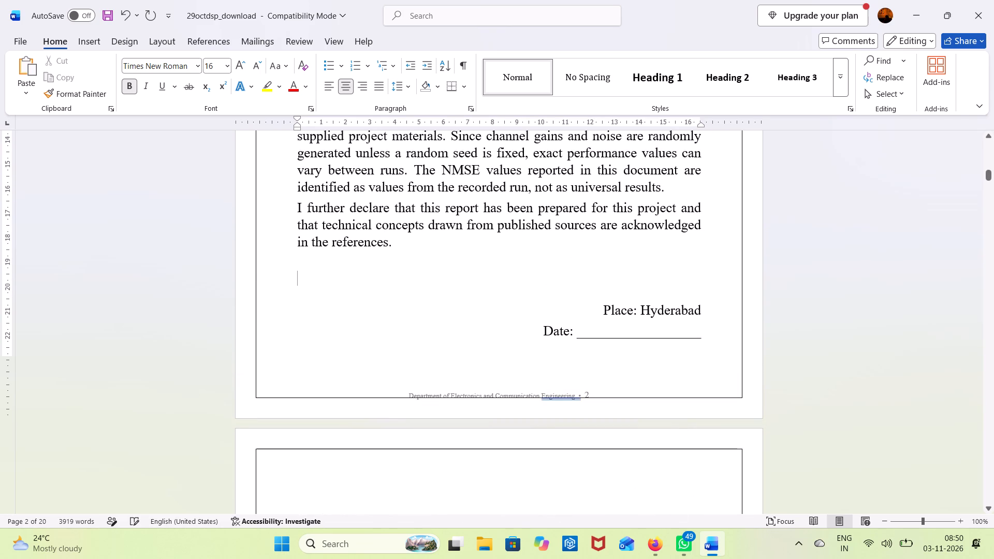
key(BackSpace)
key(BackSpace)
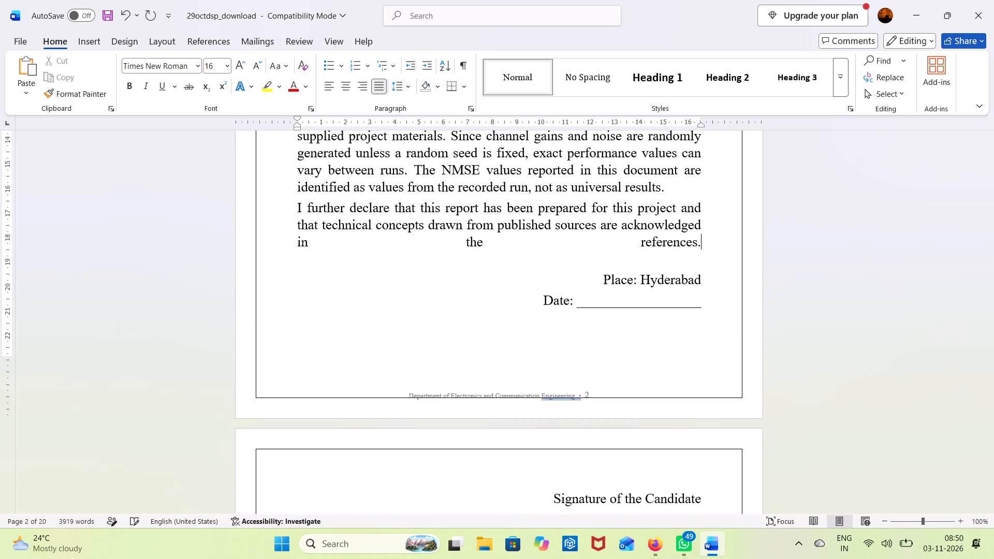
key(Return)
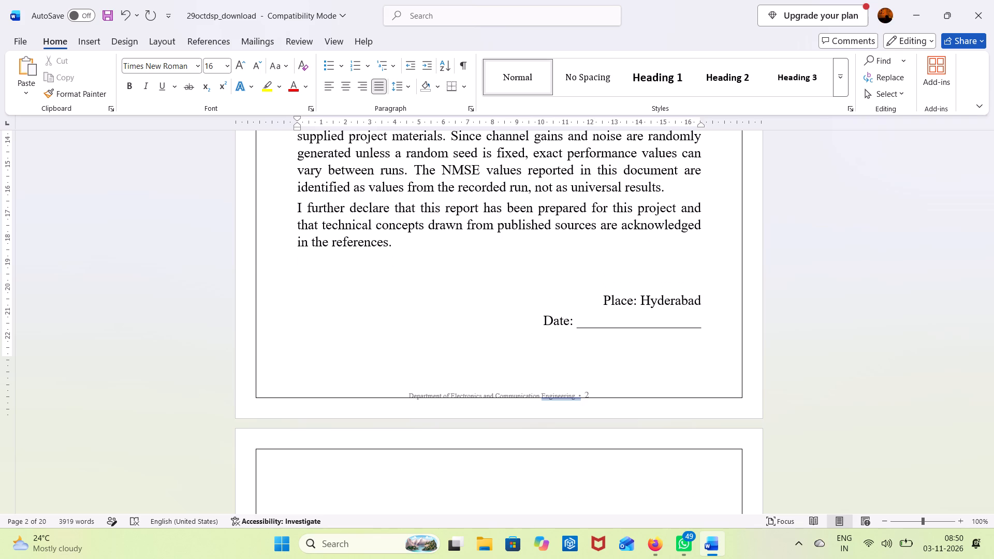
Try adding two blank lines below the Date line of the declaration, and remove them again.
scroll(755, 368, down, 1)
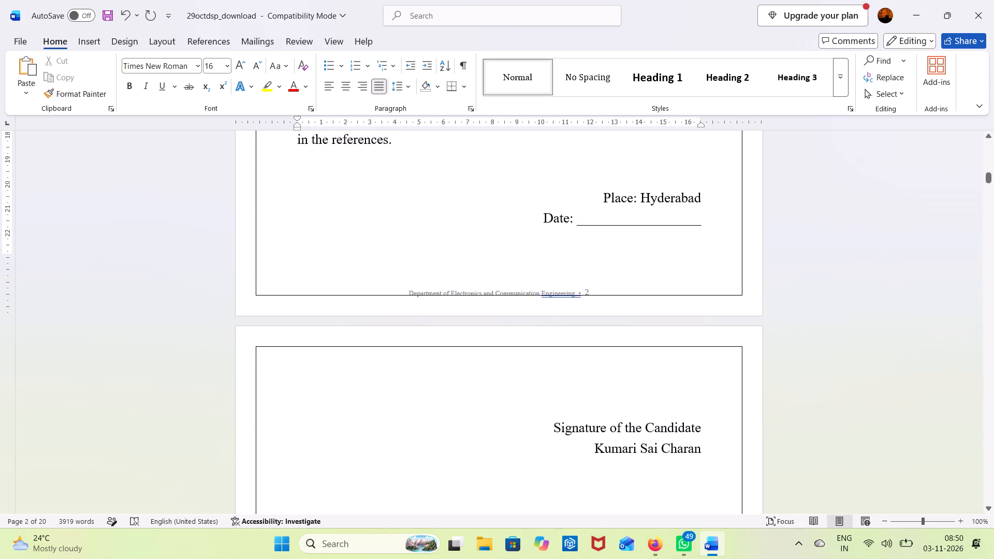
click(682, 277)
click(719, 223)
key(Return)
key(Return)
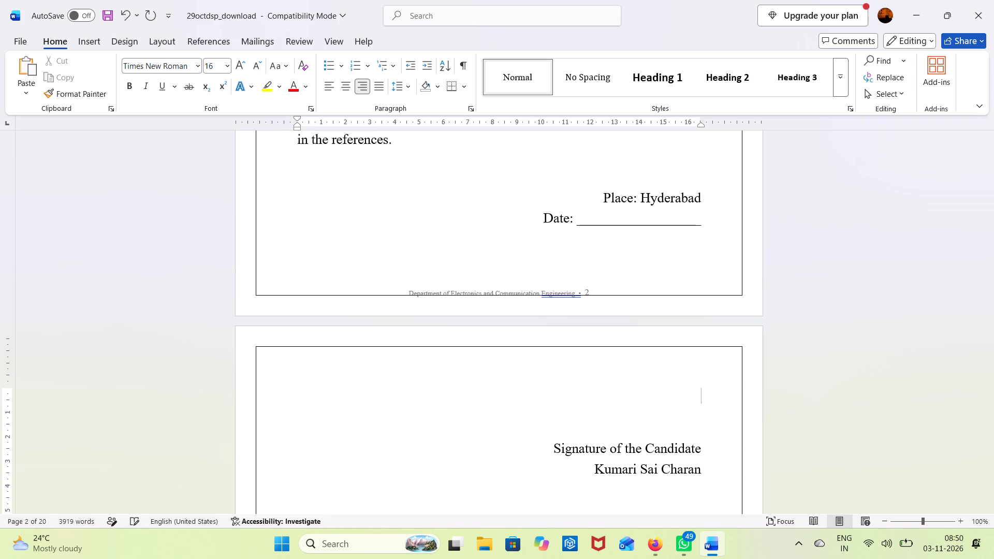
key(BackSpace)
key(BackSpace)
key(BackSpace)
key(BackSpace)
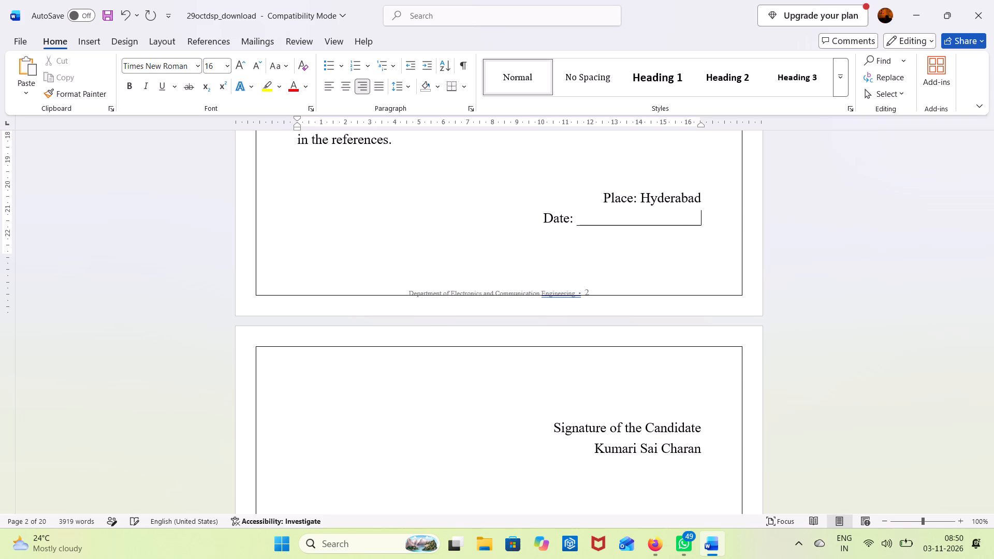
Remove the blank lines between the declaration's Date line and Signature of the Candidate so the signature block moves up.
click(662, 391)
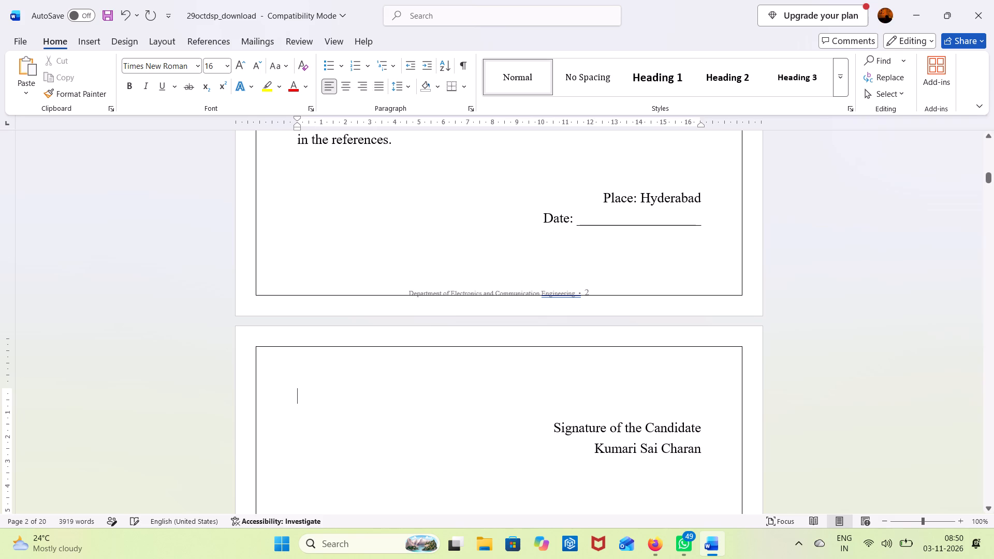
key(BackSpace)
key(BackSpace)
key(BackSpace)
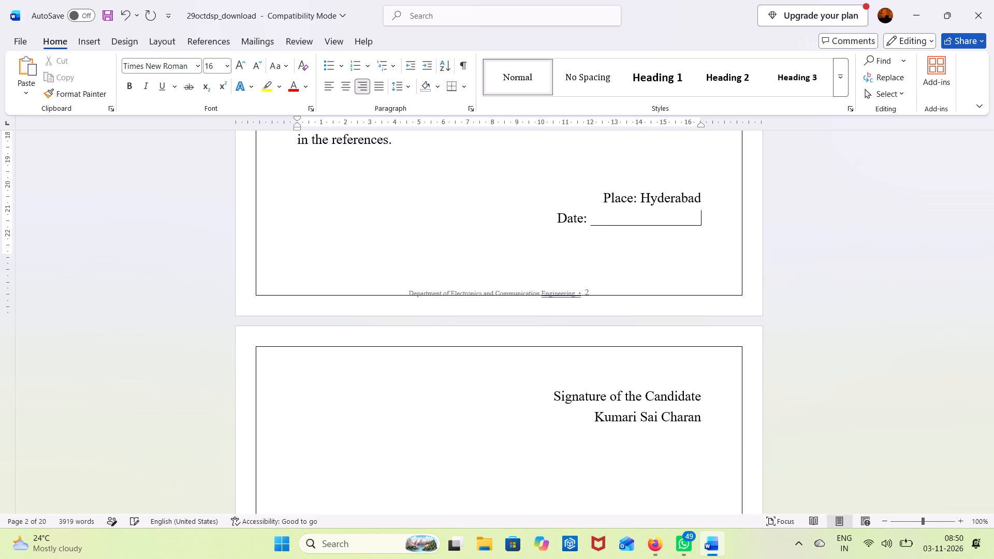
click(553, 397)
key(BackSpace)
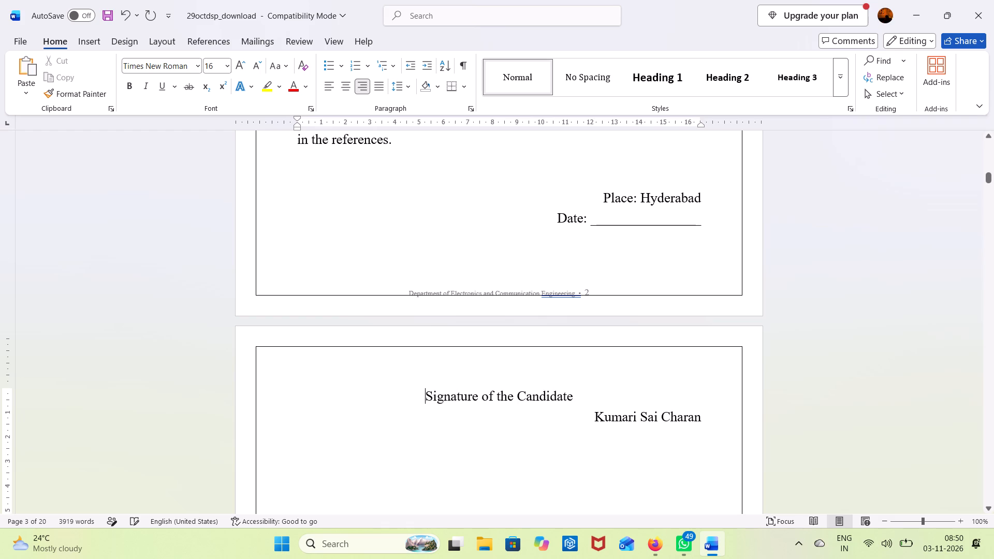
Place Signature of the Candidate on its own right-aligned line directly below the declaration's Date line.
key(BackSpace)
key(BackSpace)
key(BackSpace)
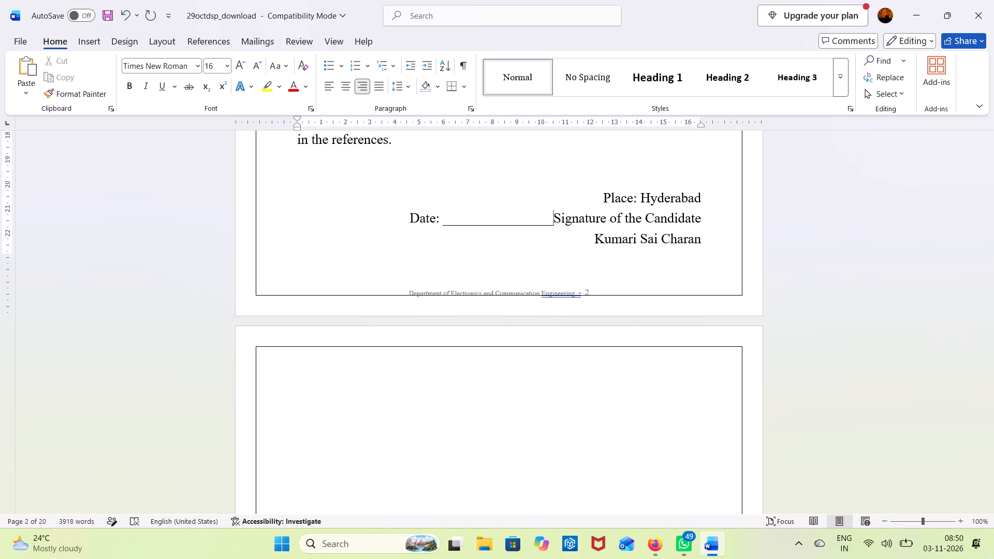
key(Return)
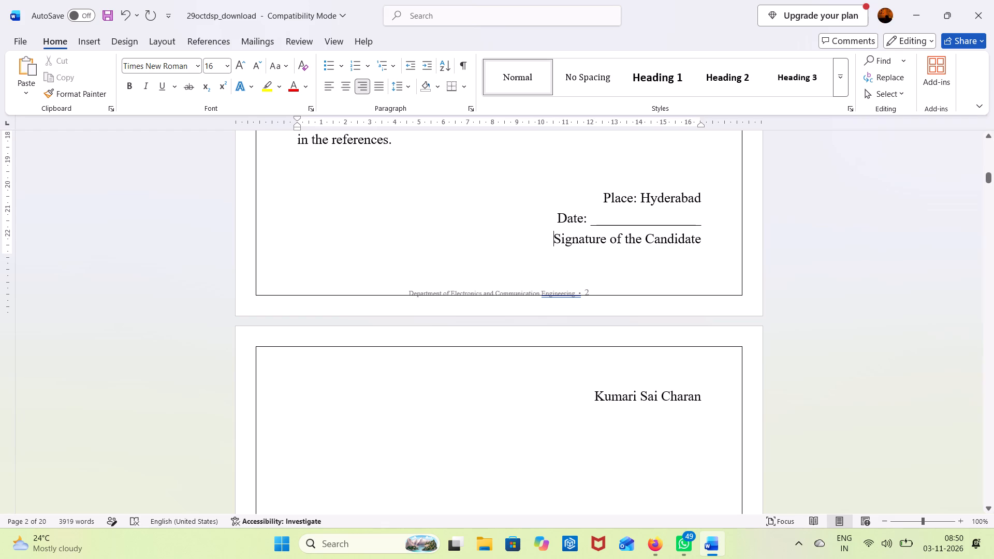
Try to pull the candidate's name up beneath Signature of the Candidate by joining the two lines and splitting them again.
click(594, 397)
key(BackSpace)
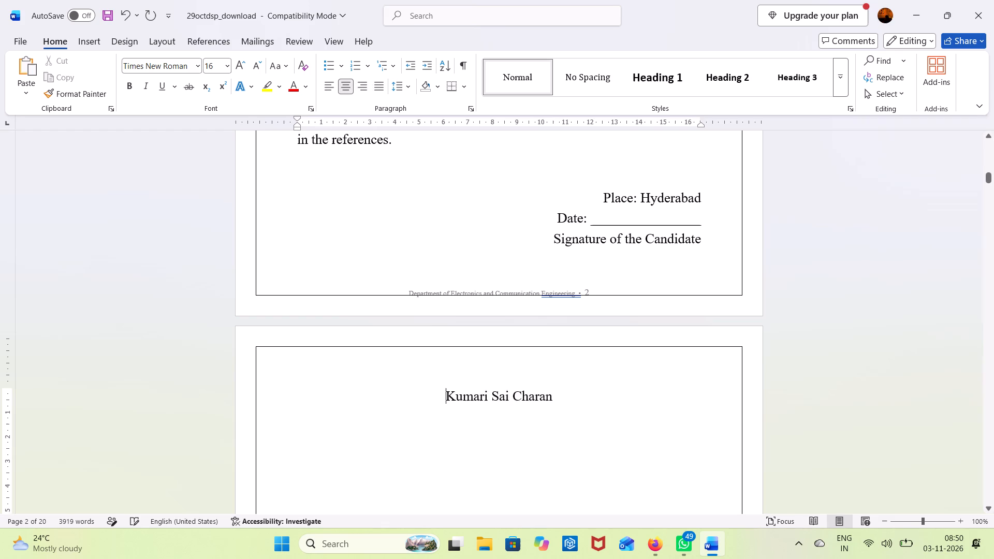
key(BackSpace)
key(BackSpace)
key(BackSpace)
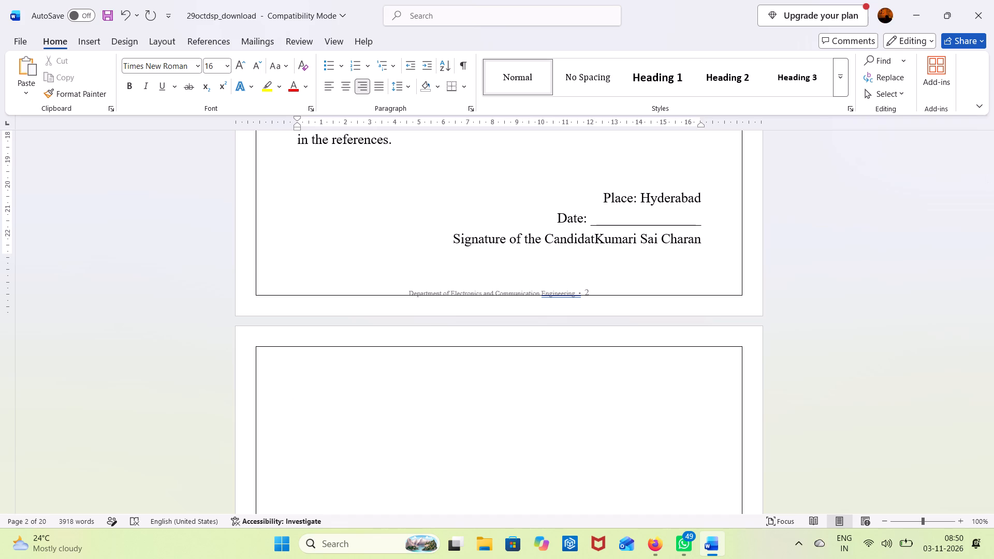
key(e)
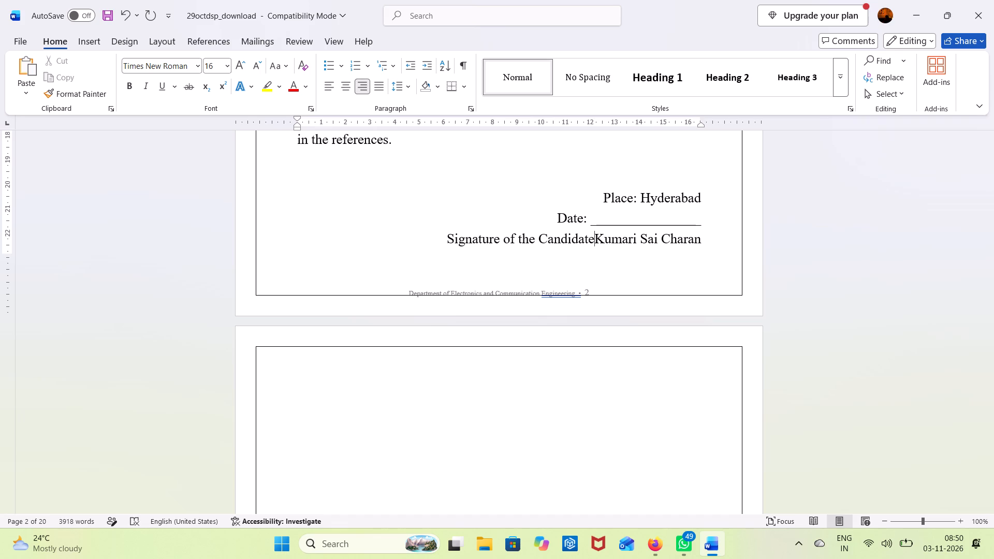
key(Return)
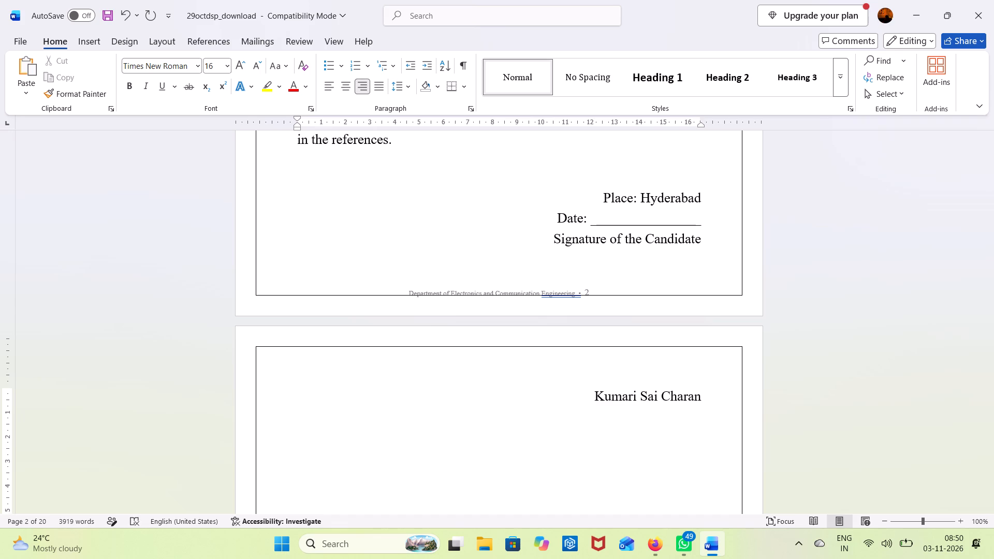
Remove the blank line above the DECLARATION heading.
scroll(594, 397, up, 2)
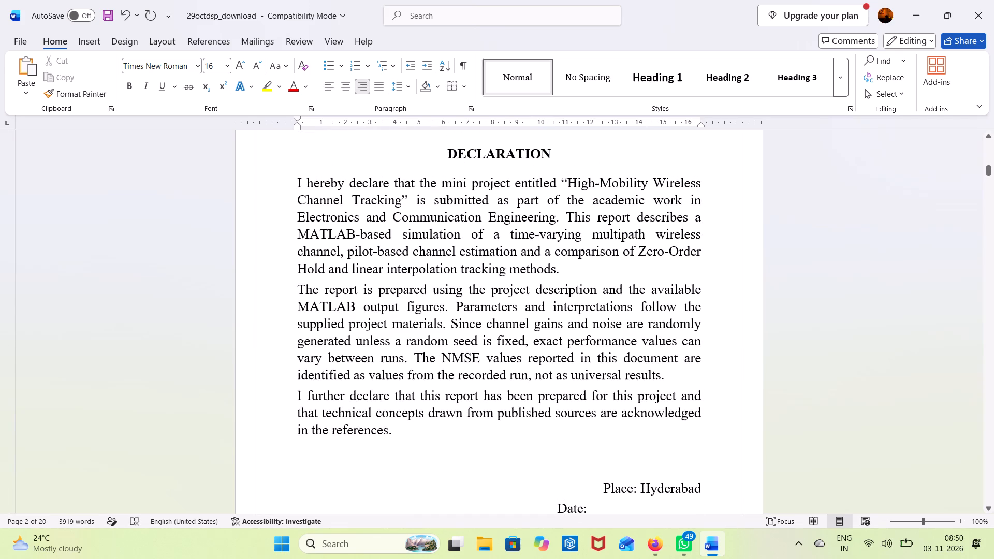
scroll(462, 378, up, 1)
click(436, 253)
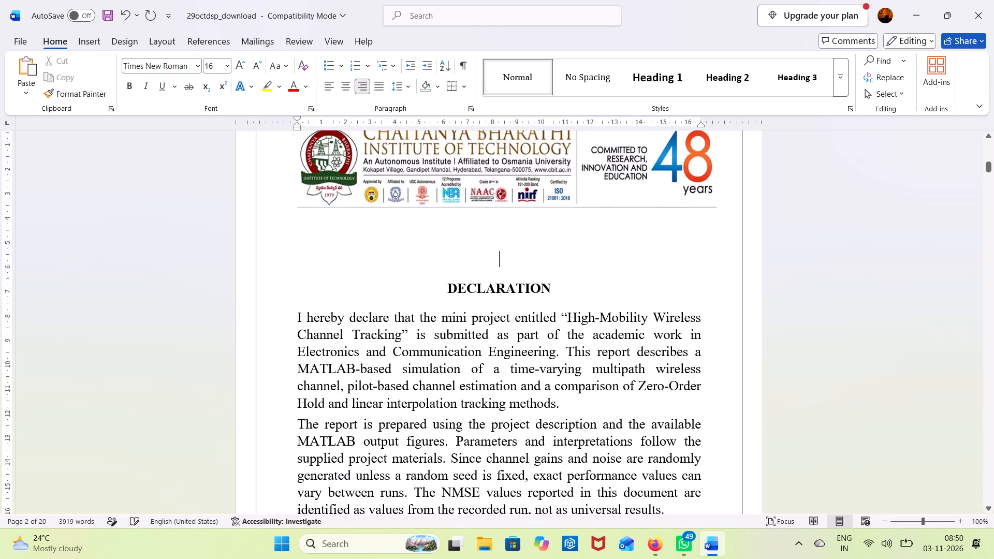
key(BackSpace)
Check the declaration's signature block, the blank page after it and the start of the certificate page.
scroll(436, 253, down, 2)
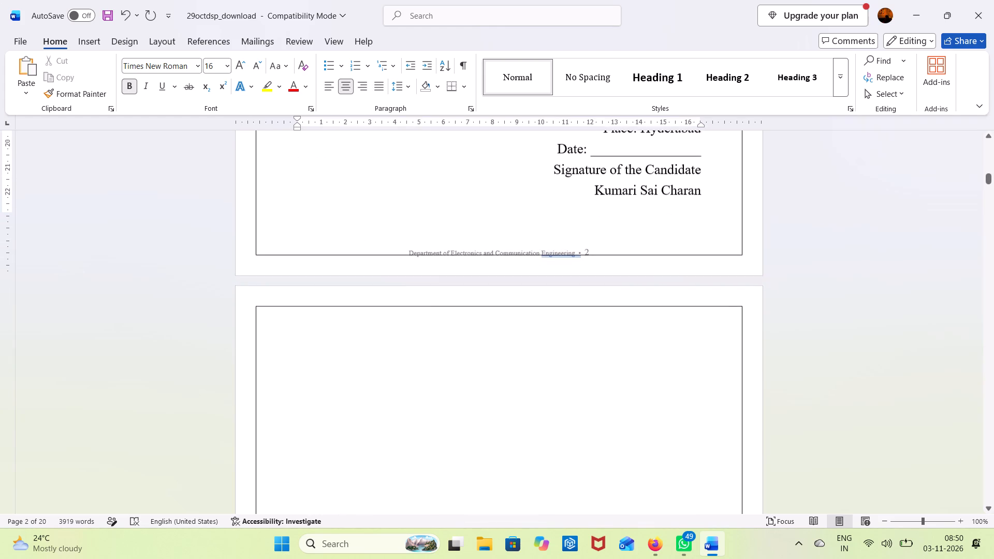
scroll(420, 285, up, 1)
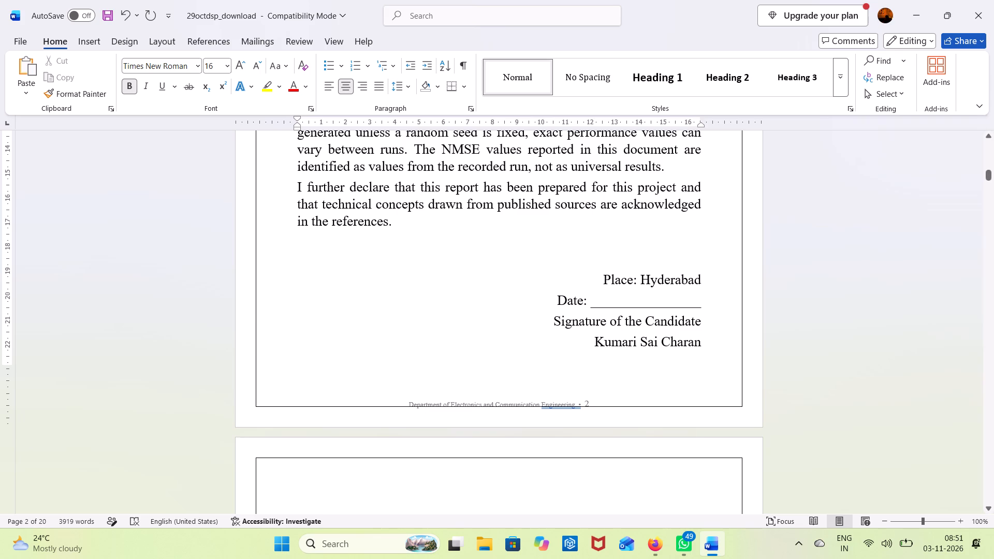
scroll(543, 343, down, 3)
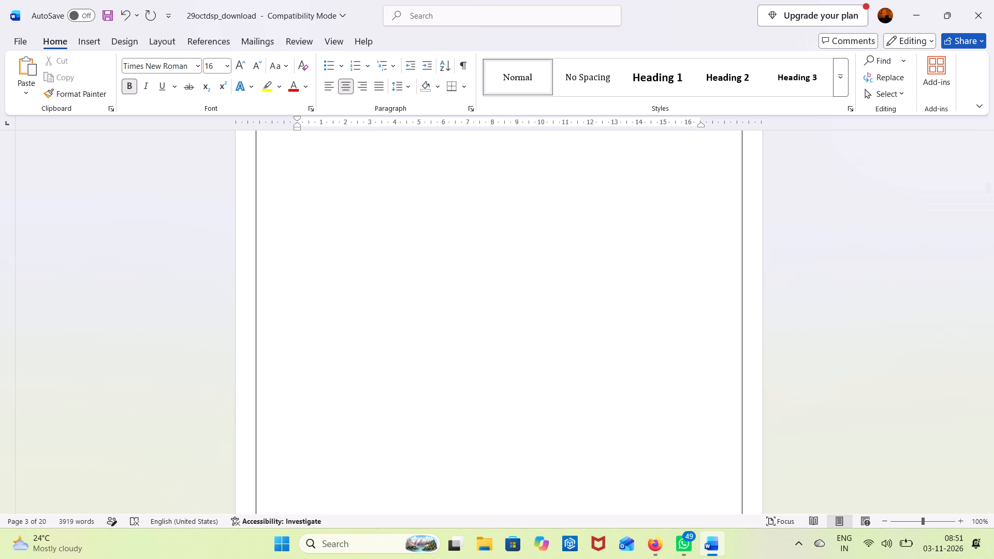
scroll(543, 343, up, 4)
scroll(543, 343, down, 2)
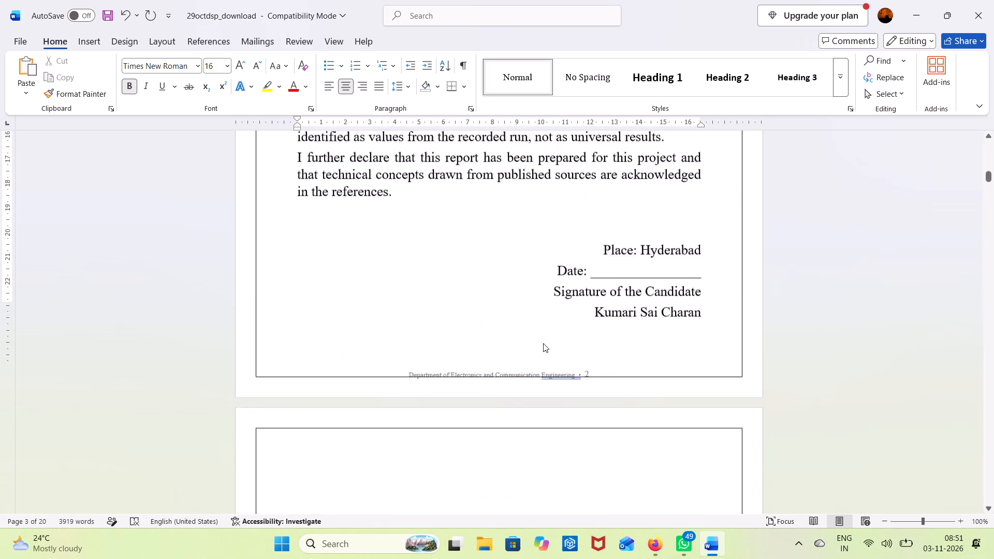
scroll(543, 343, down, 6)
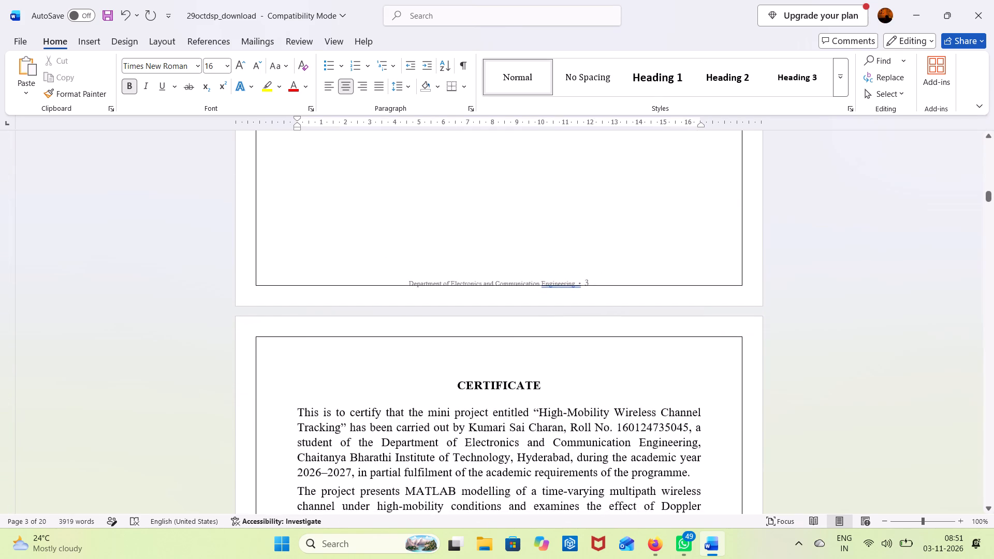
scroll(543, 343, down, 2)
scroll(543, 343, up, 2)
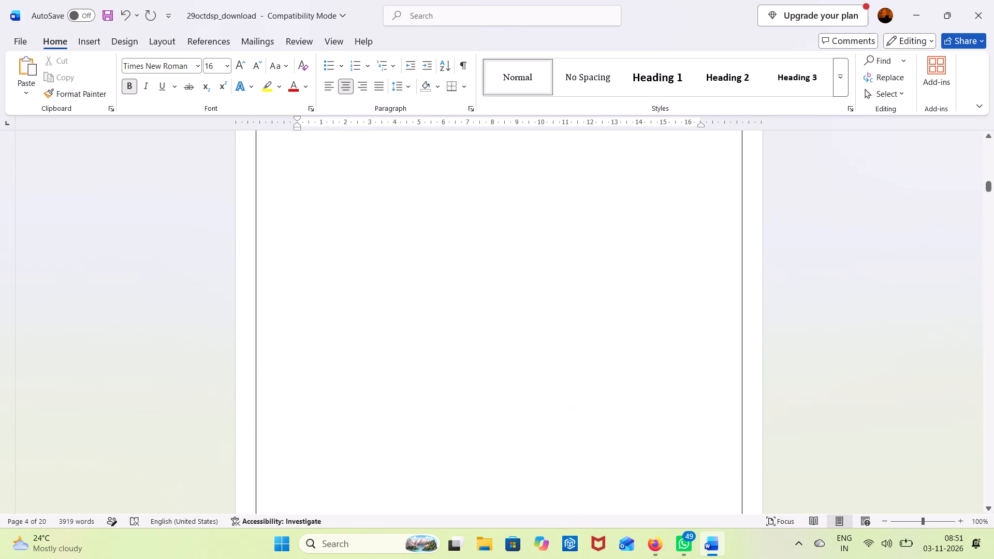
scroll(543, 343, up, 1)
Open the paste and formatting options on the blank page between the declaration and the certificate.
right_click(543, 343)
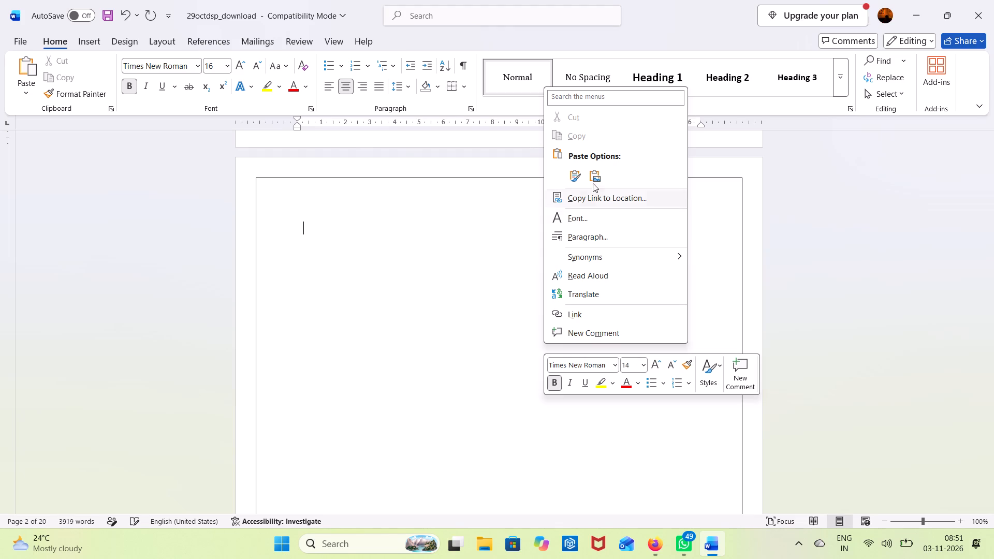
Remove the blank page between the declaration page and the certificate page.
double_click(484, 268)
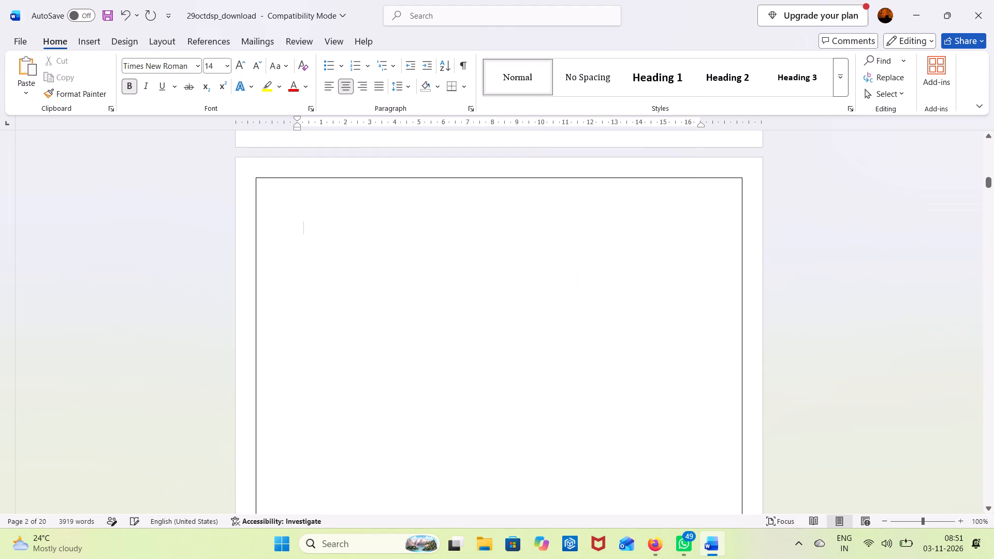
click(435, 274)
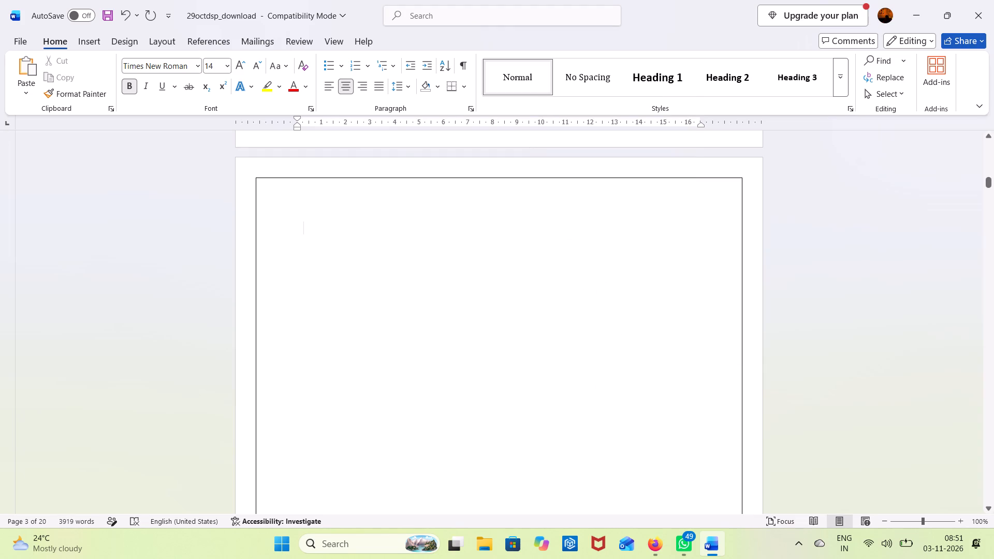
click(435, 274)
right_click(435, 274)
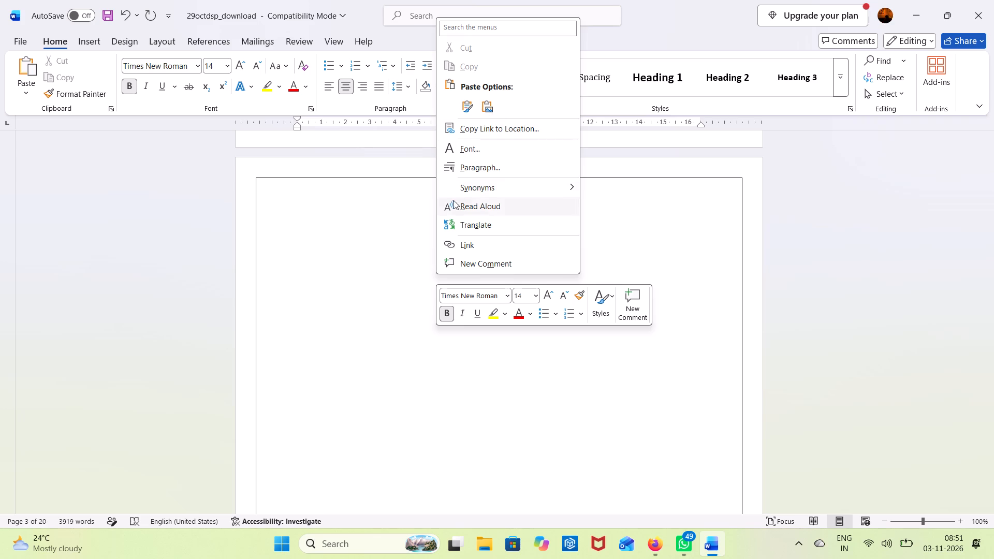
click(394, 270)
key(Delete)
scroll(394, 270, up, 3)
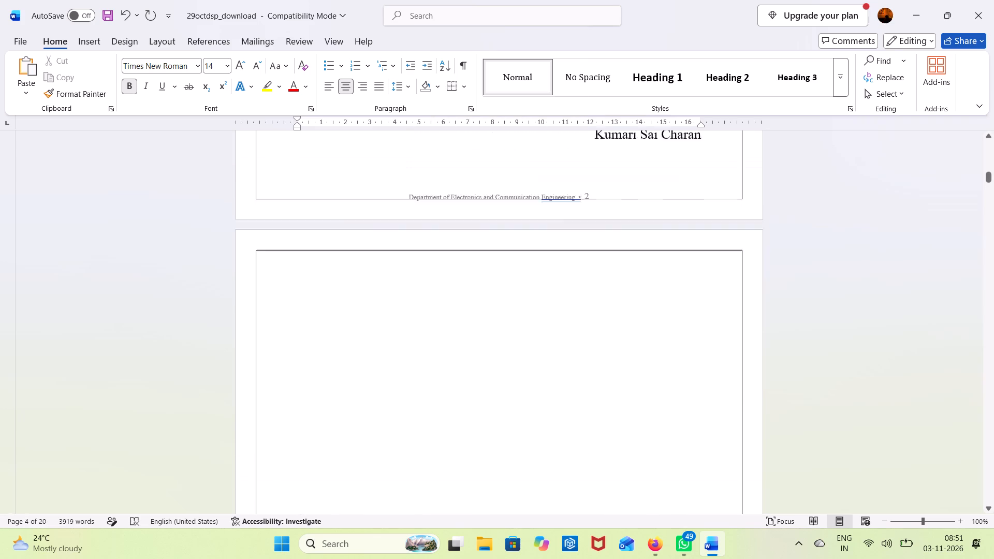
scroll(394, 270, down, 3)
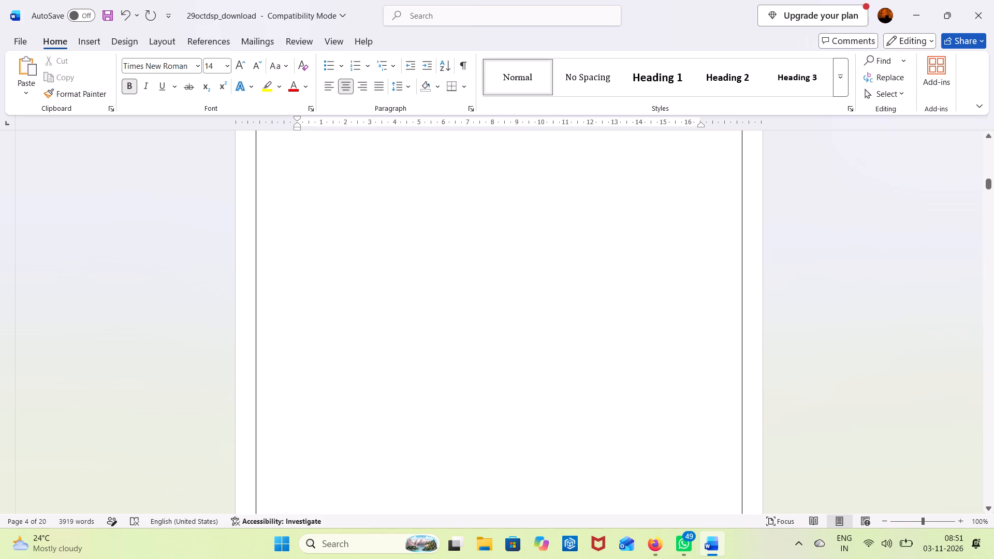
right_click(411, 331)
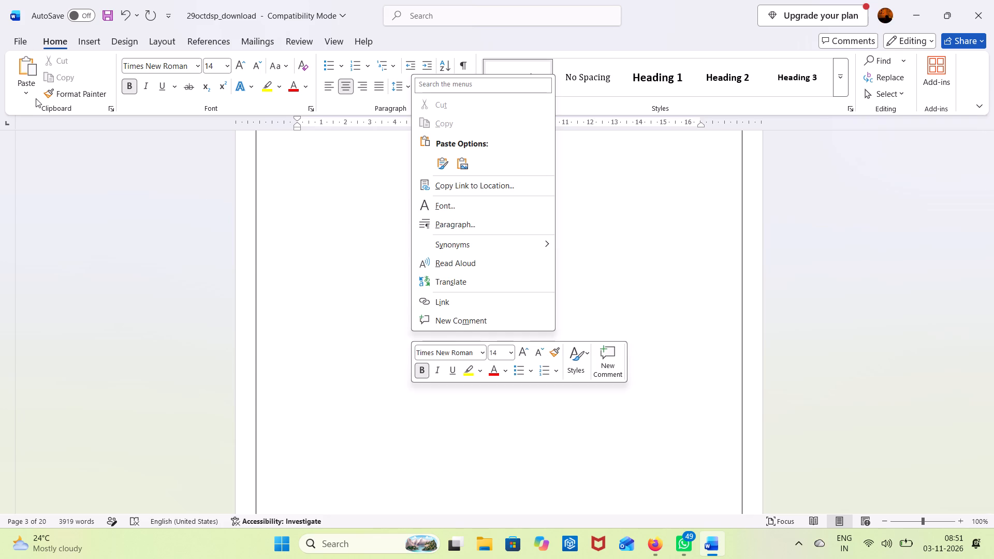
click(202, 349)
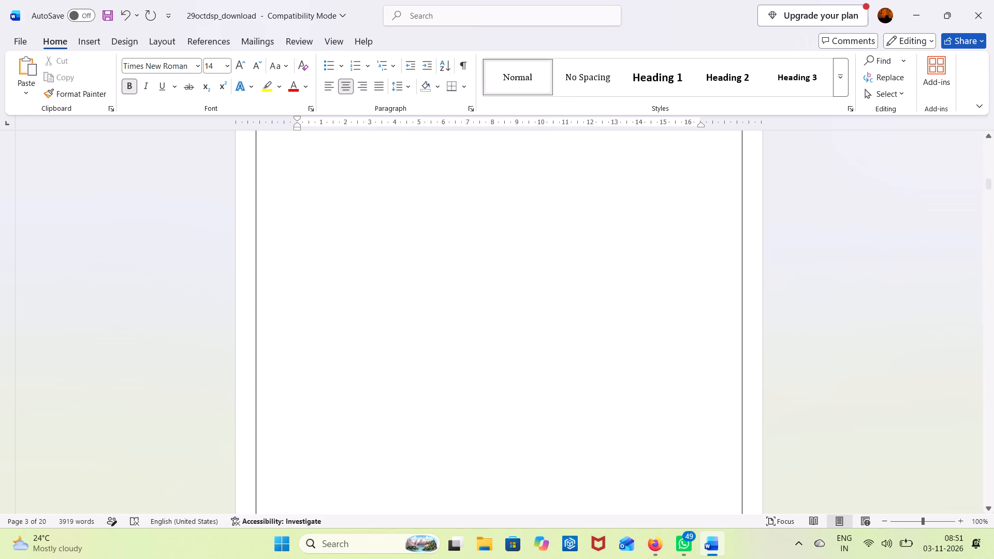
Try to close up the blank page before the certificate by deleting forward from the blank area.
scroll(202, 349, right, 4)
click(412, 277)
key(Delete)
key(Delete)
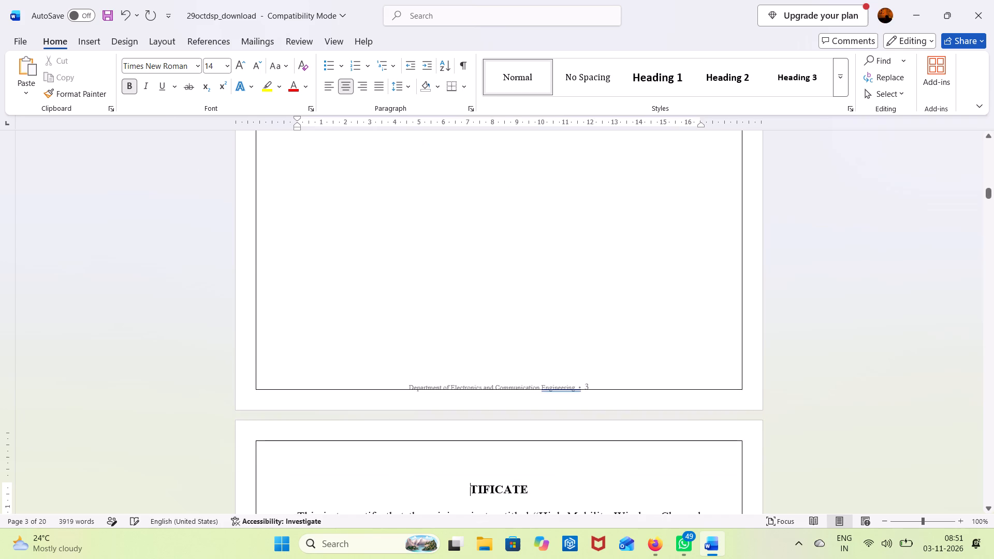
Remove the blank page between the declaration page and the certificate page by deleting backward from the blank area.
scroll(412, 277, up, 4)
scroll(412, 277, down, 3)
scroll(412, 277, up, 1)
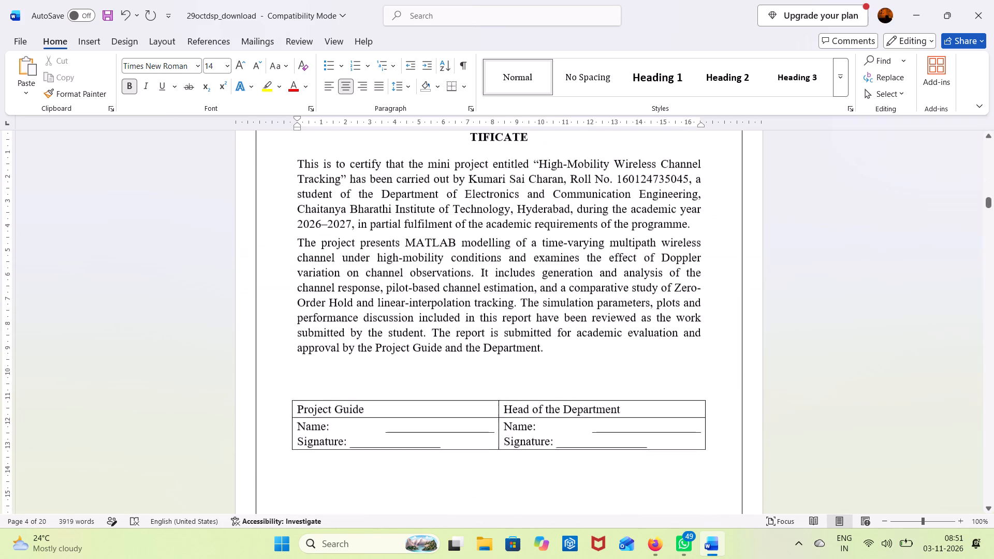
scroll(412, 277, up, 3)
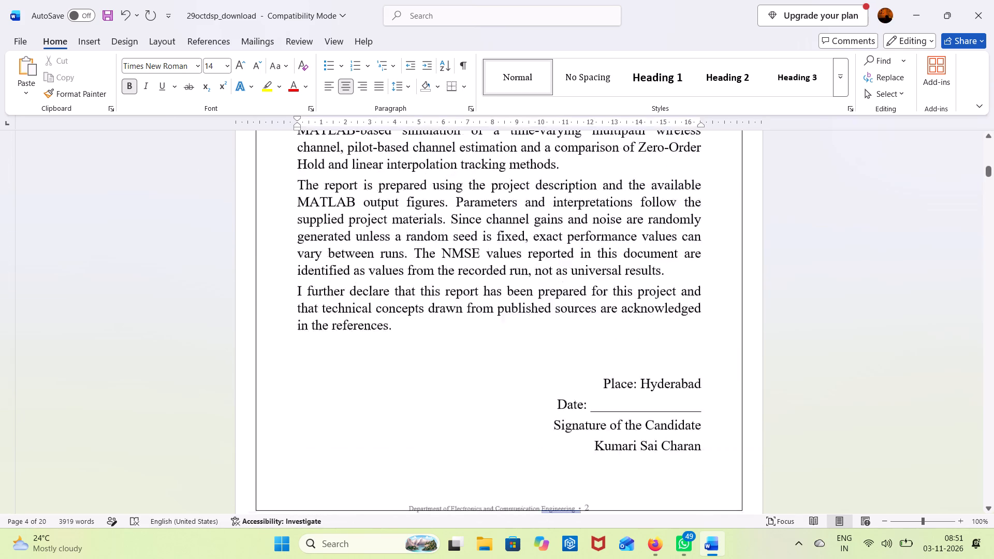
scroll(412, 277, up, 1)
scroll(412, 277, down, 6)
scroll(412, 277, up, 1)
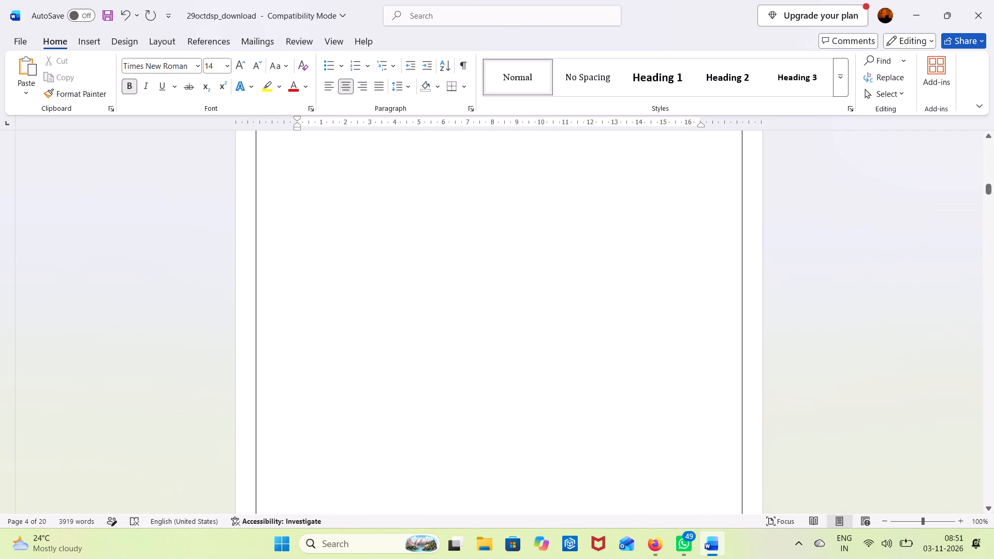
scroll(412, 277, up, 1)
double_click(412, 277)
key(BackSpace)
key(BackSpace)
scroll(412, 277, up, 1)
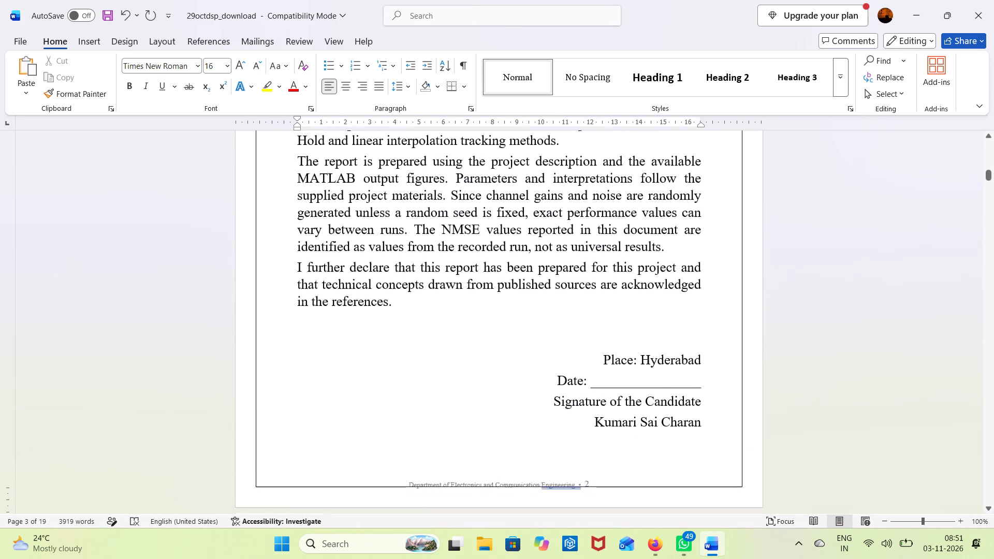
Restore the missing capital letters CER at the start of the certificate page's heading so it reads CERTIFICATE.
scroll(412, 277, up, 1)
scroll(412, 277, down, 2)
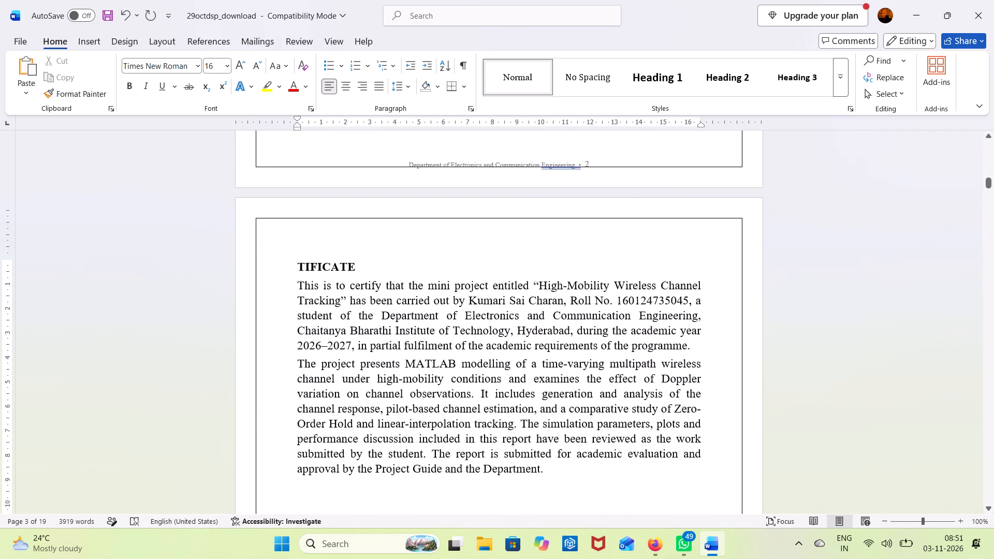
click(295, 266)
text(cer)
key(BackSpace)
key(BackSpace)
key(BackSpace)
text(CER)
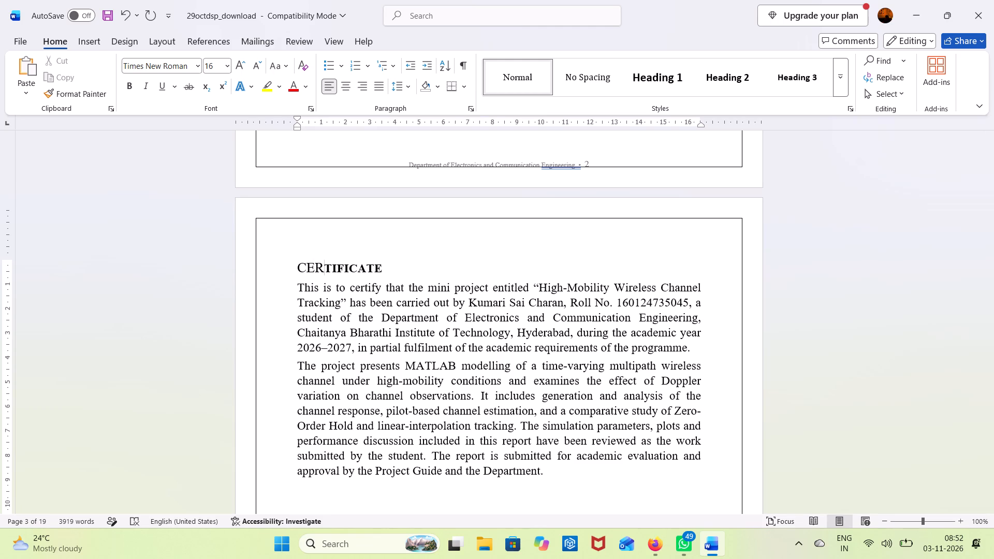
Select the whole CERTIFICATE heading and open the font size choices for it.
drag(405, 262, 286, 257)
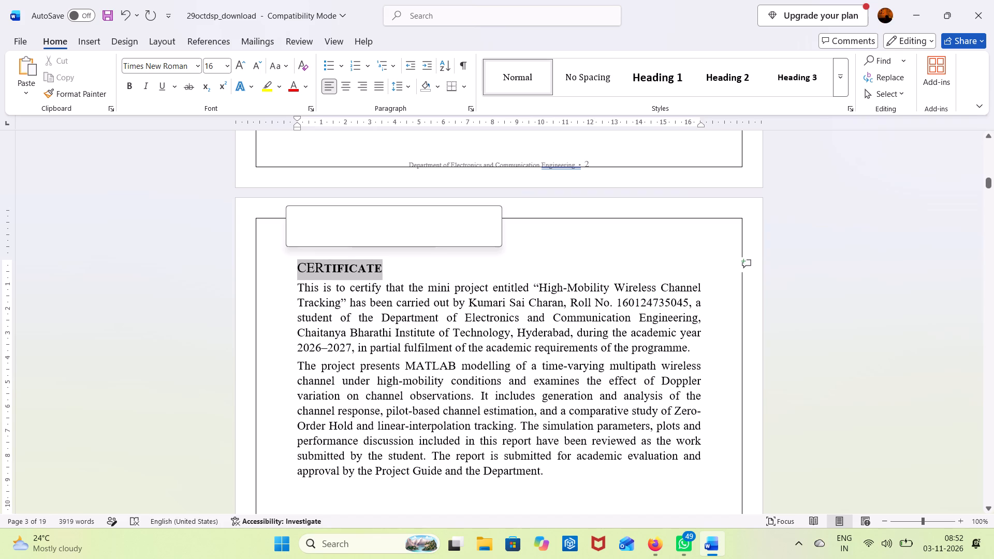
click(229, 64)
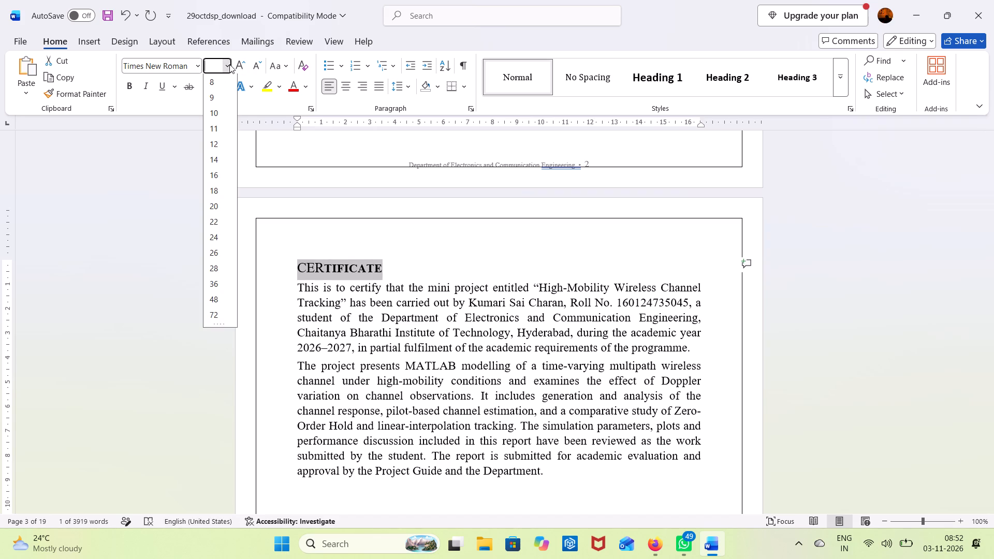
Set the whole CERTIFICATE heading to font size 16 and bold.
click(216, 171)
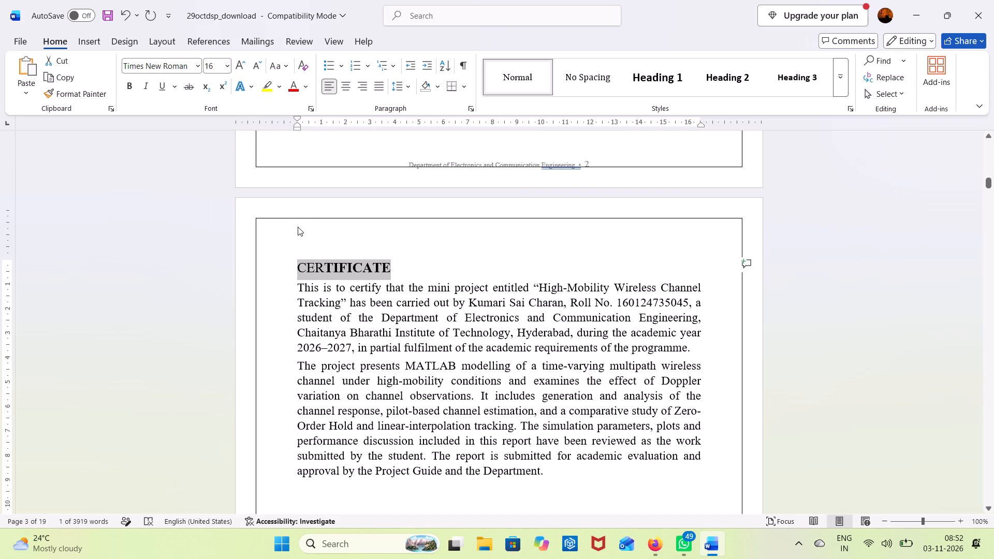
click(129, 83)
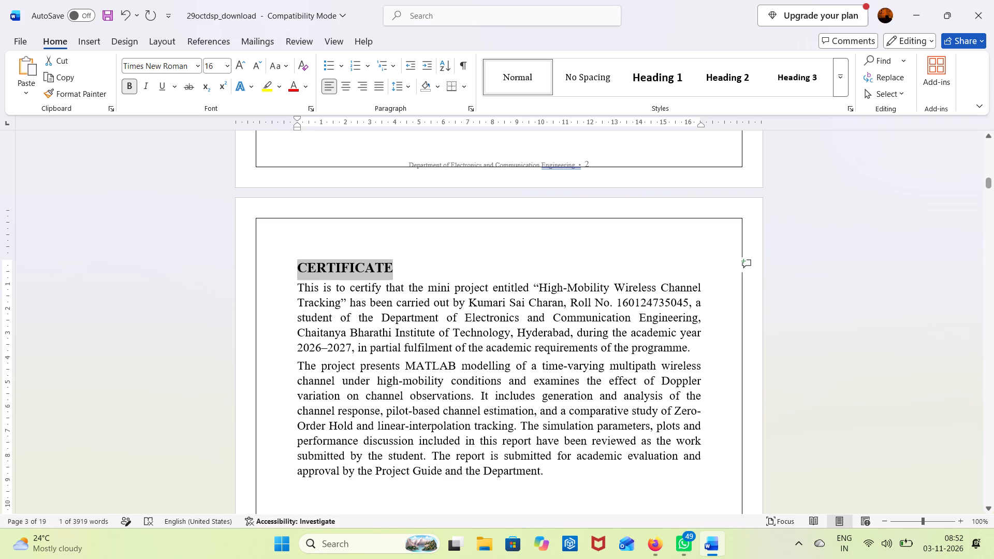
Add a blank line between the CERTIFICATE heading and the first certificate paragraph.
drag(294, 286, 534, 474)
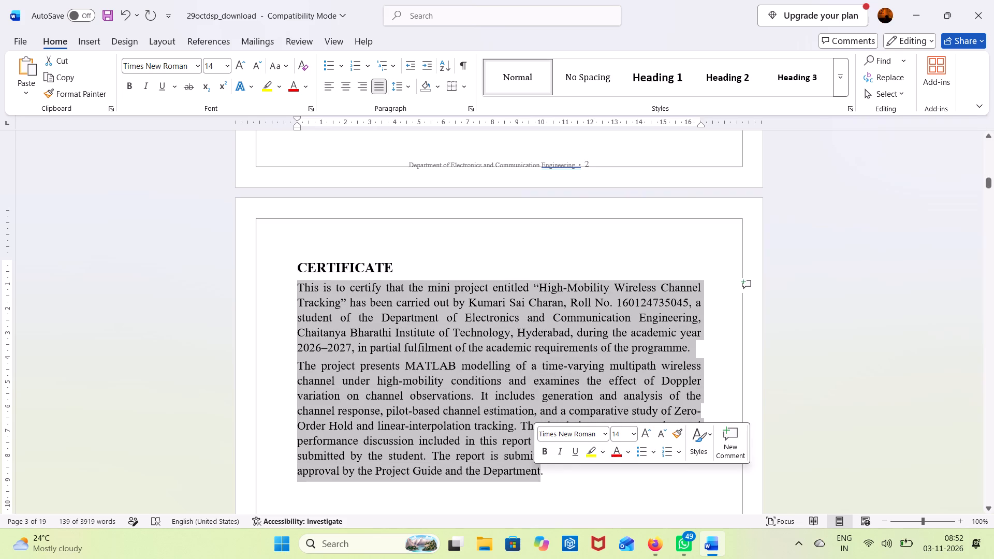
click(447, 262)
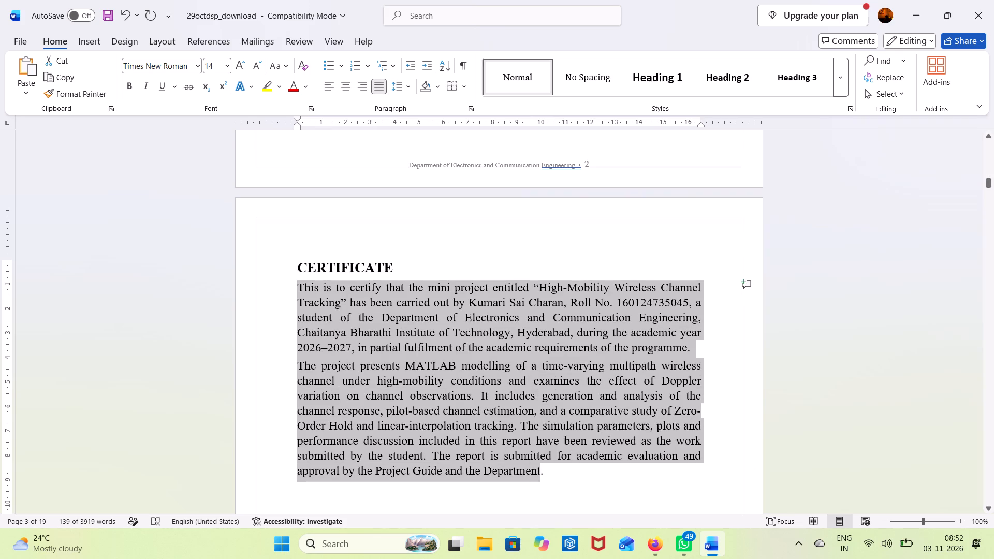
key(Return)
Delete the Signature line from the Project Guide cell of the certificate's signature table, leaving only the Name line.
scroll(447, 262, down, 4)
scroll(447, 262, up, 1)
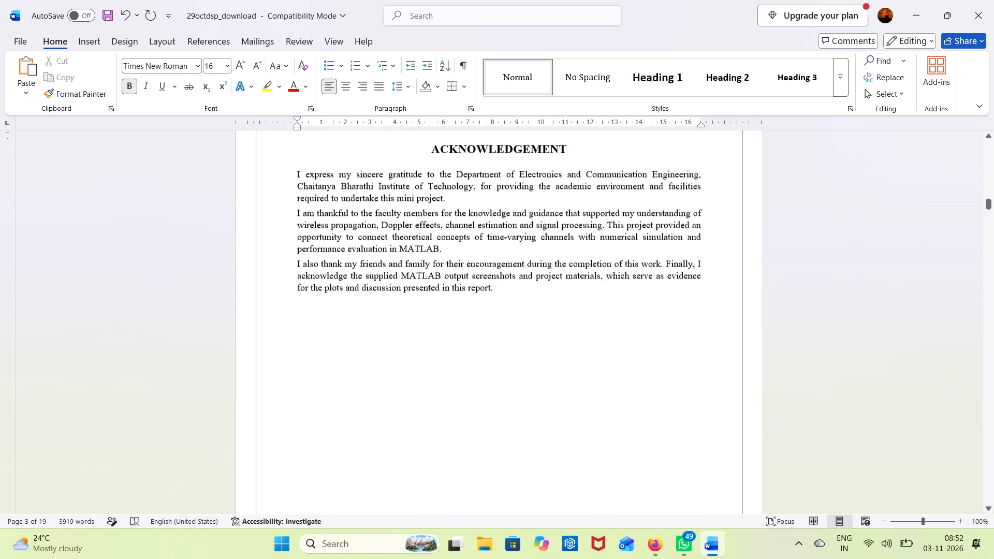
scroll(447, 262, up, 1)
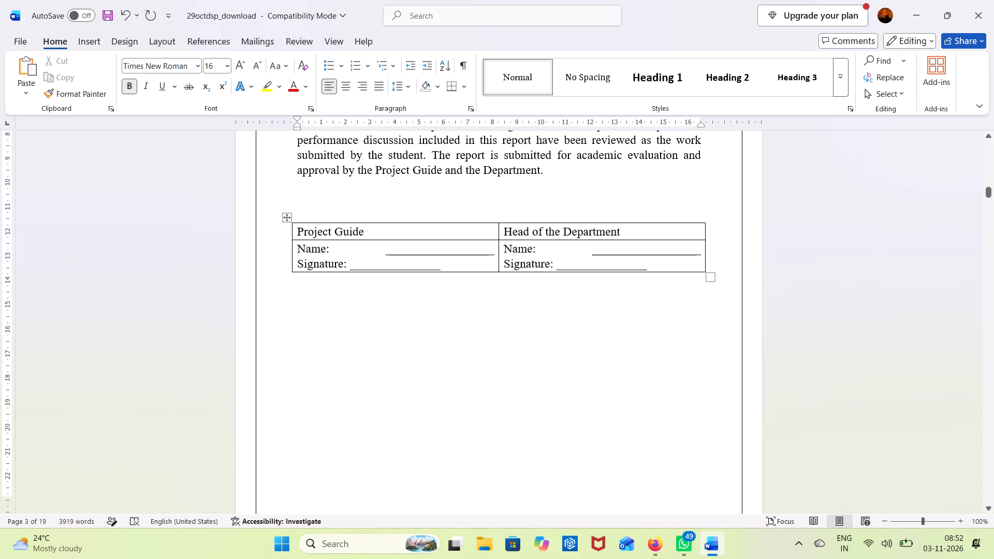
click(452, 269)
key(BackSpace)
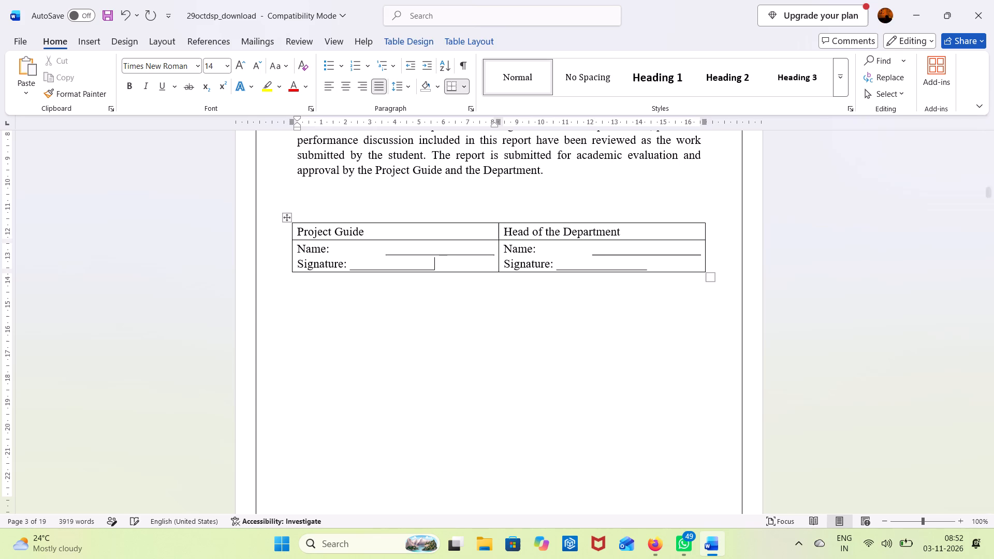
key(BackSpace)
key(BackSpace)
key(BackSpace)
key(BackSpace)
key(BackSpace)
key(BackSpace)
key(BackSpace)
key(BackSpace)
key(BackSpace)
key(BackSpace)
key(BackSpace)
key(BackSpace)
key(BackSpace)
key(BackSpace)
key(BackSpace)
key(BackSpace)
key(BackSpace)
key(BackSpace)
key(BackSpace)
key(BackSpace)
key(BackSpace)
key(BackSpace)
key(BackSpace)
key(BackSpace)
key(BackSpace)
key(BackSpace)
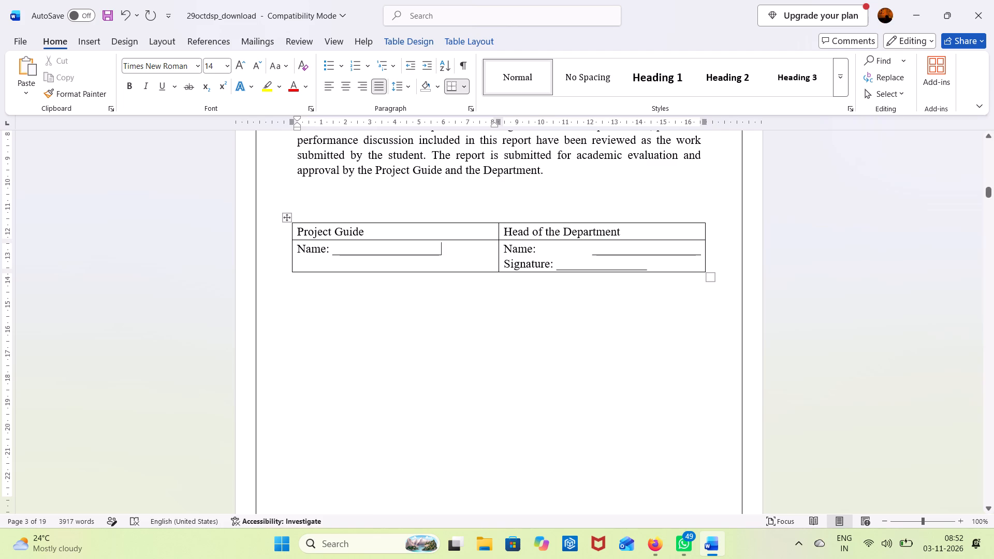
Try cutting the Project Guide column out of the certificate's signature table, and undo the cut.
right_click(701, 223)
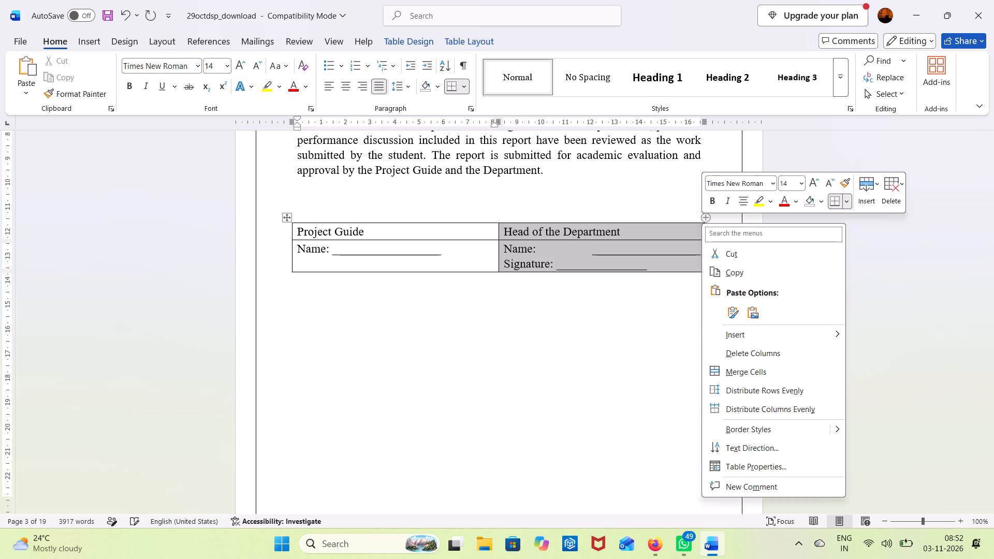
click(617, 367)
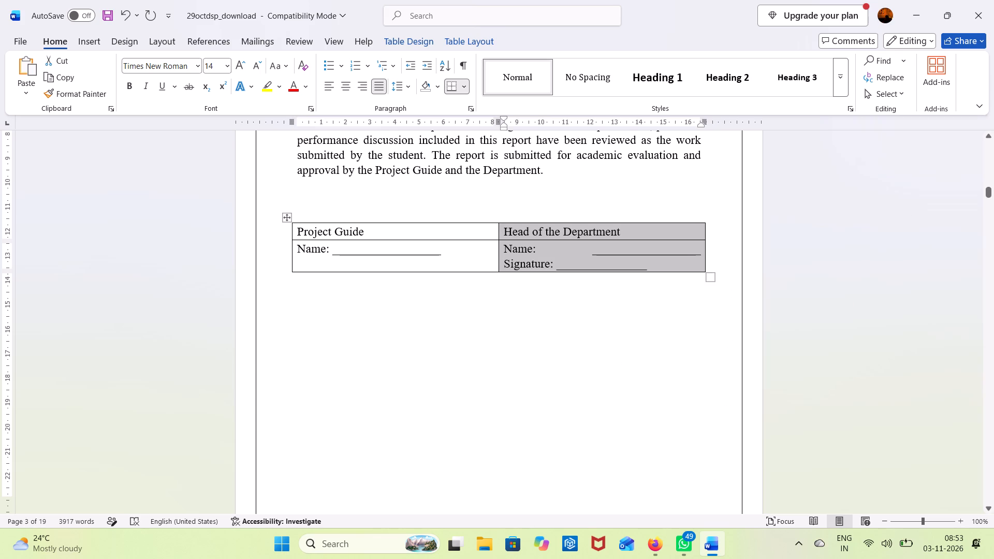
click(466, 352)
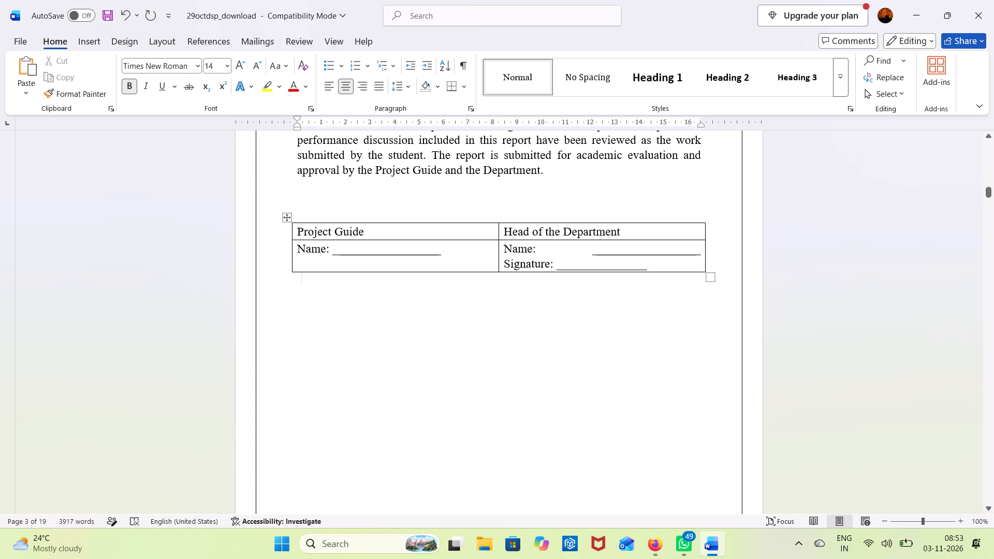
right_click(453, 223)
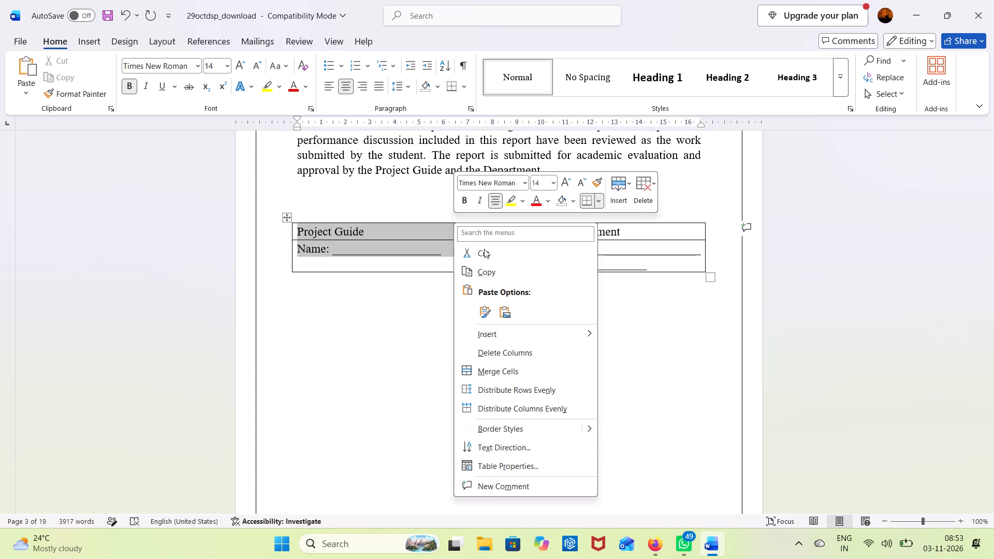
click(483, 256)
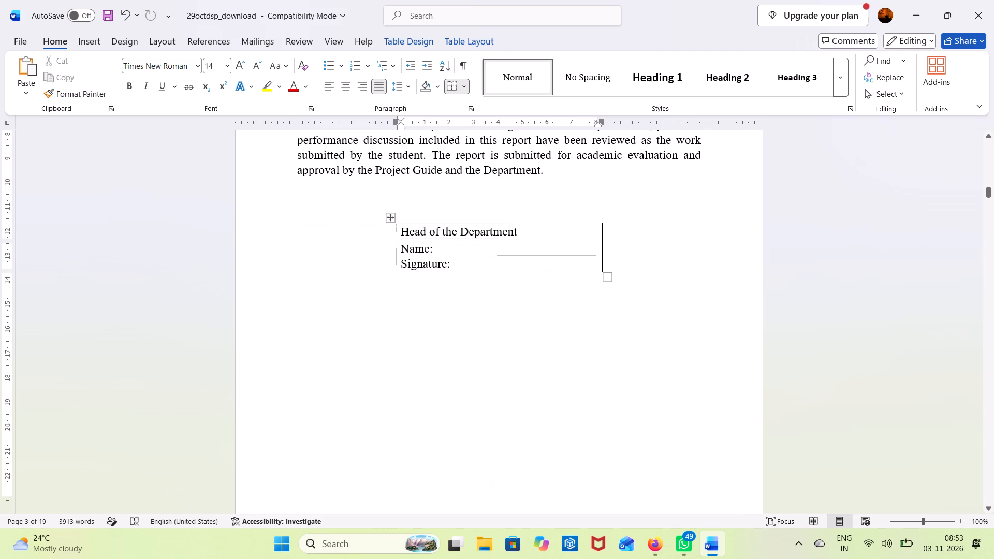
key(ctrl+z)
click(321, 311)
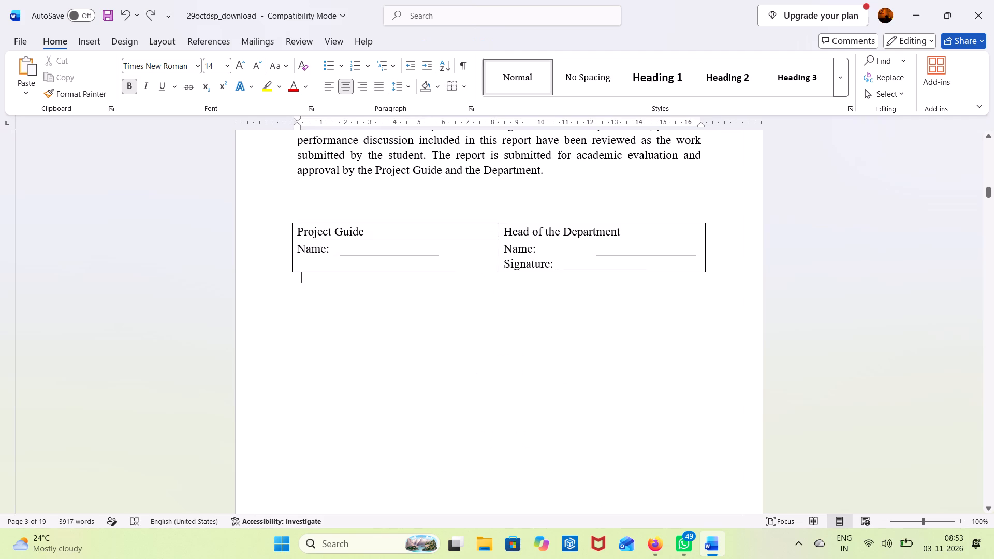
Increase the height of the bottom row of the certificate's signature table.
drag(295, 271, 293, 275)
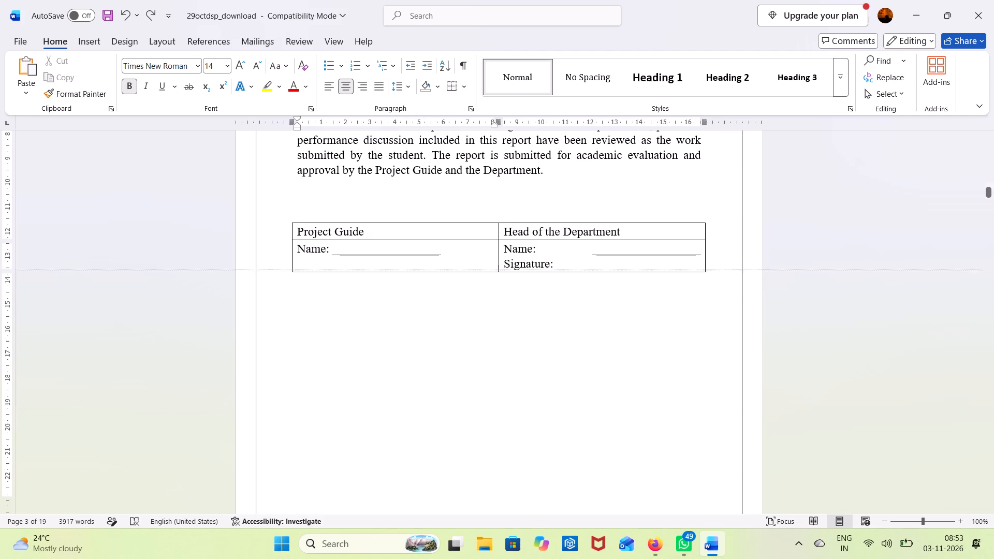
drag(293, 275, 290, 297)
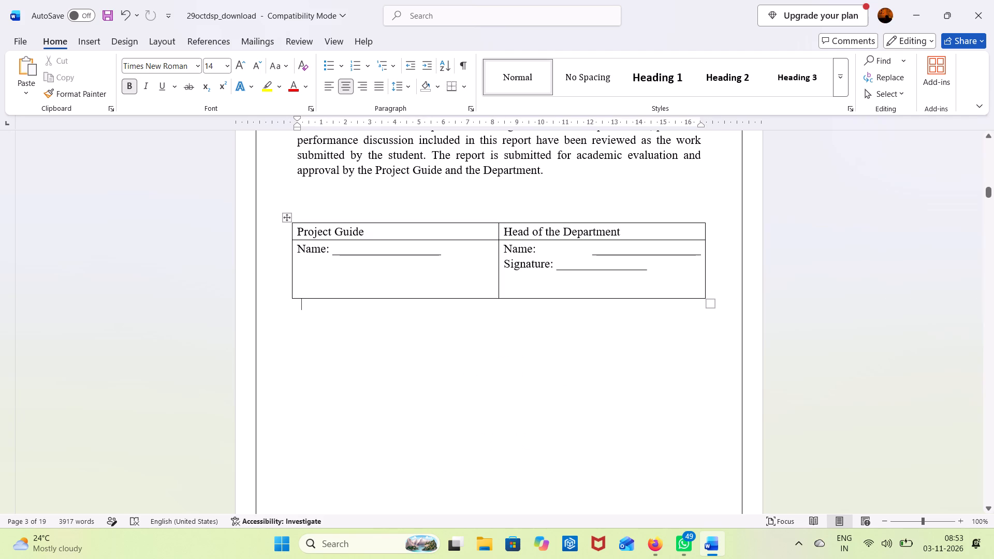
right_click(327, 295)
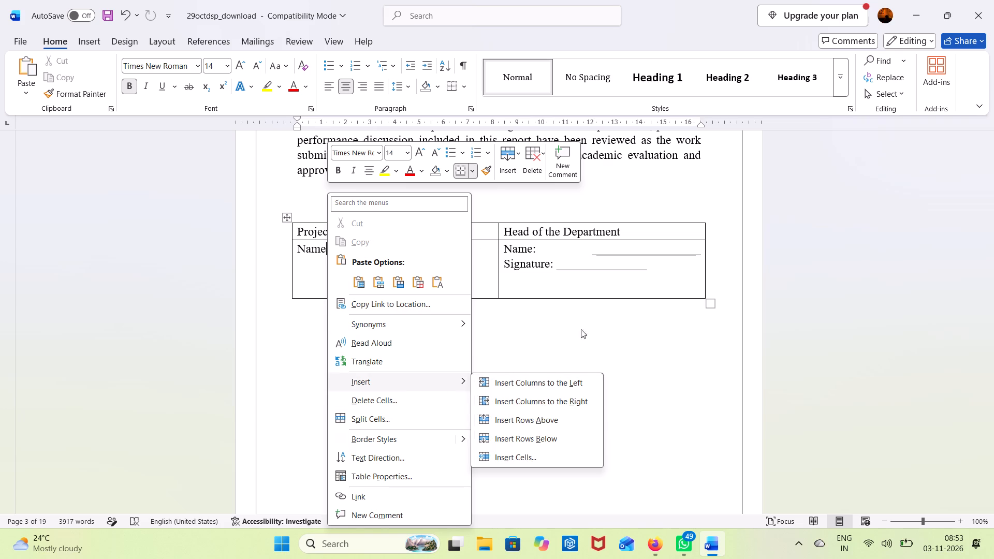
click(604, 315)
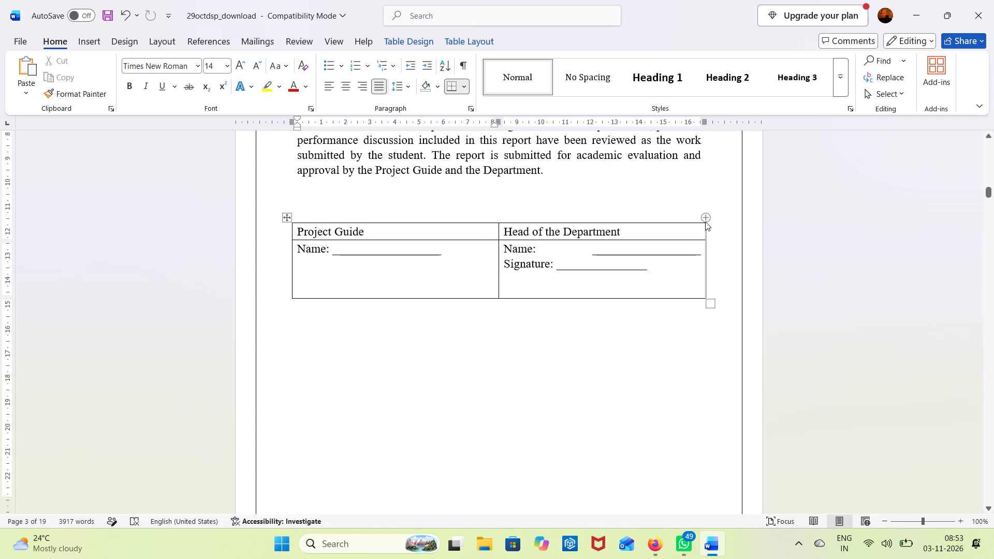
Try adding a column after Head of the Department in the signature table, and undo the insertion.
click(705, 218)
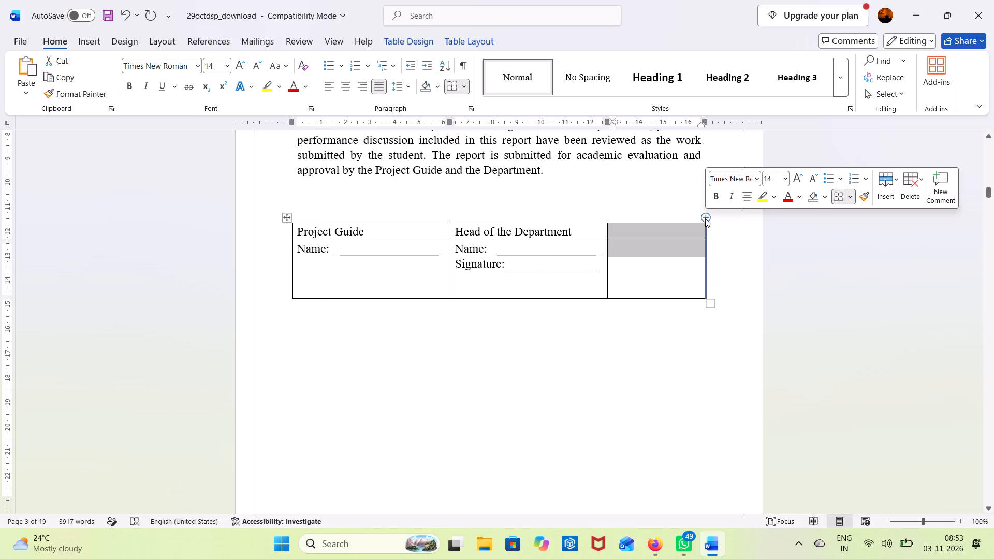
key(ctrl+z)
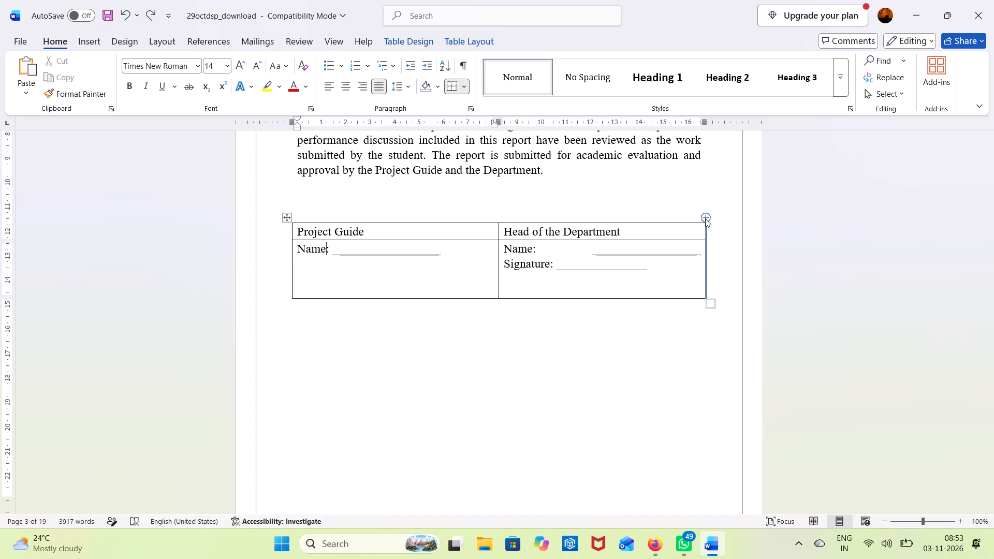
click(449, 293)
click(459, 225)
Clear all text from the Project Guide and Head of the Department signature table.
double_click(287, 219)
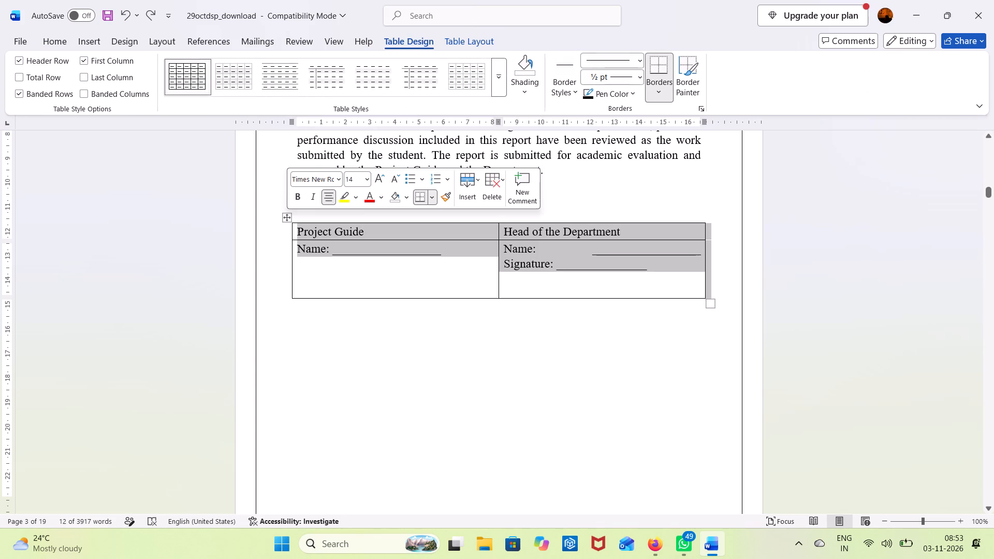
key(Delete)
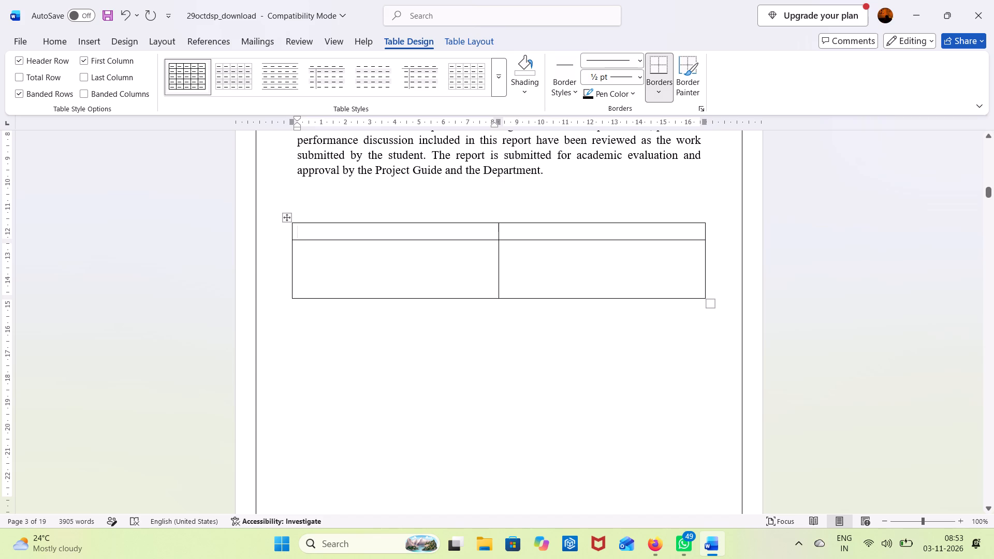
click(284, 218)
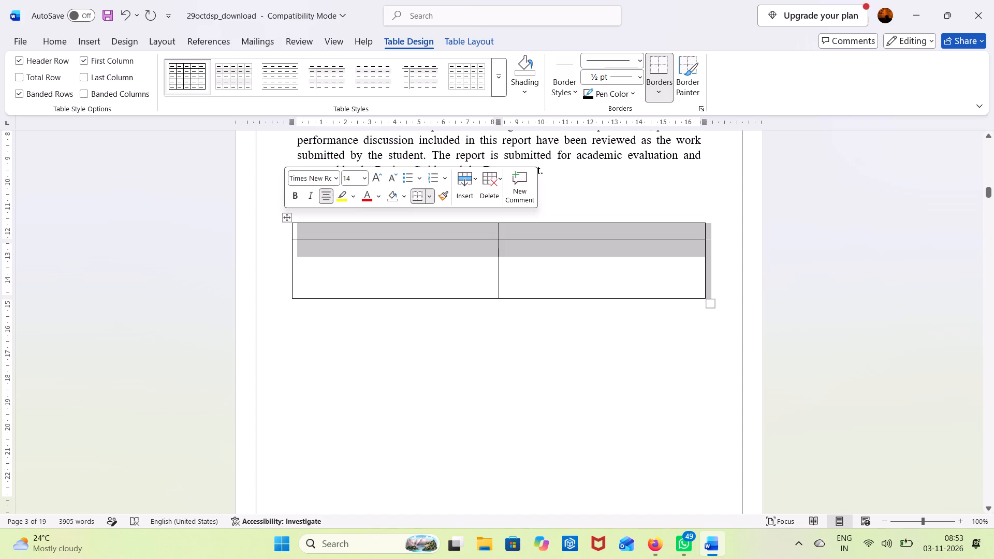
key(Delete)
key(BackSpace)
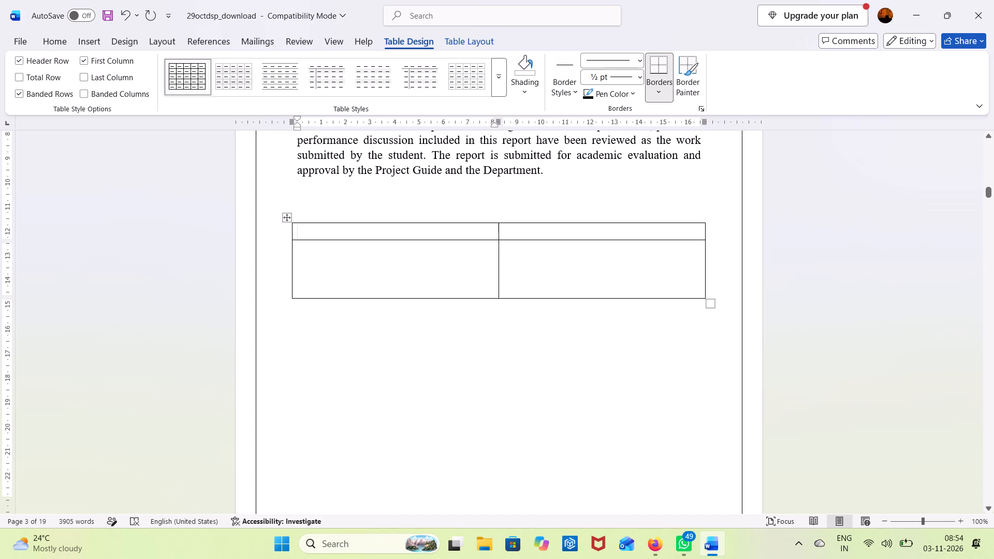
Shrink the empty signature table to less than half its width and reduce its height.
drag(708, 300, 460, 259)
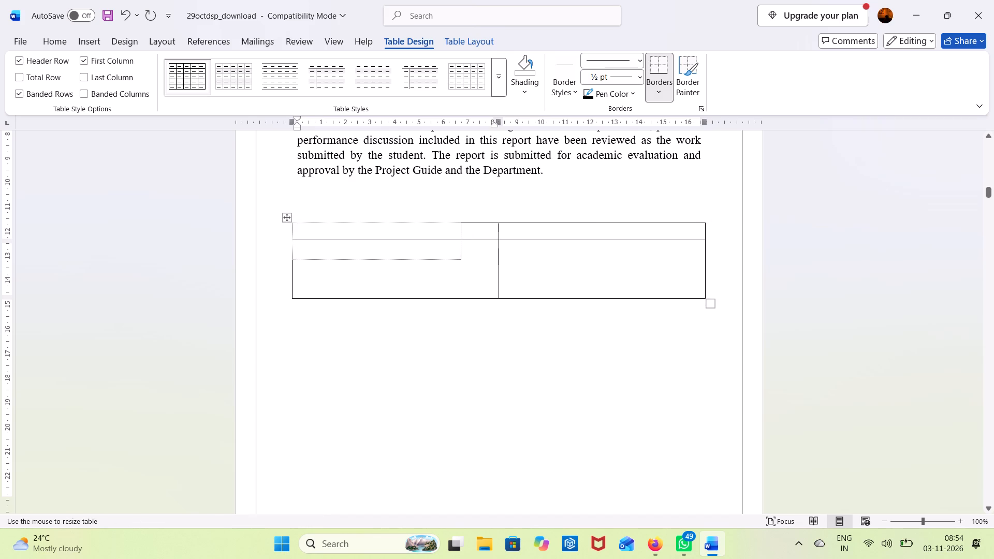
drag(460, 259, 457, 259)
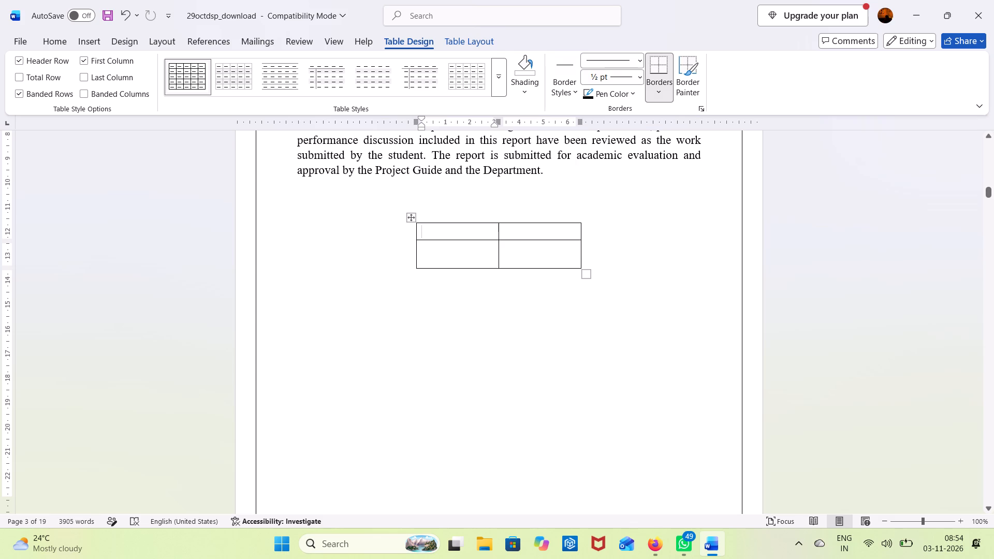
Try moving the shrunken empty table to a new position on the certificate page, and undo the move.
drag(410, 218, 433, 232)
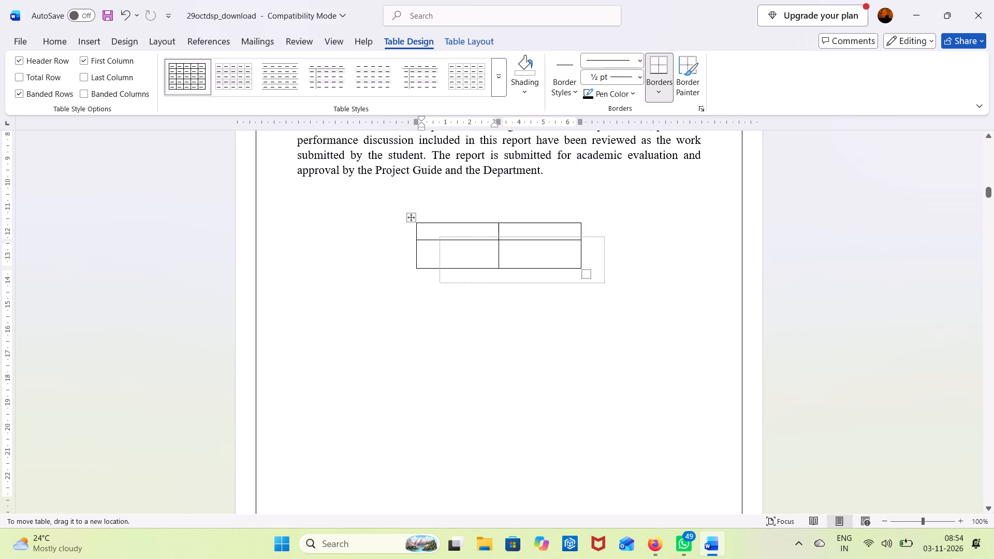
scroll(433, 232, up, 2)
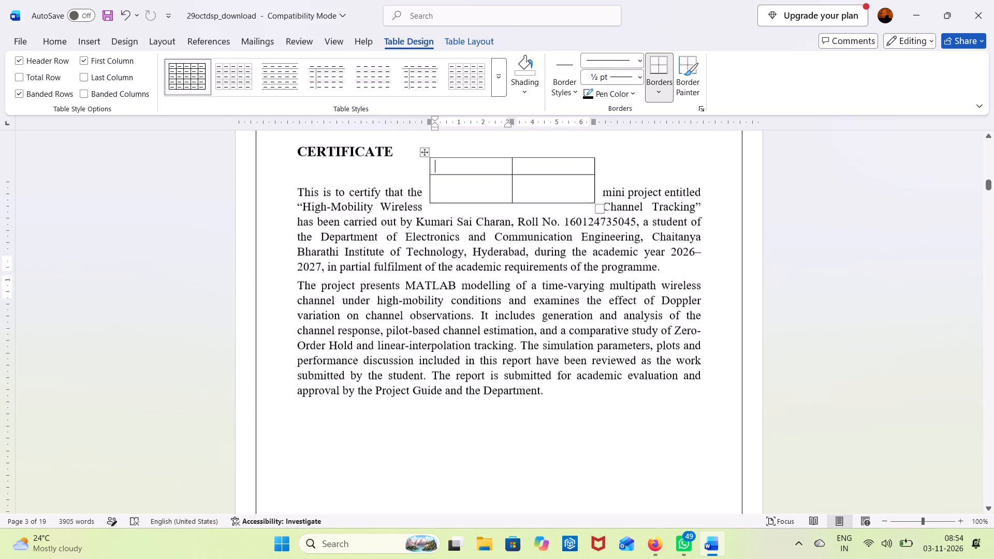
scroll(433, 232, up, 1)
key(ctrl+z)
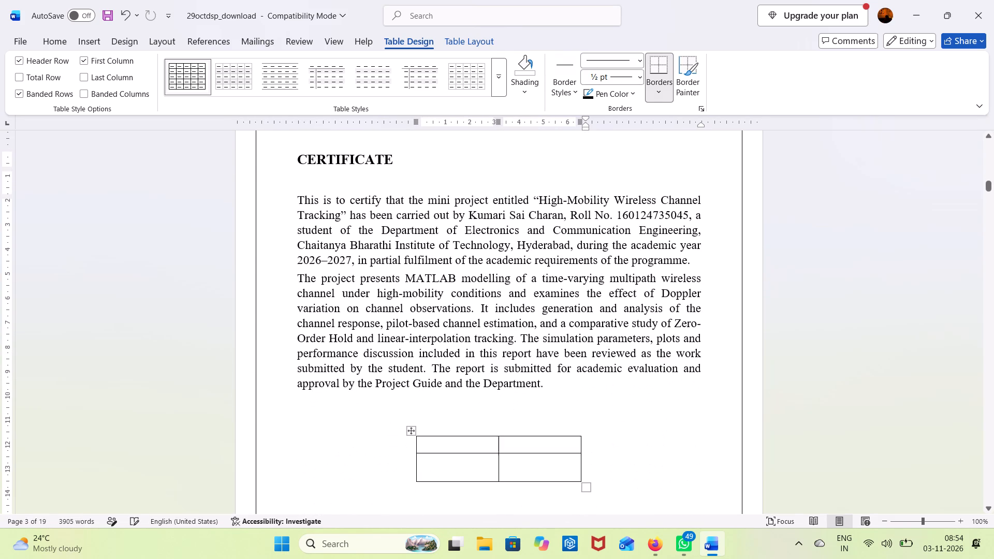
Delete the whole empty signature table below the certificate text.
key(Delete)
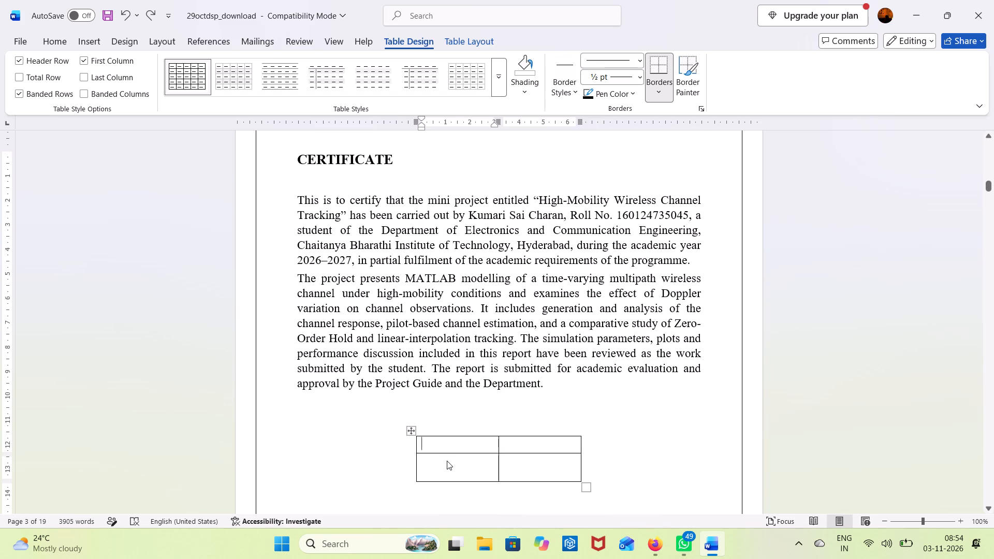
key(Delete)
right_click(447, 461)
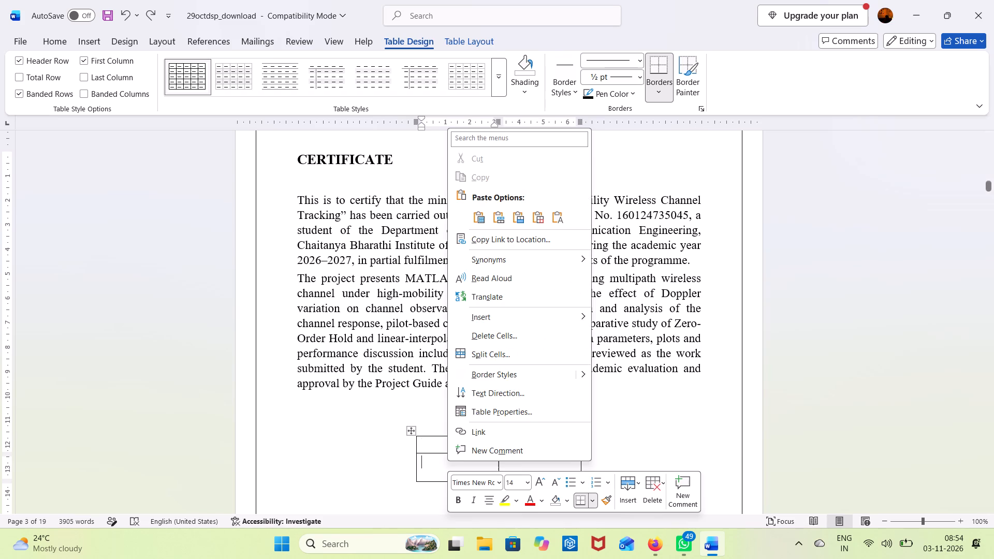
click(405, 432)
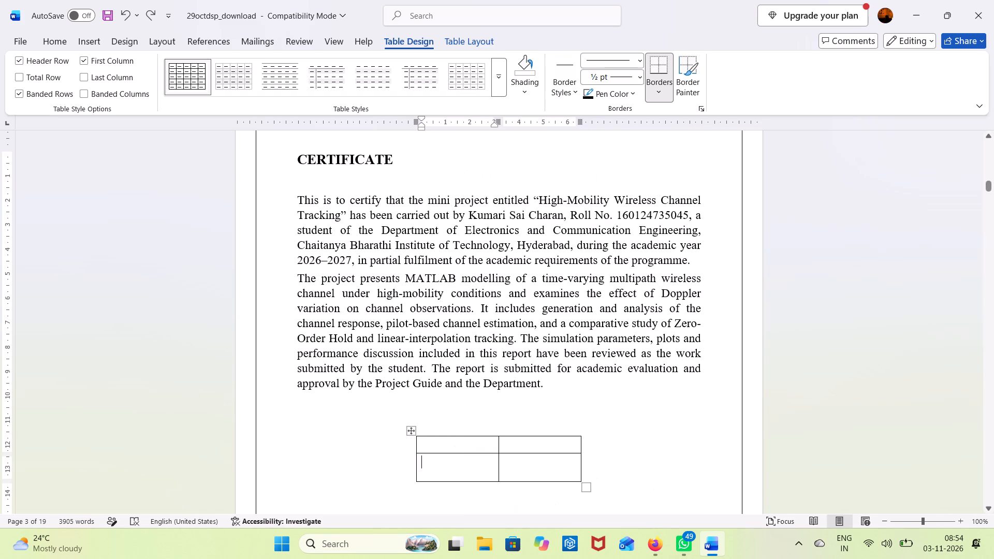
click(411, 430)
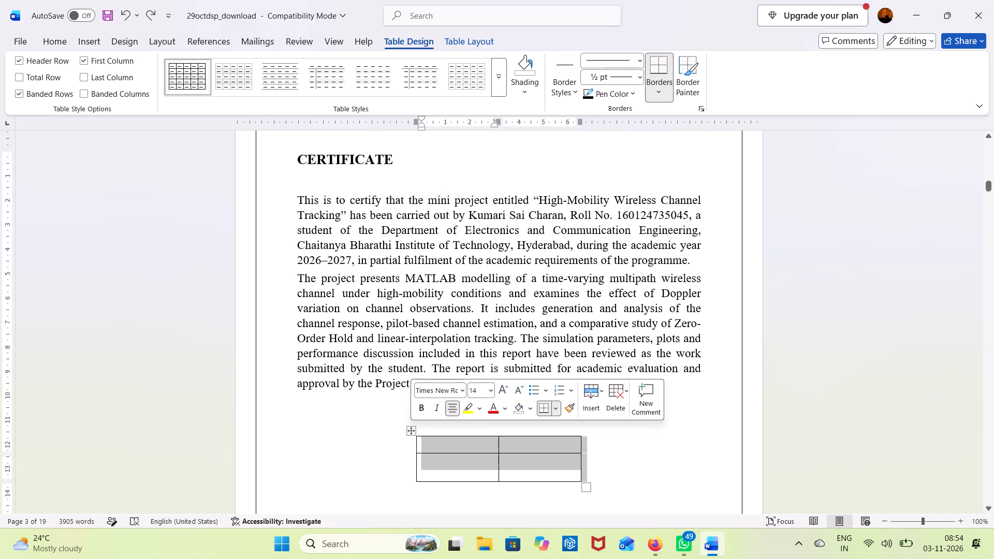
key(BackSpace)
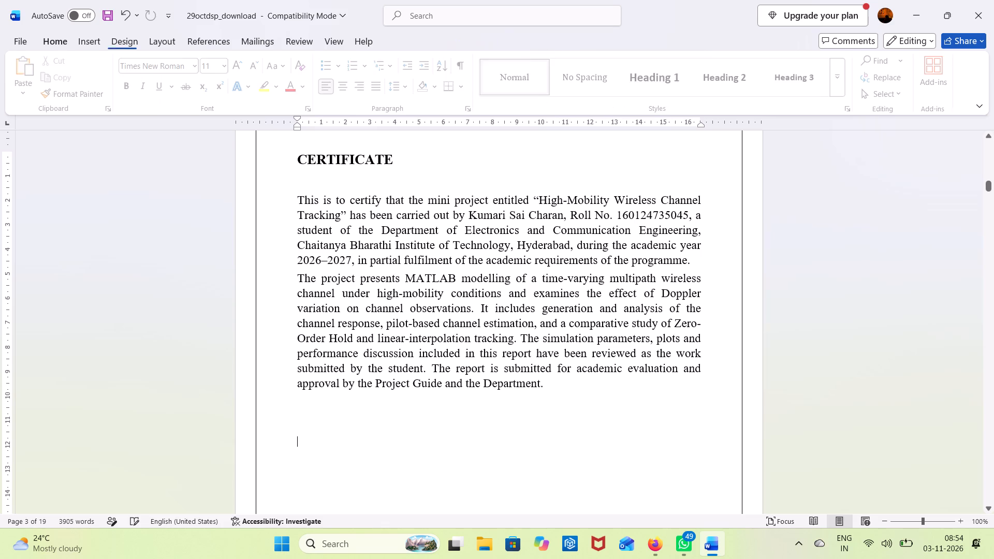
Add the line COURSE FACULTY below the certificate text, leaving a gap after the last paragraph.
scroll(620, 399, down, 3)
scroll(620, 399, up, 1)
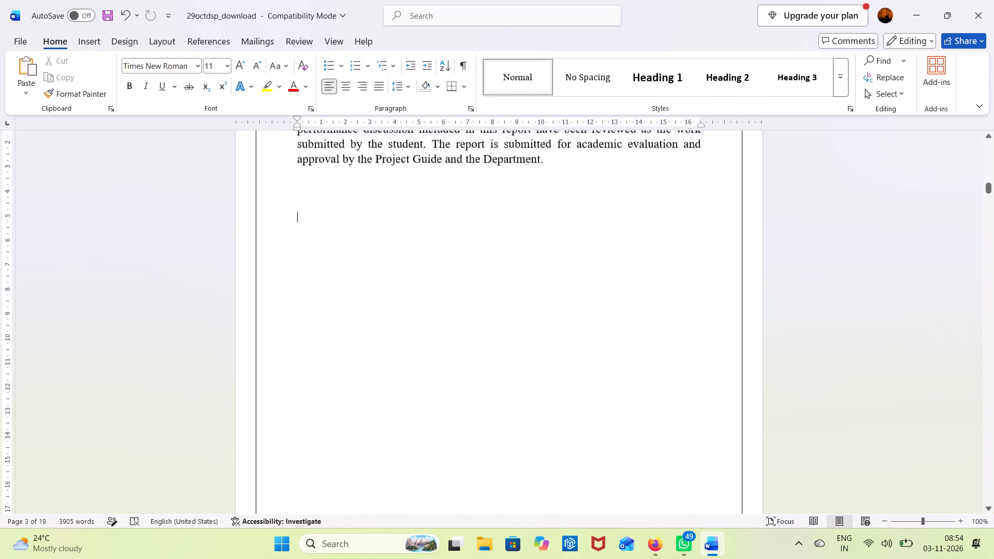
scroll(620, 399, up, 1)
right_click(620, 399)
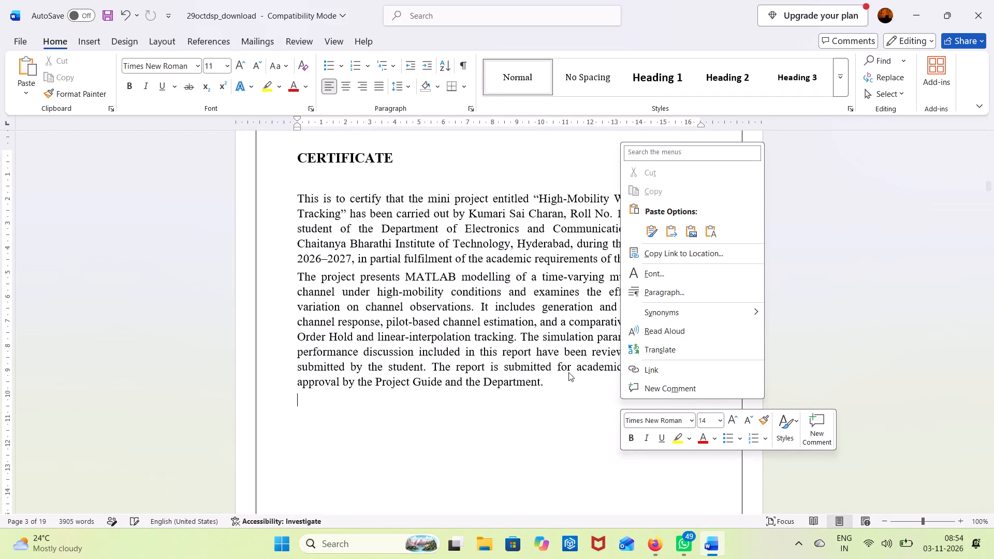
click(565, 391)
click(407, 432)
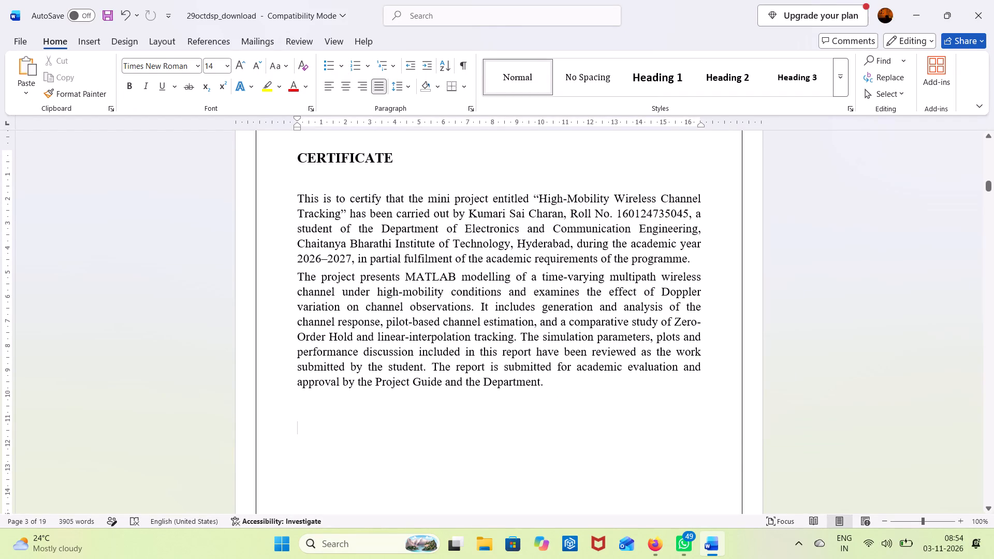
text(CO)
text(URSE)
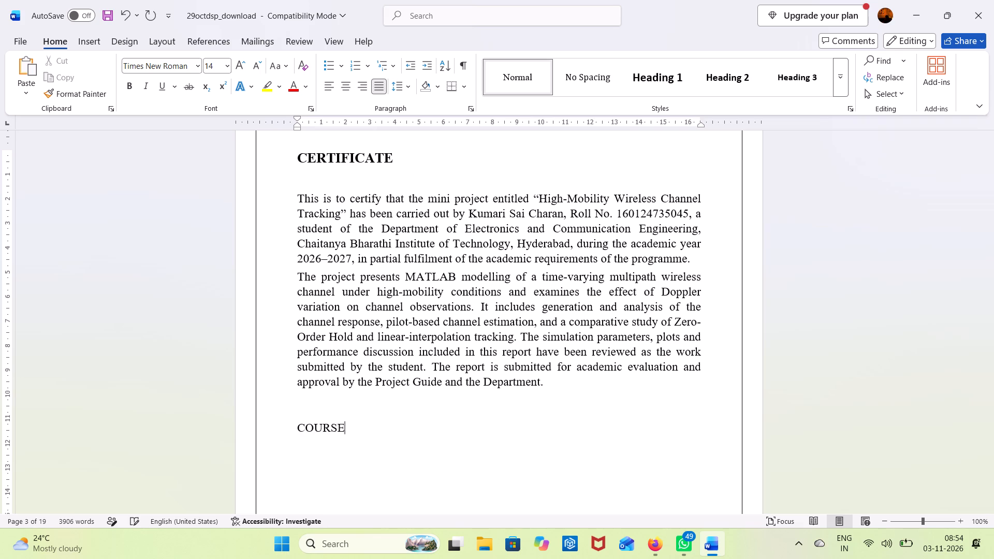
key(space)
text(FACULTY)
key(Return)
Enter the course faculty member's name with the DR. prefix under COURSE FACULTY, followed by the line ASSISTANT PROFESSOR.
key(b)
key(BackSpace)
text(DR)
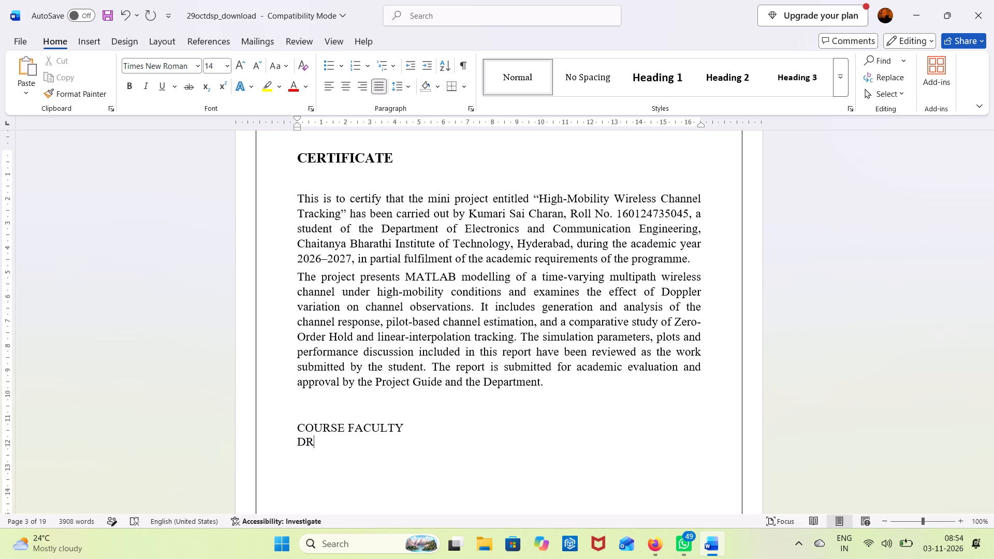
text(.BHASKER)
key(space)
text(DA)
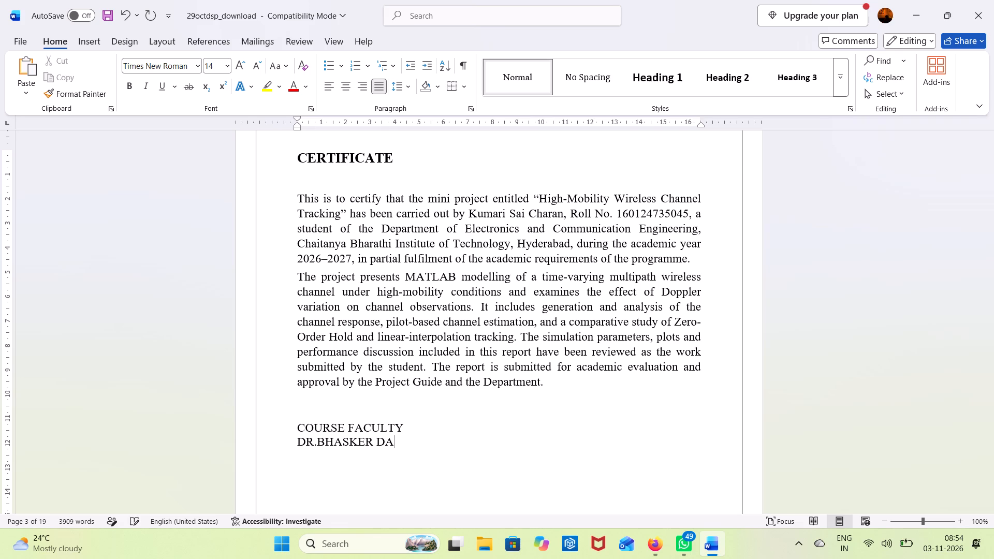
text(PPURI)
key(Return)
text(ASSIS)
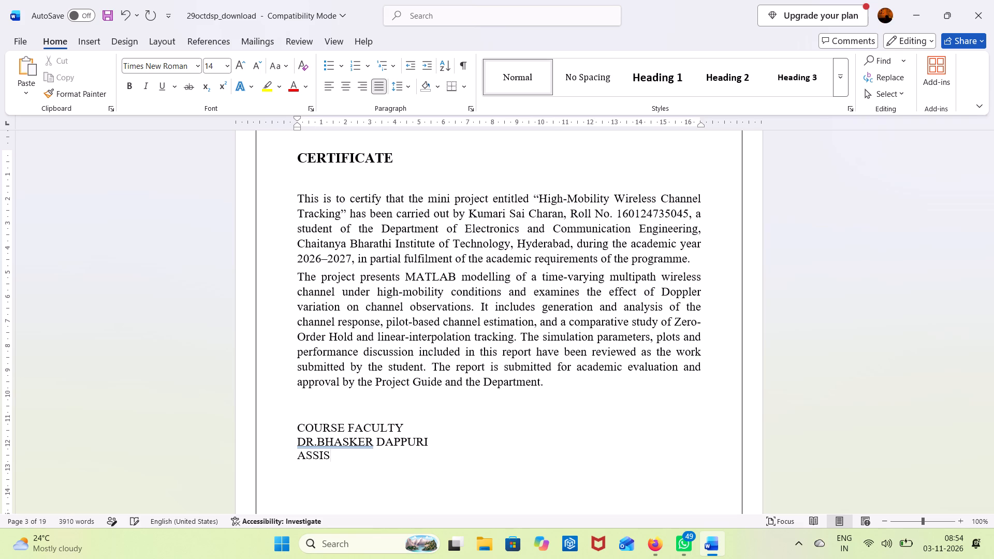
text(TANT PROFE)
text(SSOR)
Make the three course faculty signature lines on the certificate page bold.
drag(451, 461, 322, 421)
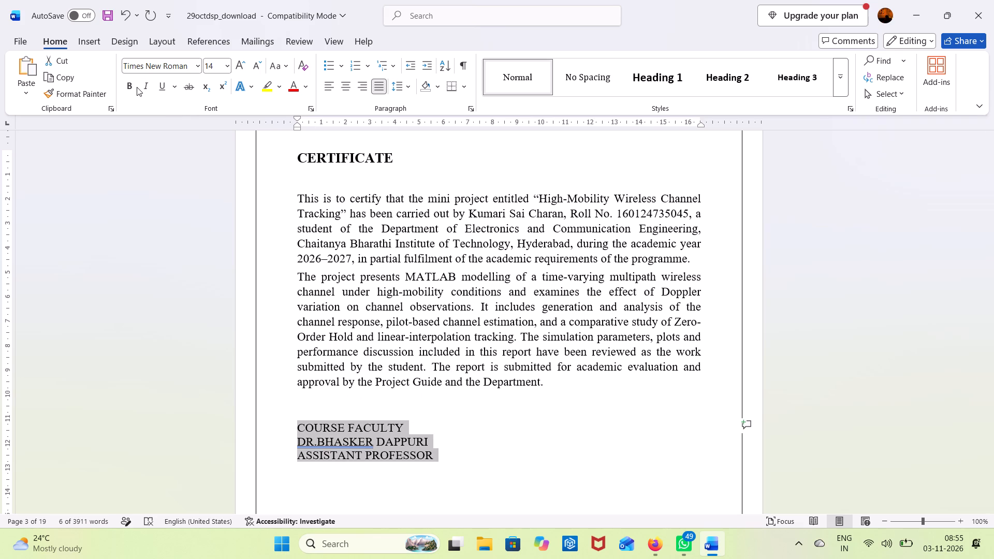
click(135, 86)
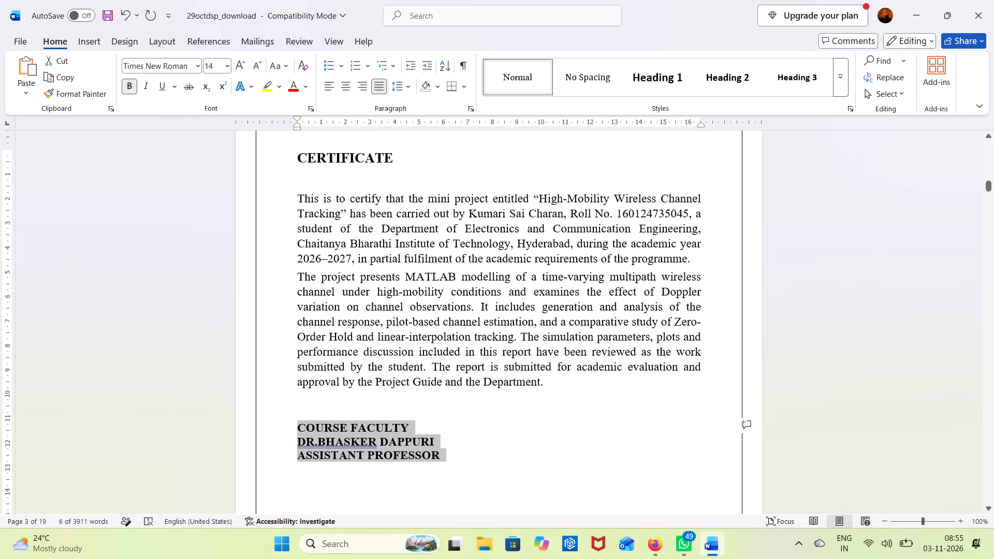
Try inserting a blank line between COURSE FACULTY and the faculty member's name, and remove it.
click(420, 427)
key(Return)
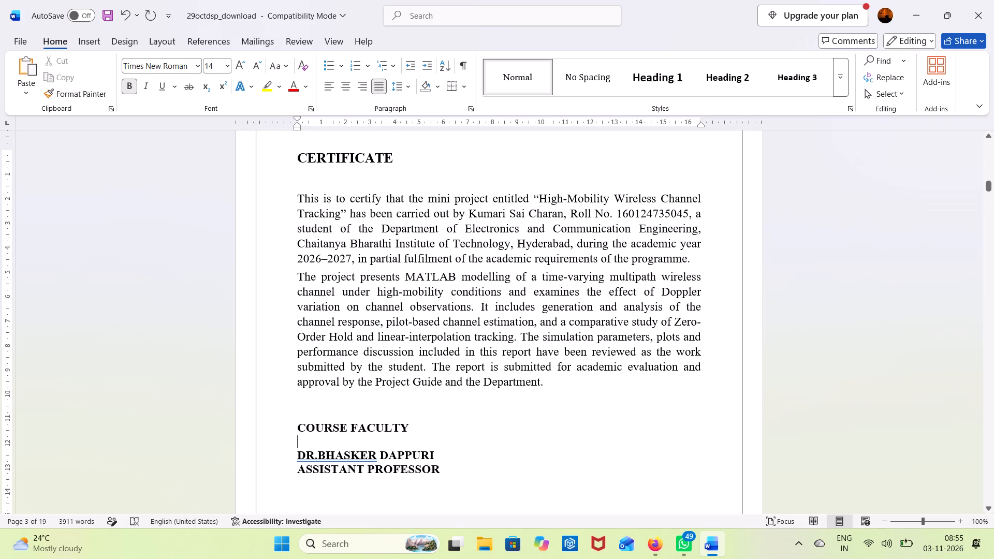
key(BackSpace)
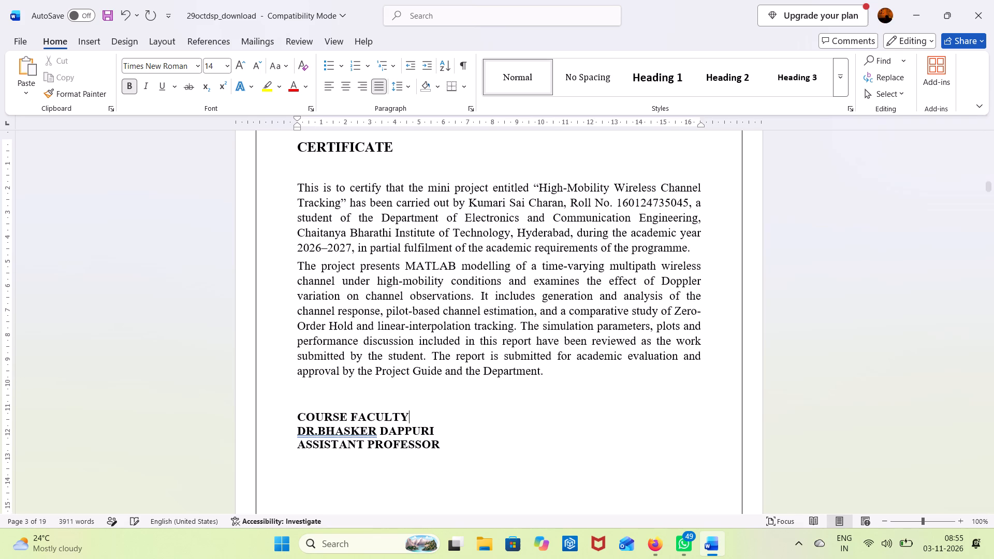
Open the line spacing choices for the course faculty signature block.
drag(451, 447, 328, 402)
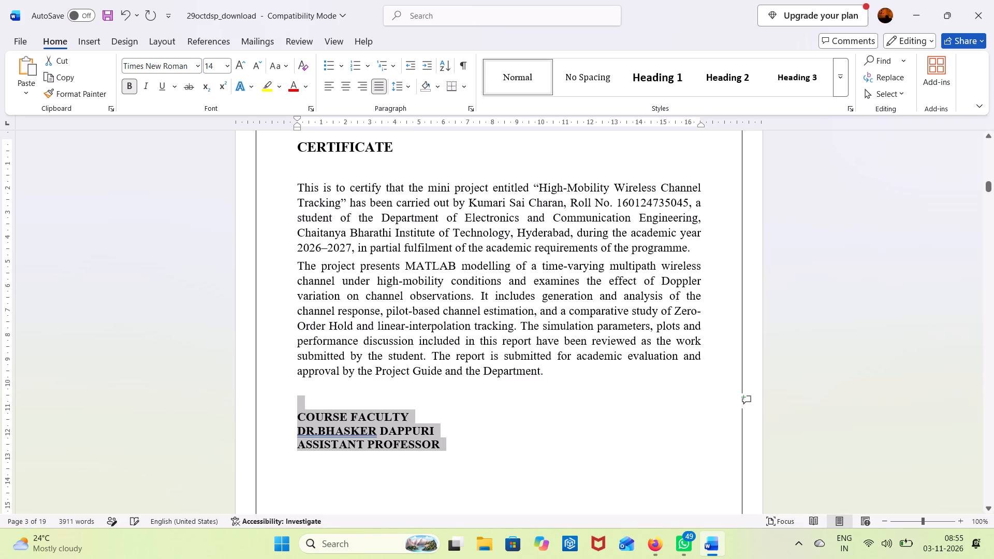
click(410, 87)
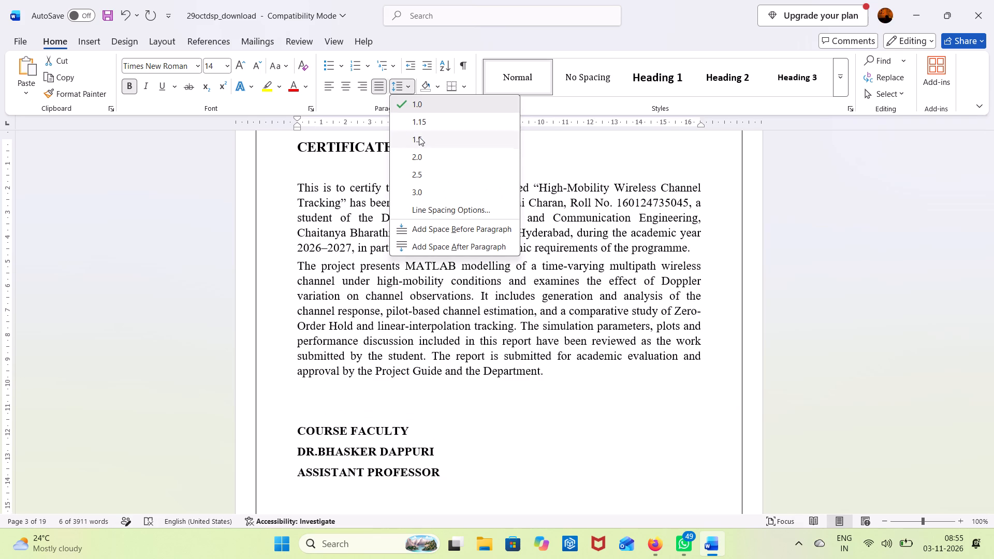
Set the line spacing of the course faculty signature block on the certificate page to 1.5.
click(419, 137)
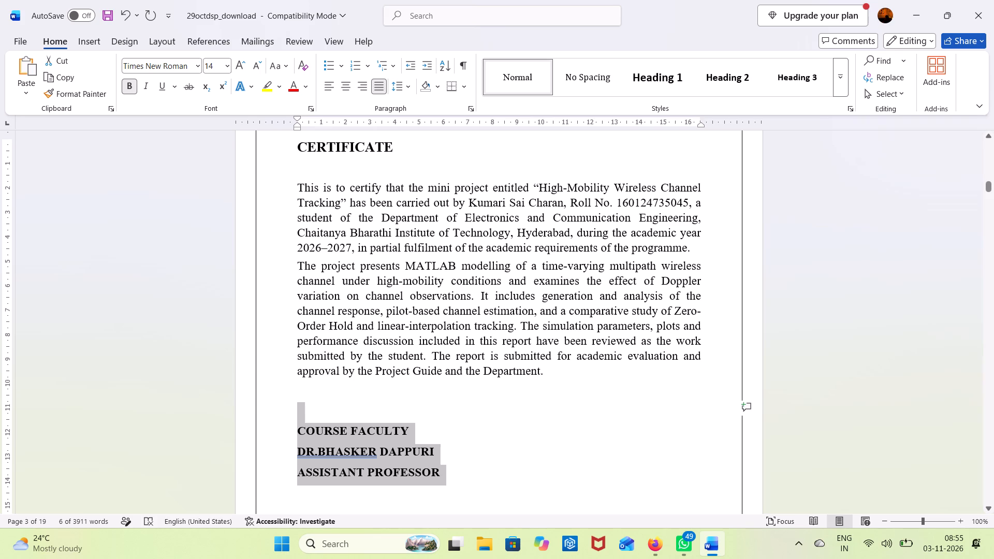
Make the student's name and roll number in the certificate's first paragraph bold.
drag(467, 202, 644, 203)
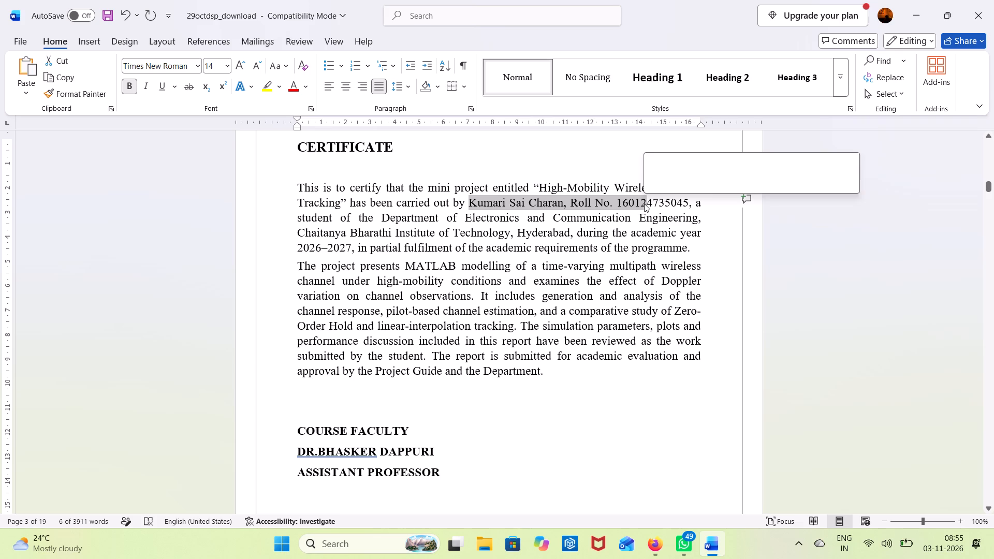
drag(689, 198, 488, 203)
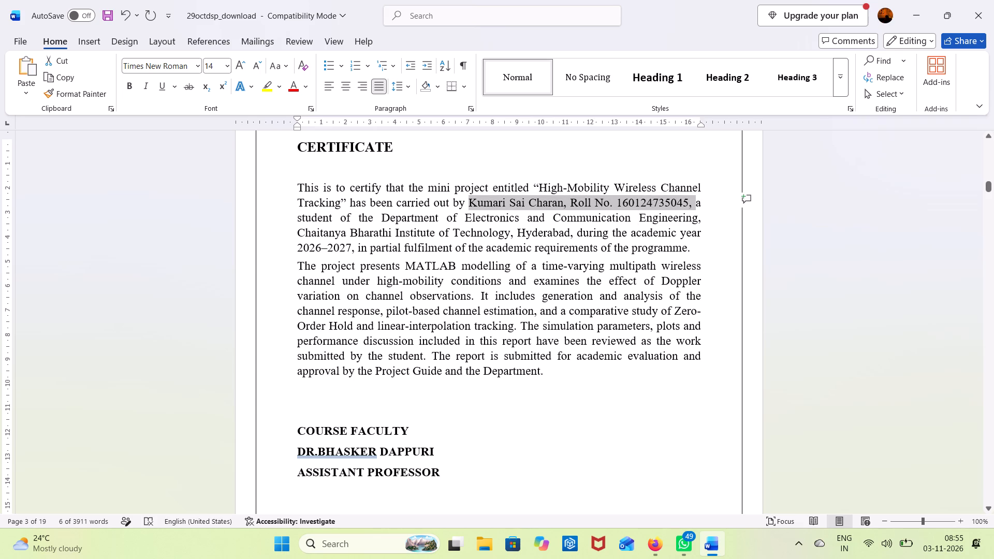
drag(488, 203, 477, 202)
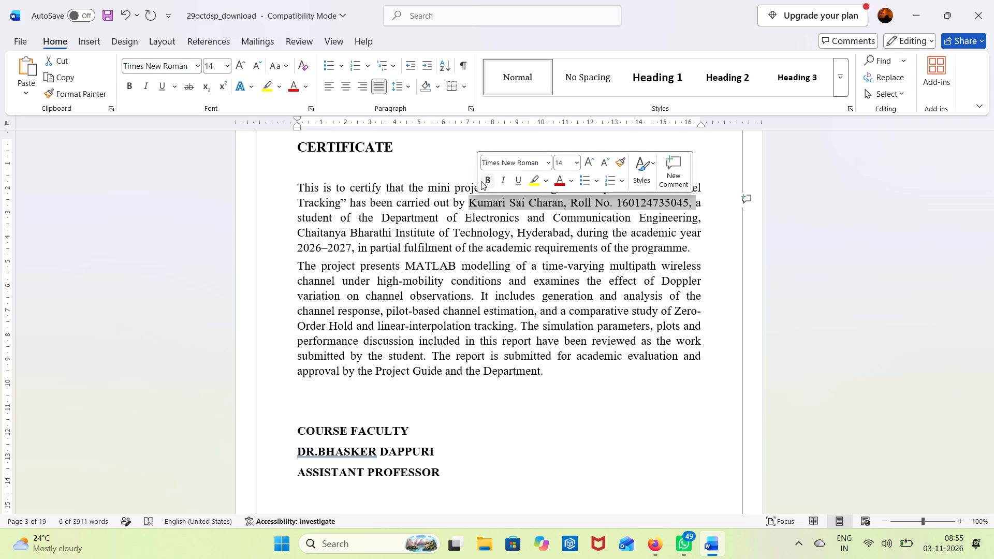
click(486, 180)
click(460, 159)
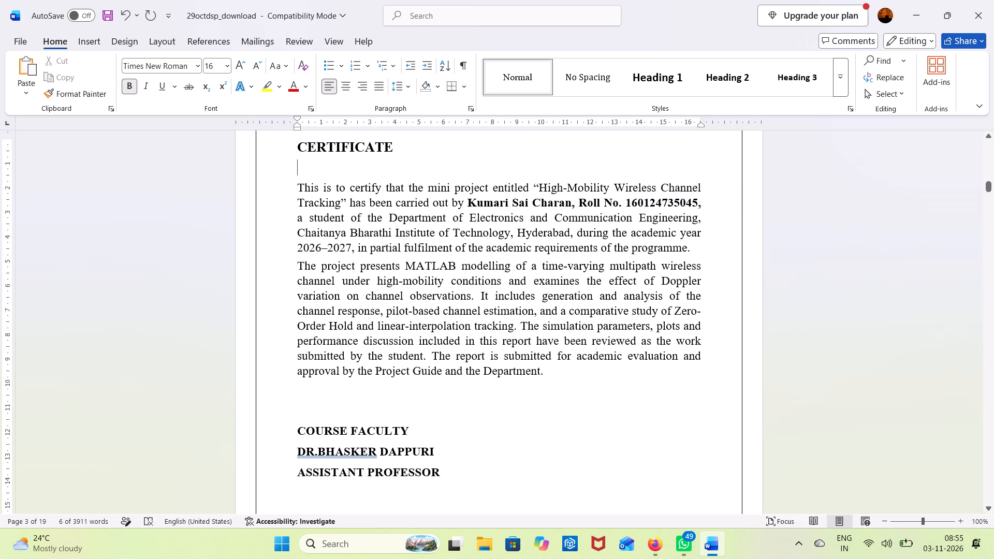
Make the quoted project title “High-Mobility Wireless Channel Tracking” in the certificate's first paragraph bold.
drag(531, 186, 355, 205)
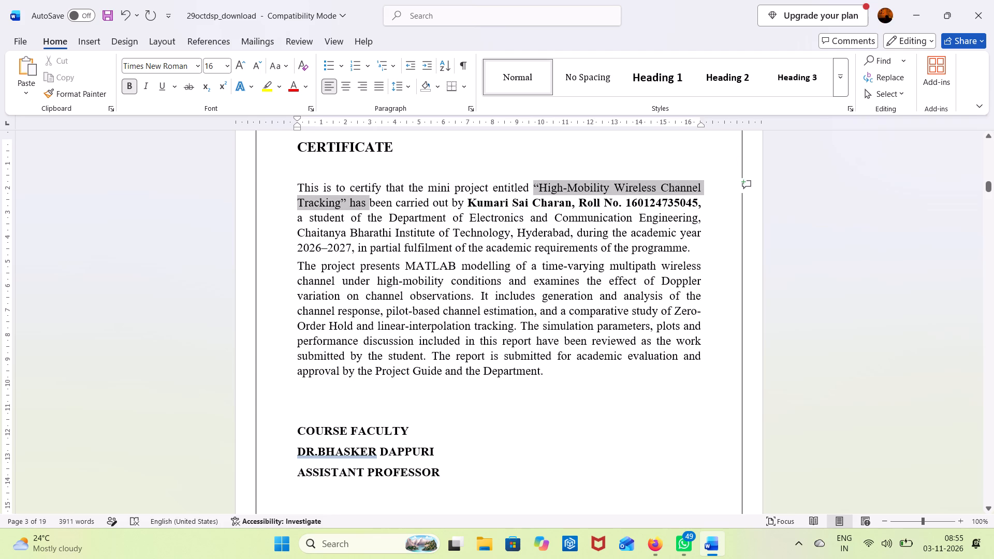
drag(355, 205, 346, 203)
click(357, 178)
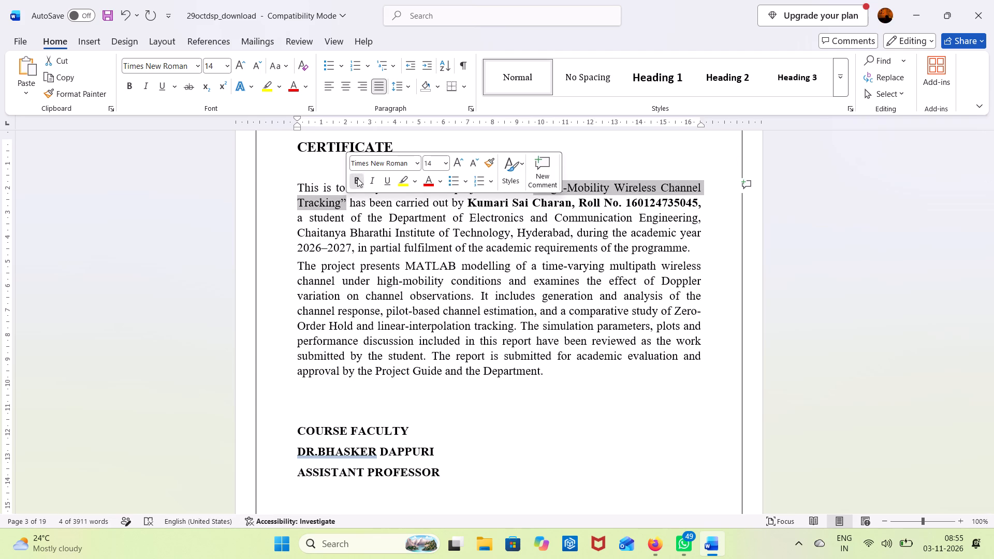
click(532, 445)
Enlarge the font of the ACKNOWLEDGEMENT heading and its three paragraphs by one size increment.
scroll(532, 445, down, 2)
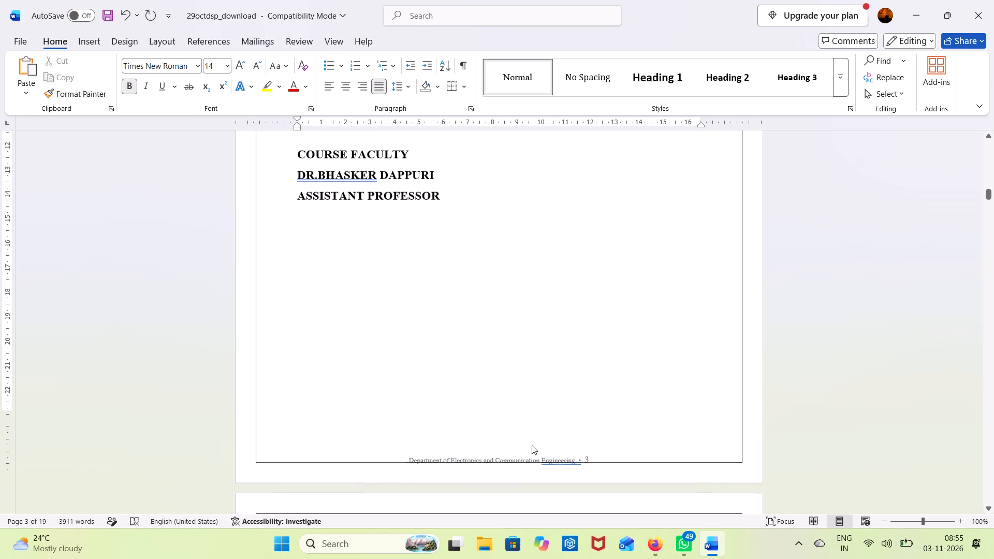
scroll(532, 445, down, 2)
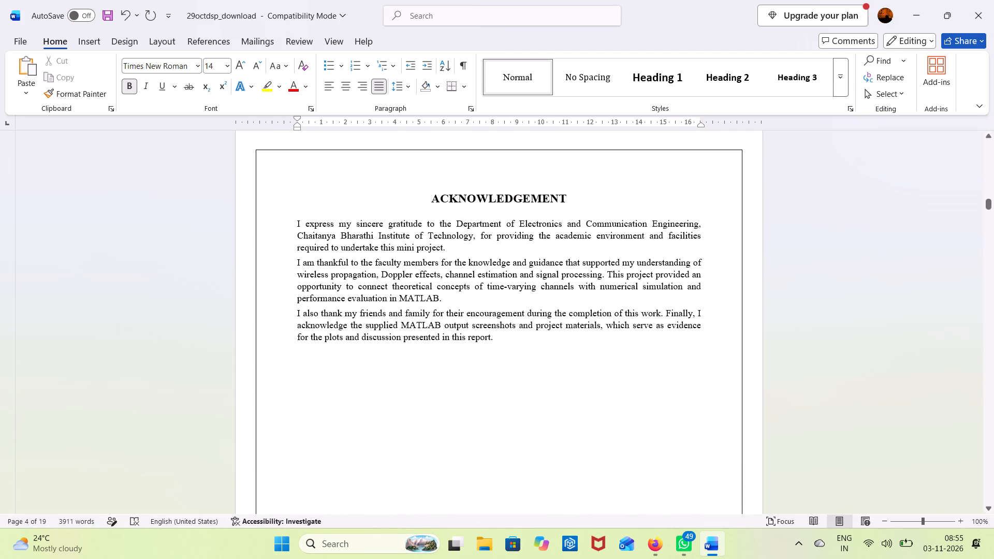
drag(501, 341, 425, 186)
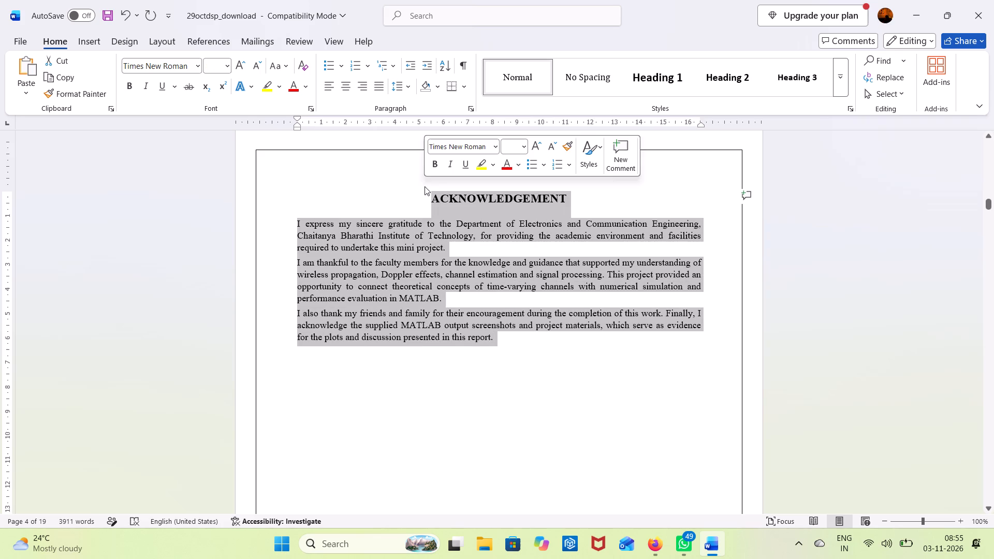
click(244, 66)
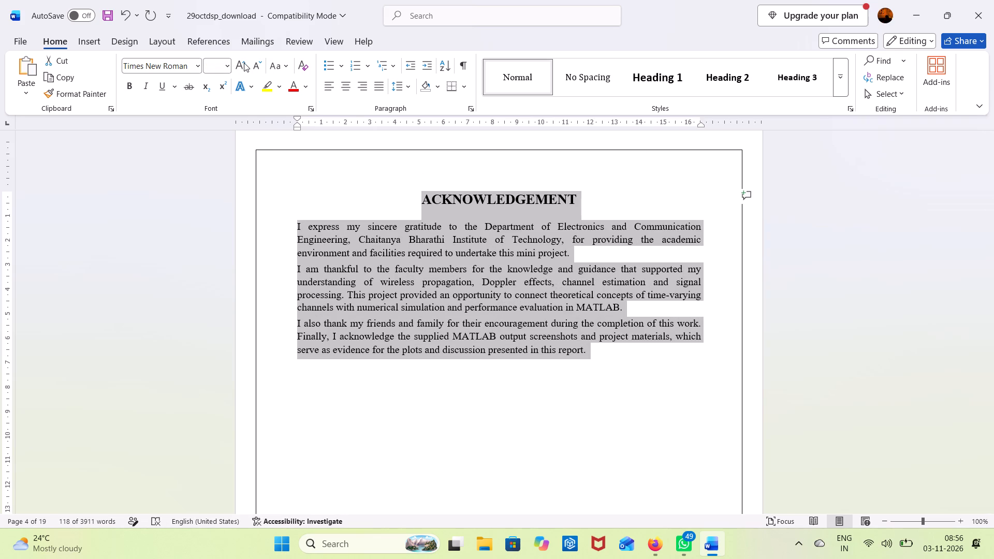
Enlarge all the Acknowledgement page text by one size, giving an 18 pt heading and 14 pt body.
click(244, 61)
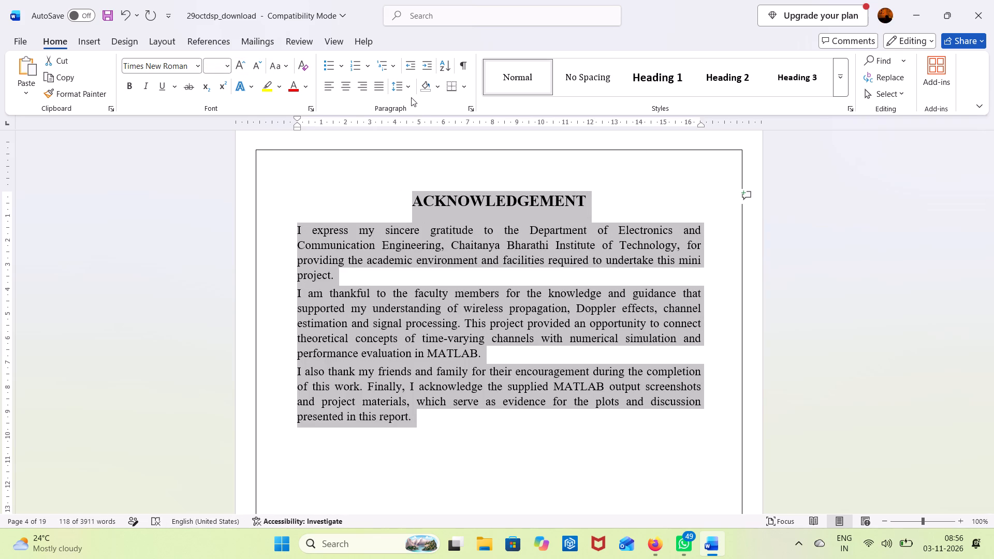
click(375, 189)
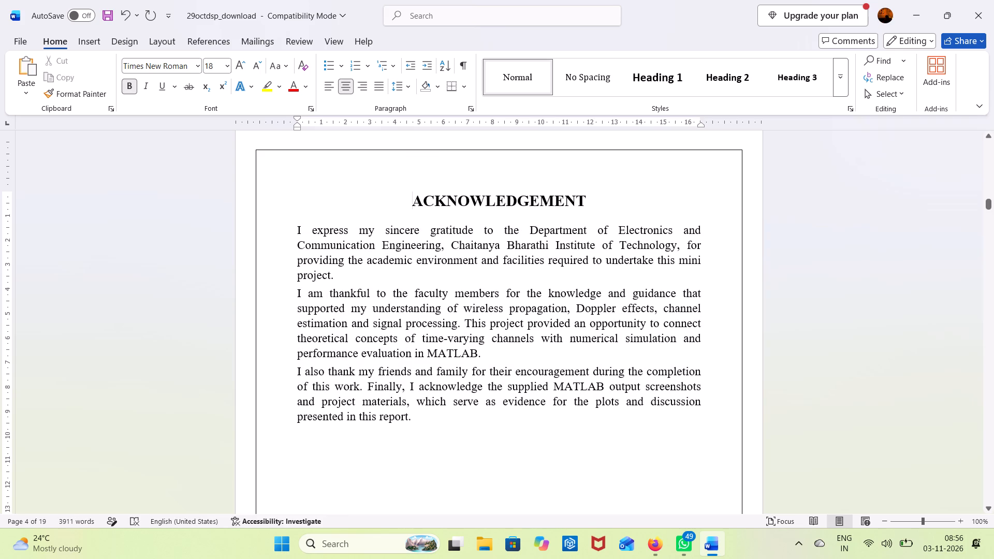
Change the three Acknowledgement body paragraphs from justified to left-aligned.
drag(443, 431, 297, 230)
click(372, 89)
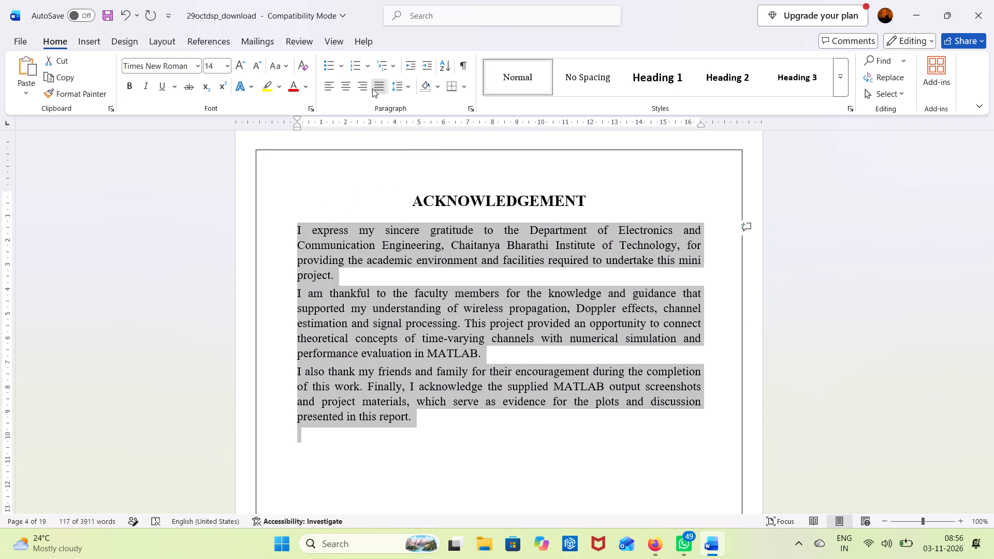
click(381, 87)
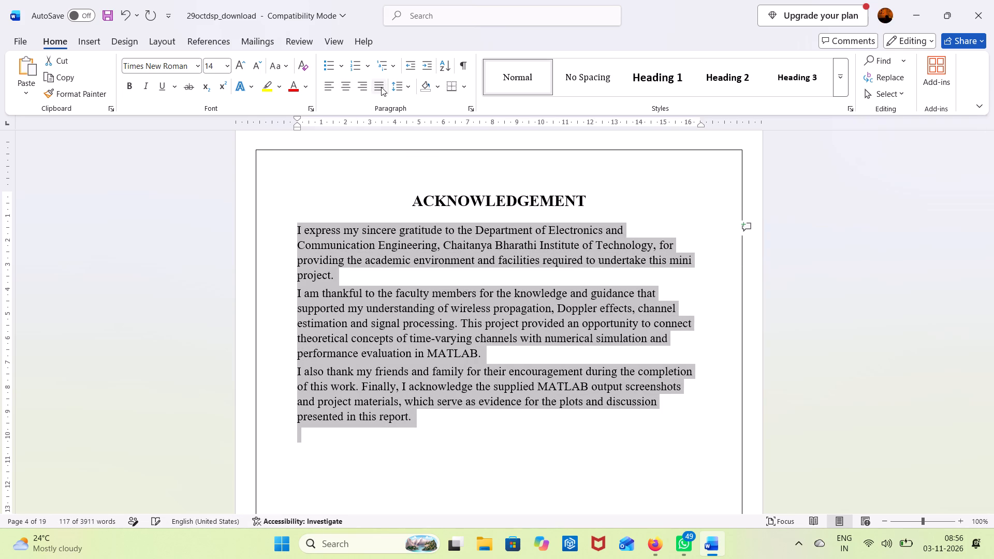
click(560, 453)
Try a blank line before the ABSTRACT heading, then remove it together with the heading's centring.
scroll(560, 453, down, 1)
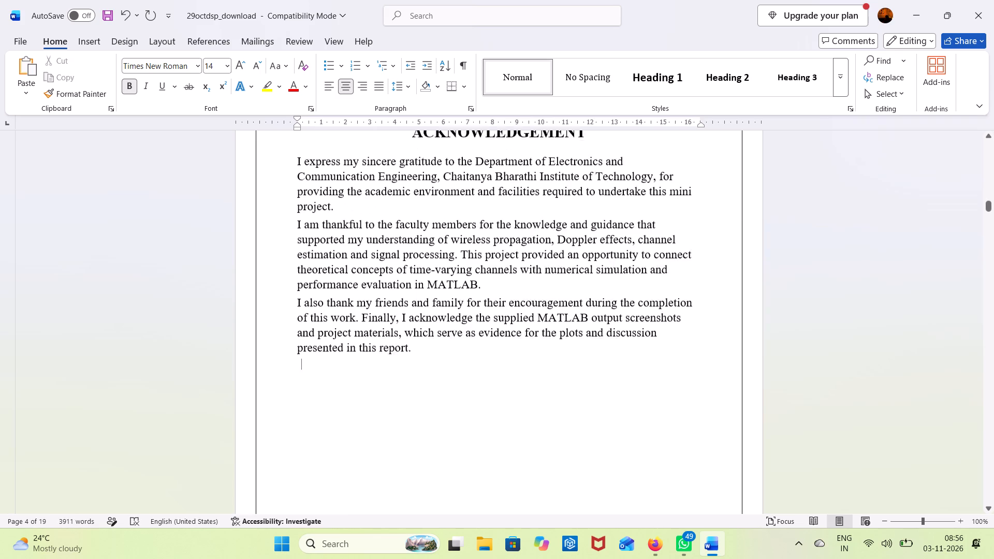
scroll(560, 453, down, 1)
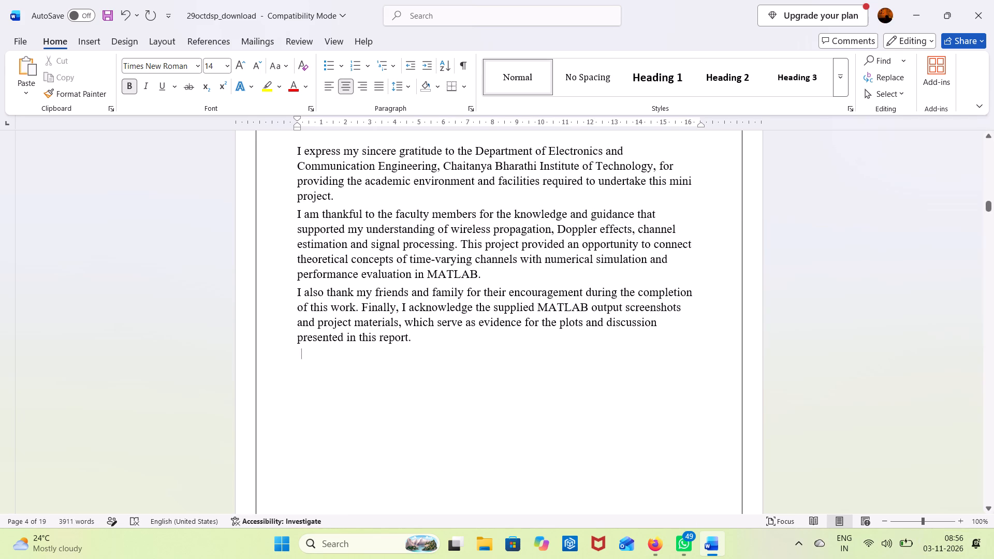
click(636, 404)
click(636, 404)
key(Return)
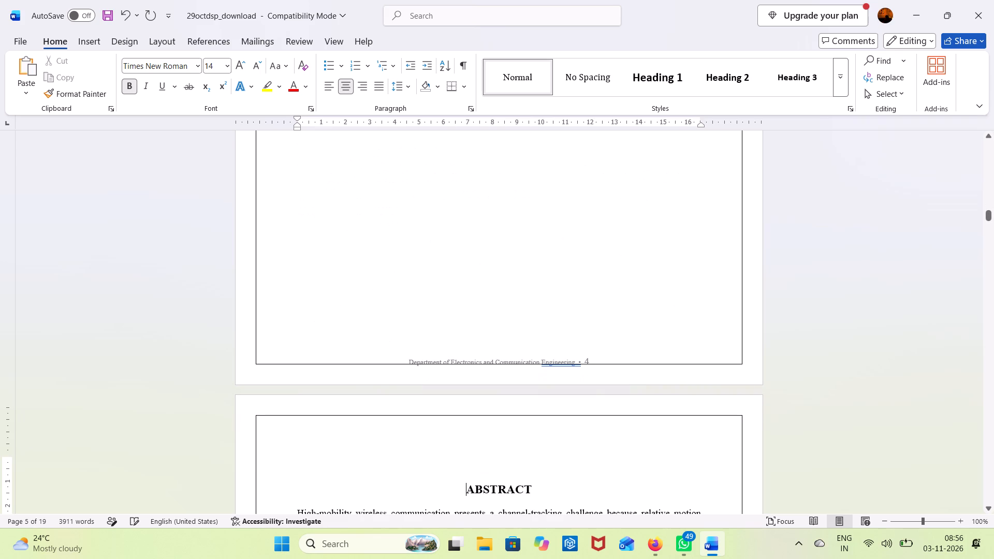
key(BackSpace)
key(BackSpace)
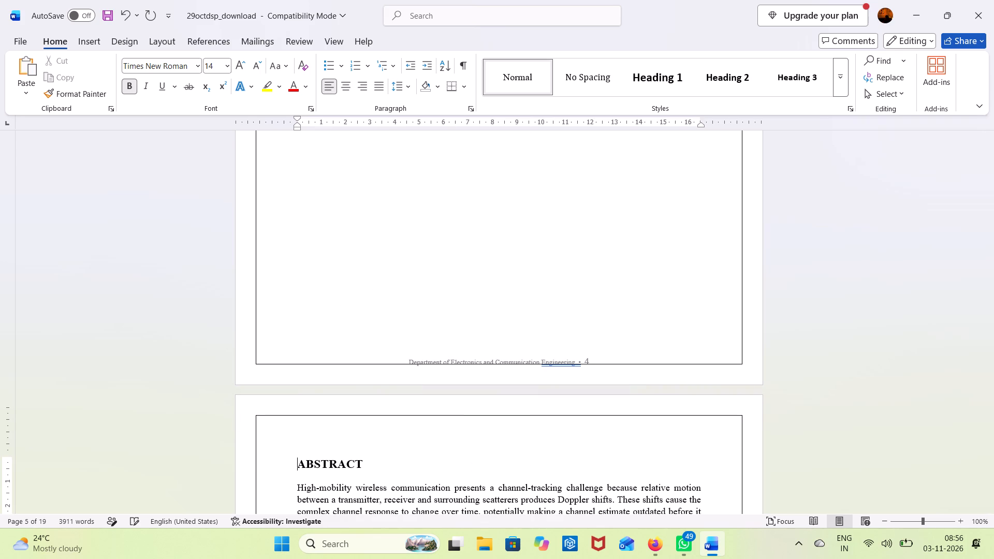
Pad the ABSTRACT heading with leading spaces until it sits roughly at the centre of its line.
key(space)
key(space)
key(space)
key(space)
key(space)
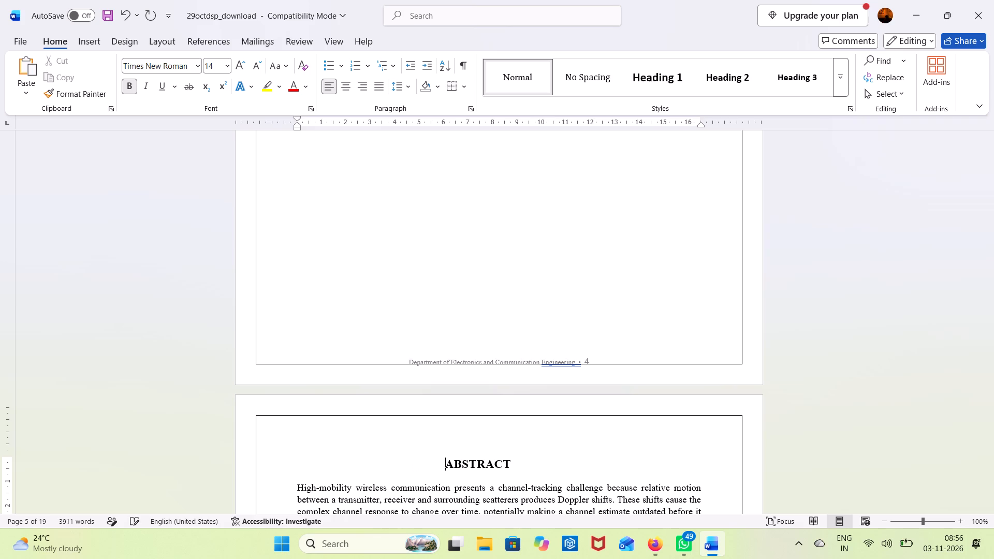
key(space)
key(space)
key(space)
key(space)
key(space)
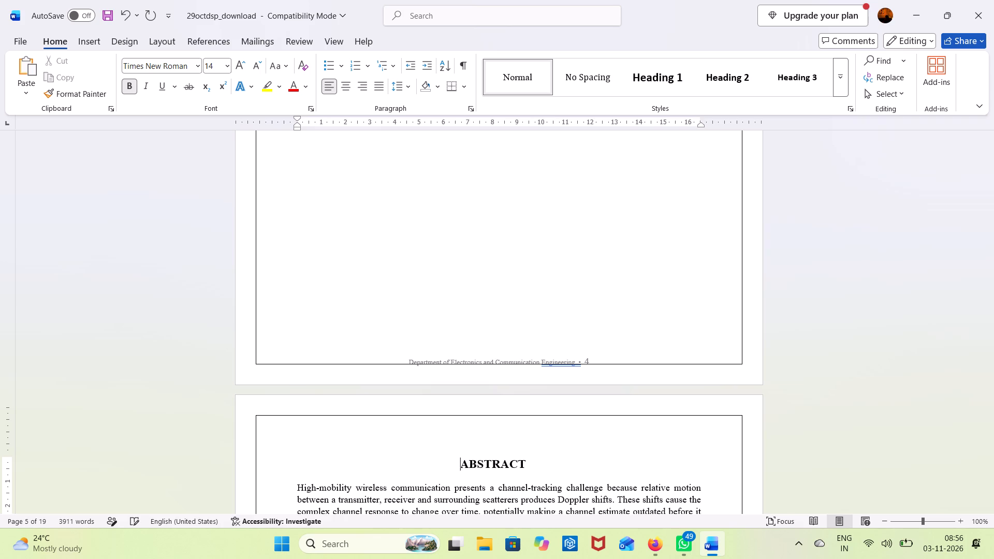
Insert a blank line above the ABSTRACT heading.
scroll(566, 239, up, 3)
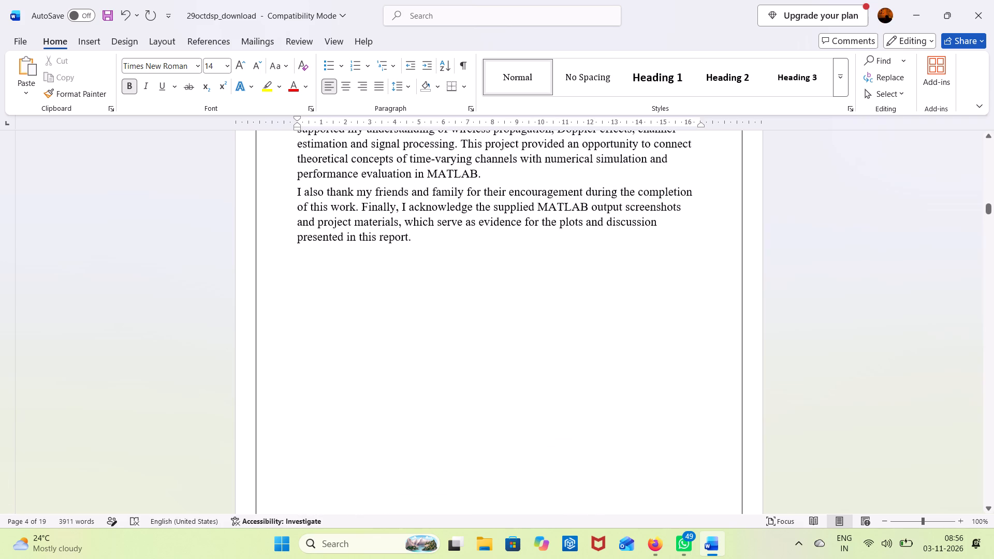
click(514, 271)
key(Return)
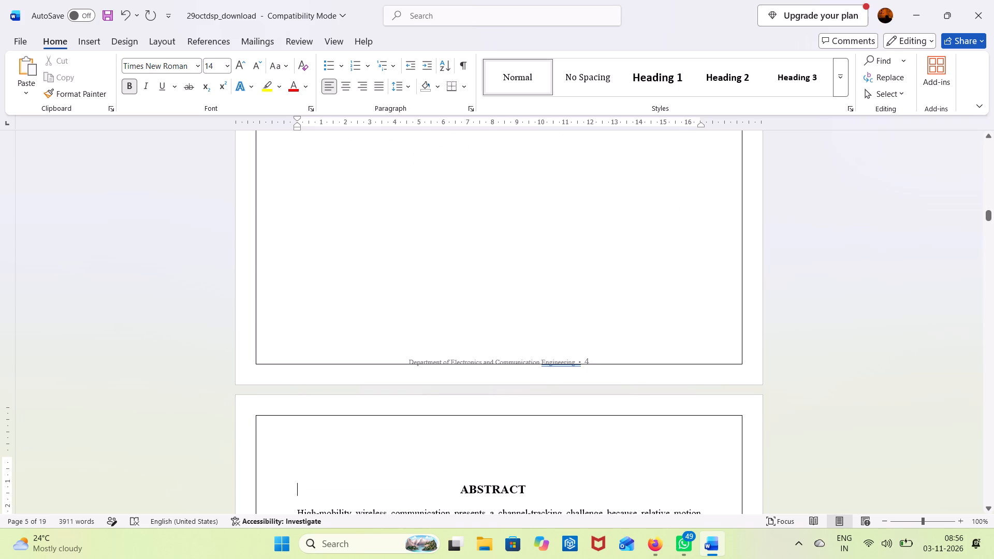
Insert a blank line after the last paragraph of the Acknowledgement text.
click(433, 295)
scroll(433, 295, up, 1)
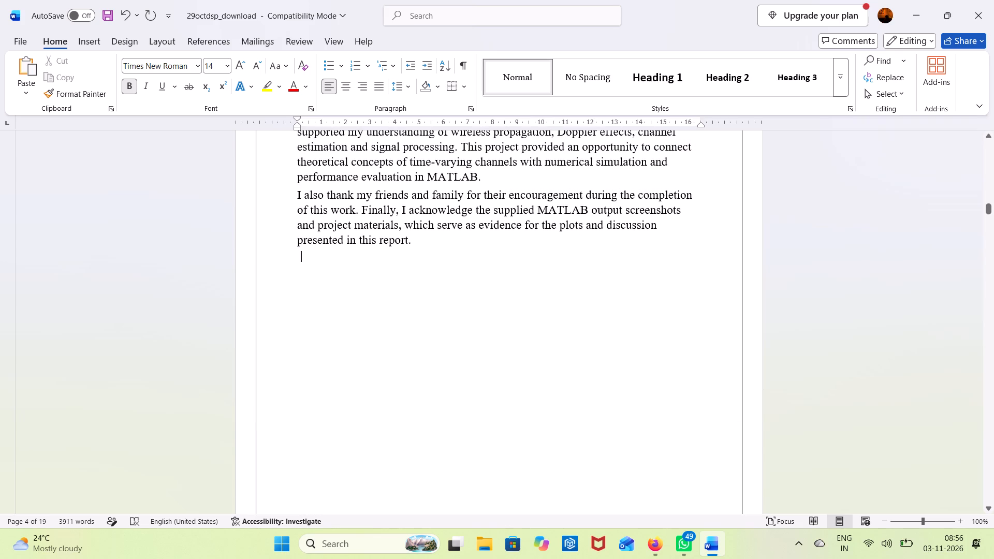
click(423, 237)
key(Return)
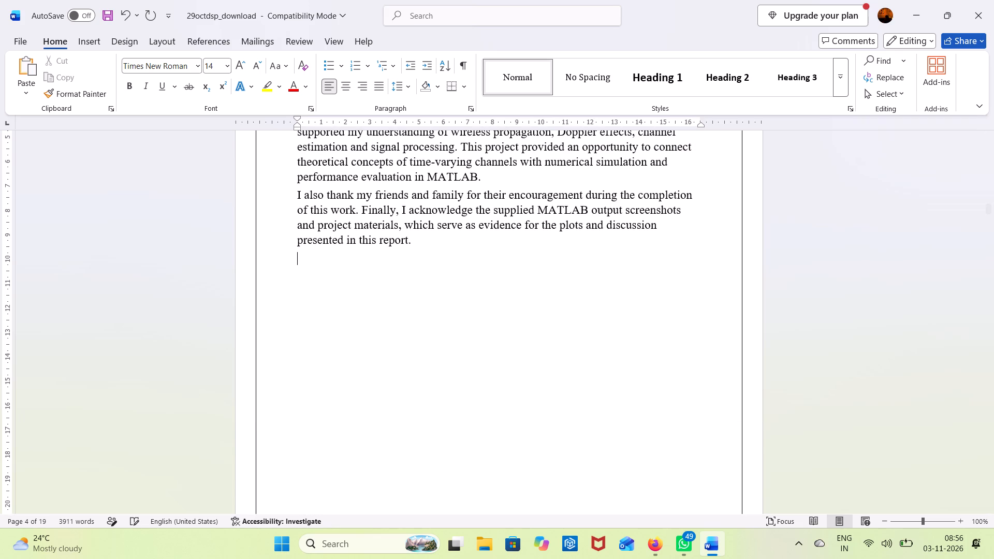
key(Right)
key(Right)
key(Right)
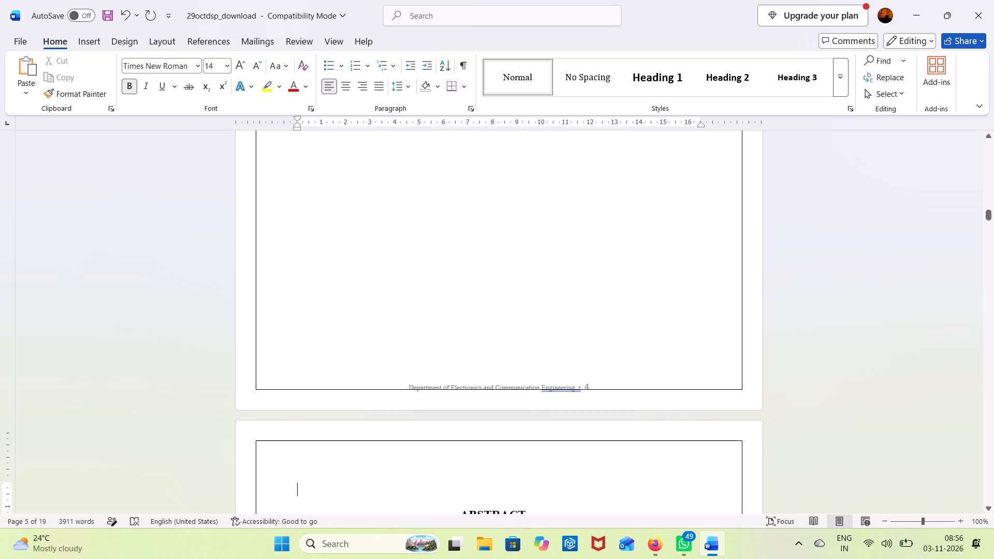
key(Up)
key(Down)
key(Up)
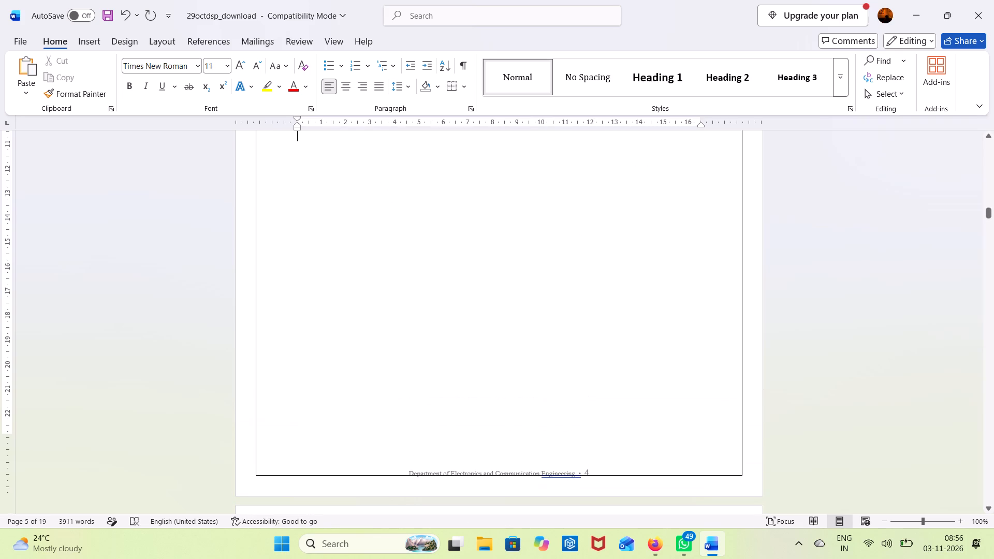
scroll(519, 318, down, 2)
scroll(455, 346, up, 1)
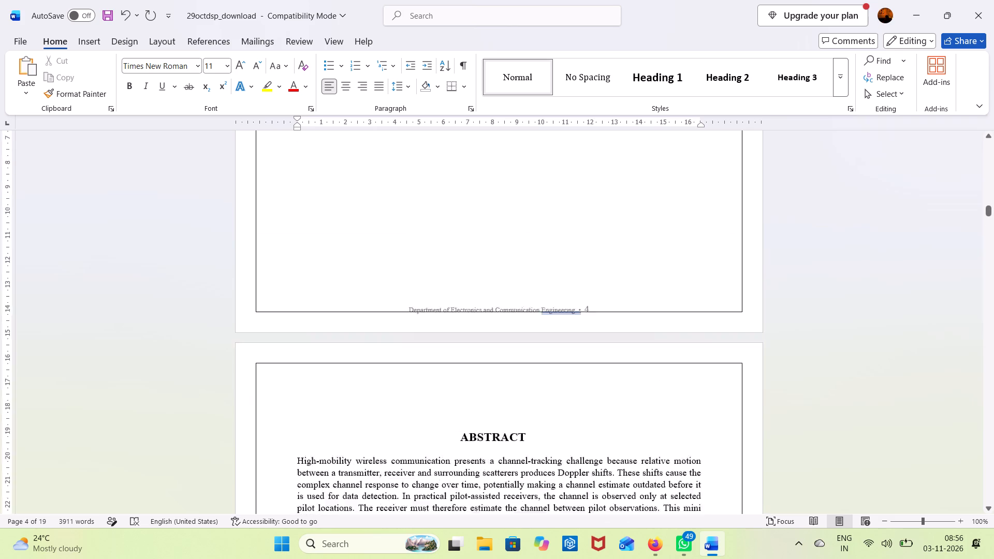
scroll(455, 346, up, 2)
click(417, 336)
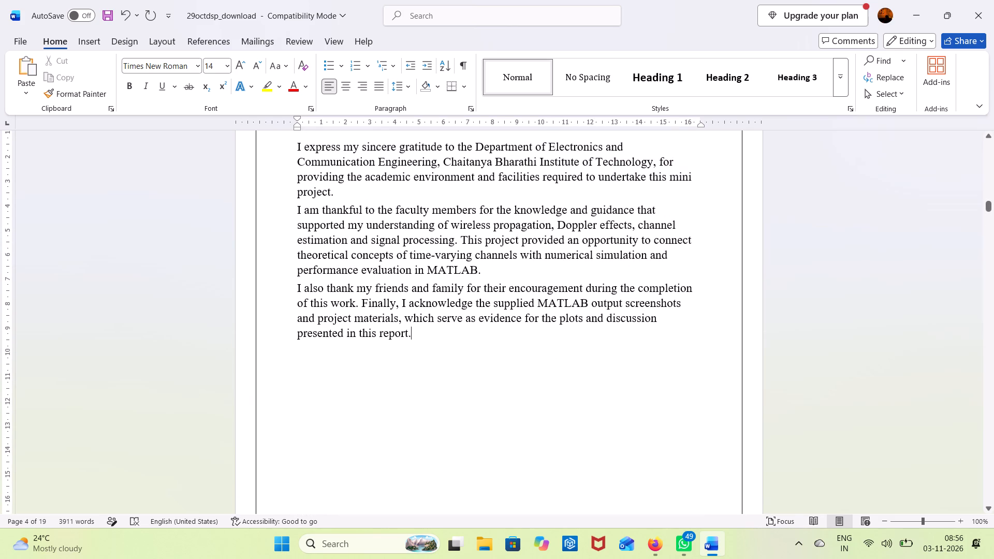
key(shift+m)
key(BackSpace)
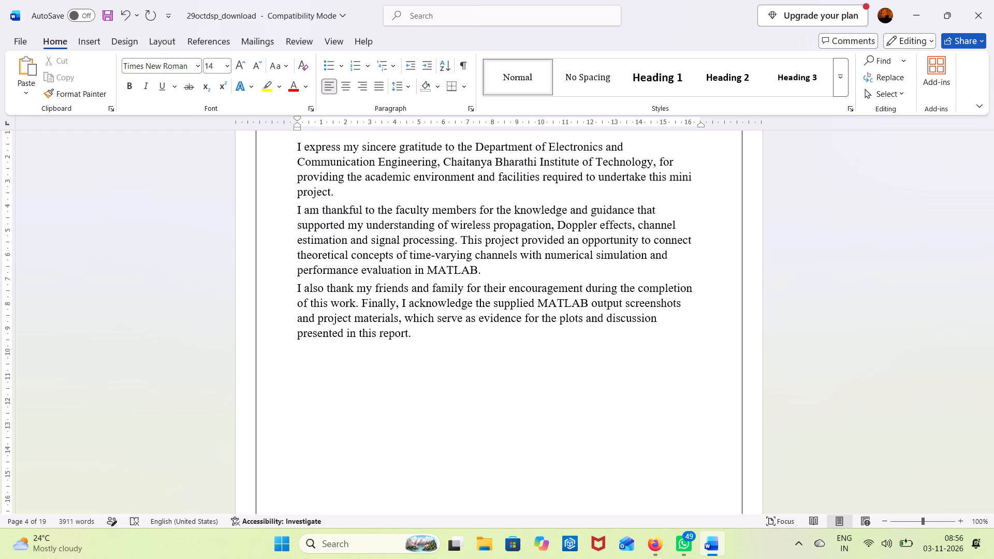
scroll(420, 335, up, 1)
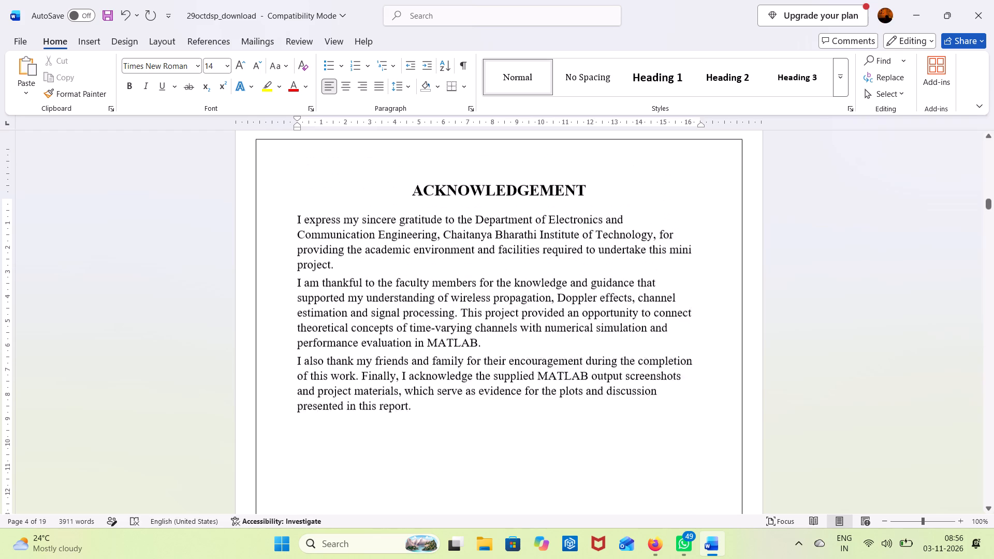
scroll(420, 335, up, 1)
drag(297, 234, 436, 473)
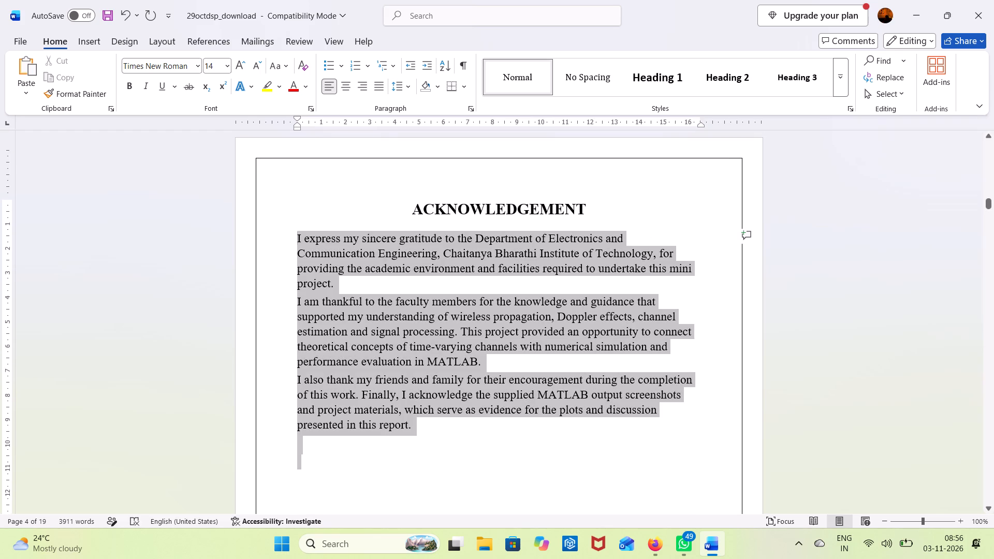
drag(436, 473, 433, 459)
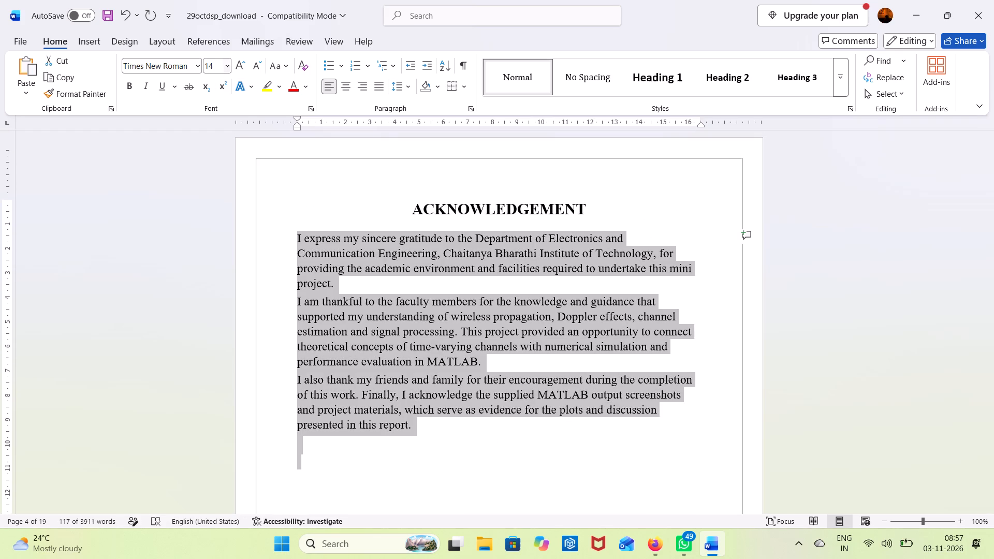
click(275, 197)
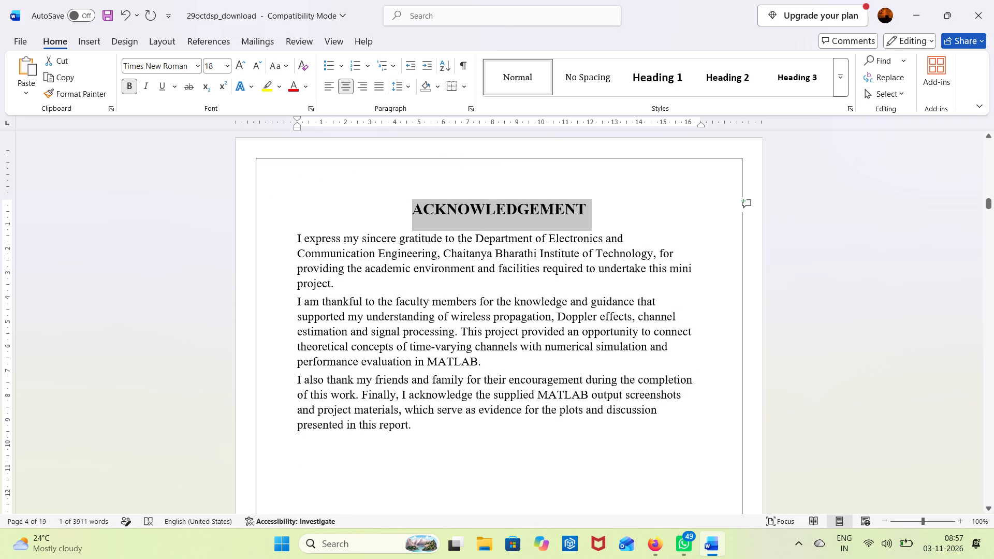
Enlarge the whole Abstract section by one font size, bringing the heading to 16 pt and the body text to 12 pt.
scroll(515, 375, down, 2)
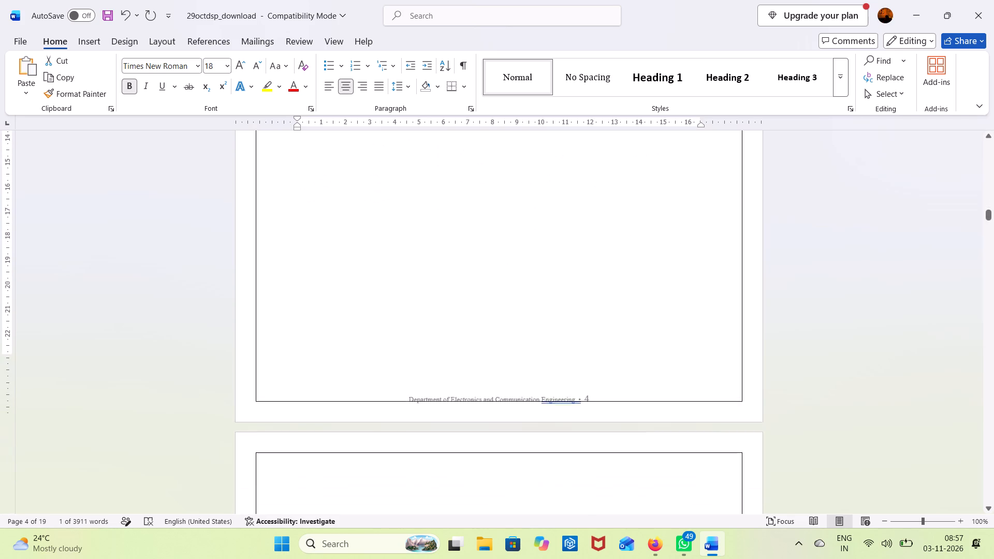
scroll(515, 375, down, 1)
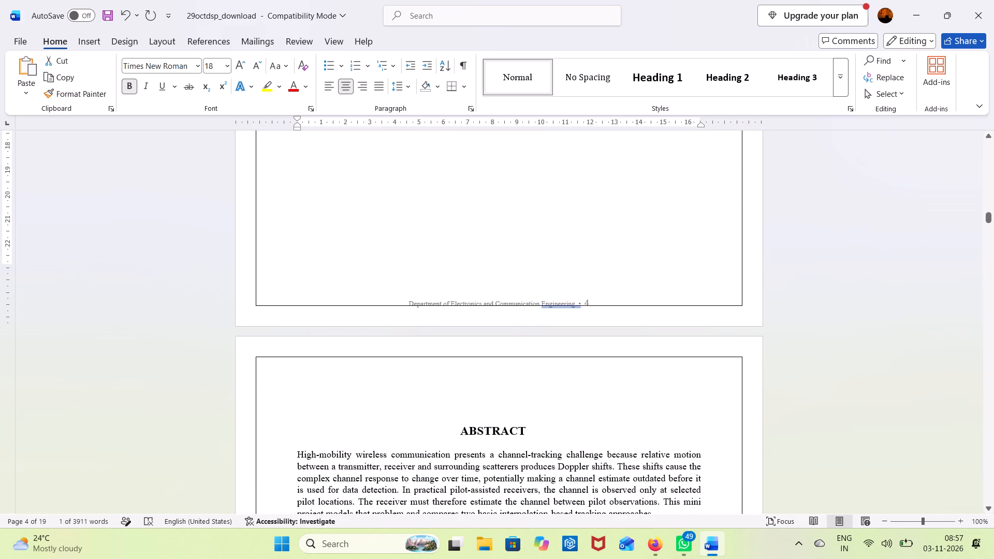
scroll(515, 375, down, 1)
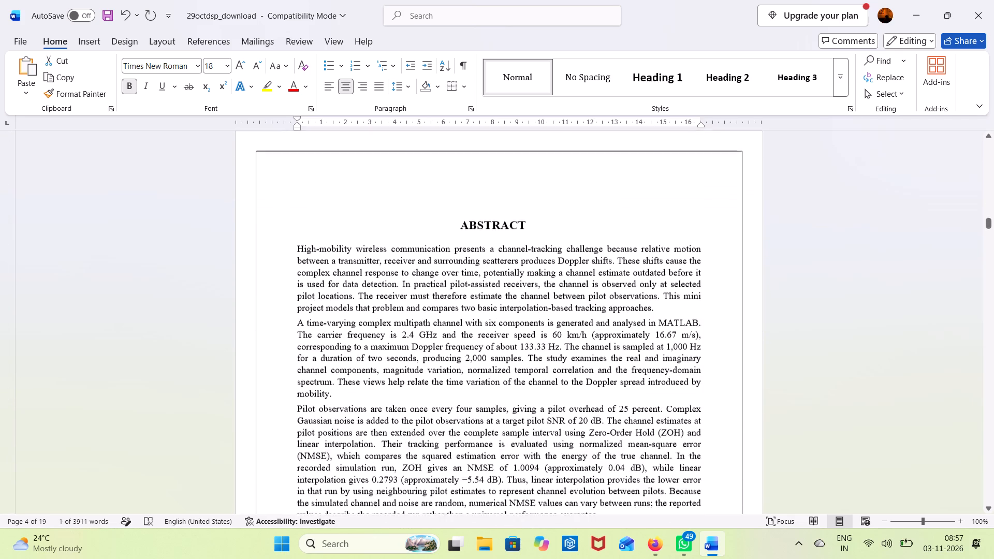
scroll(515, 375, down, 1)
drag(454, 148, 553, 286)
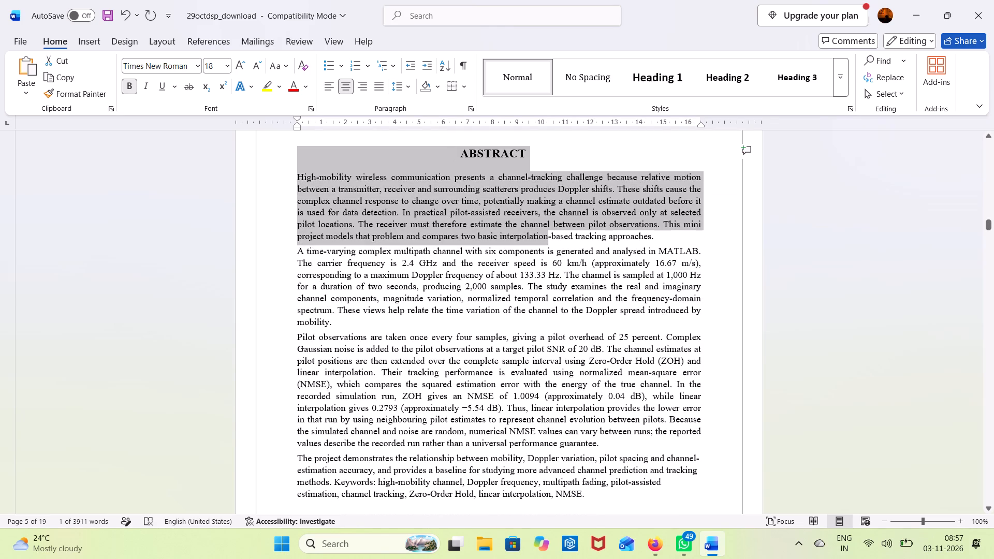
drag(553, 286, 600, 526)
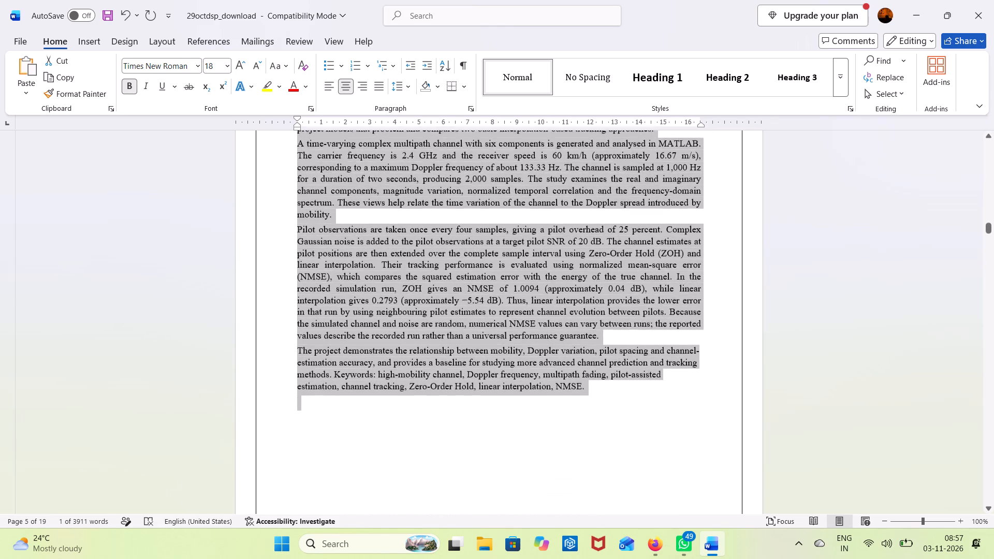
drag(600, 526, 605, 377)
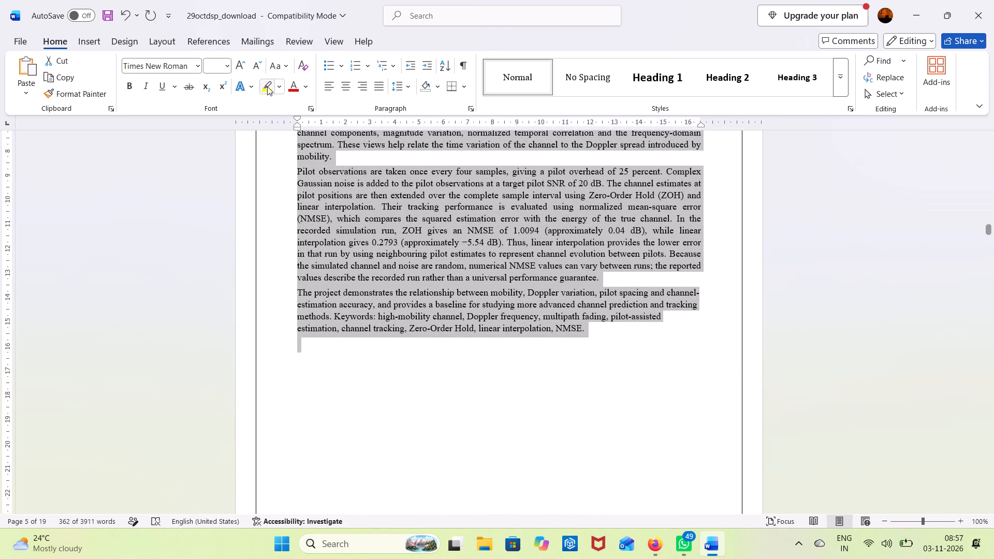
click(247, 64)
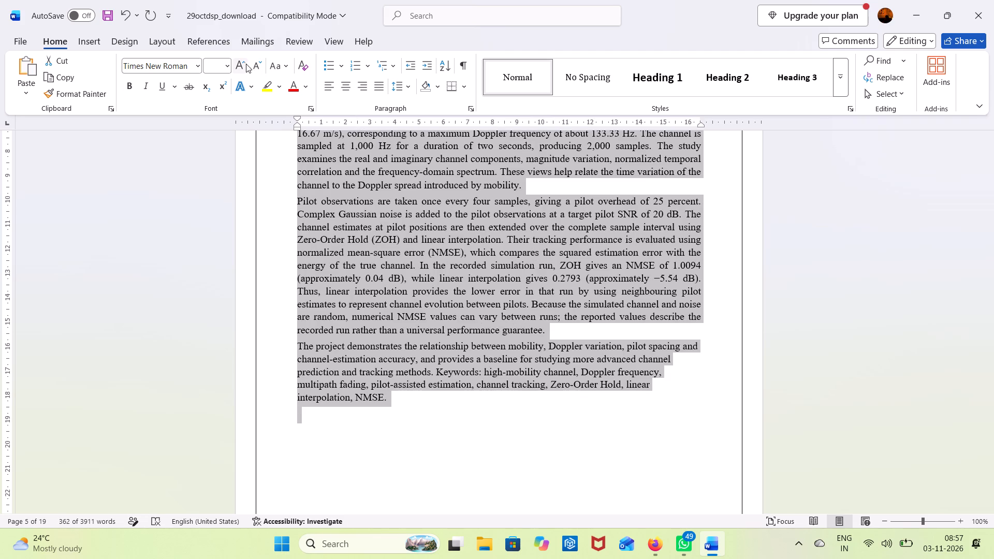
click(228, 69)
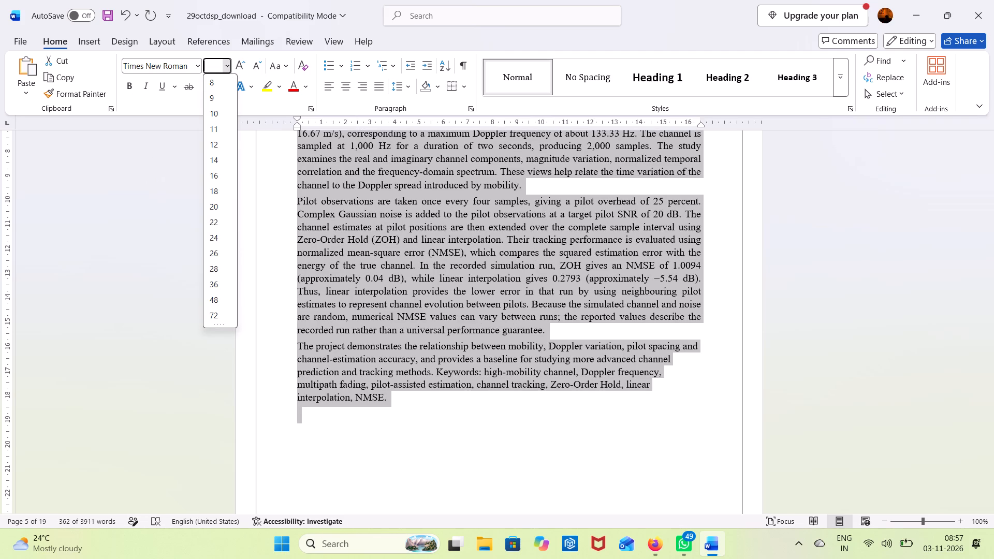
click(517, 482)
scroll(517, 482, up, 2)
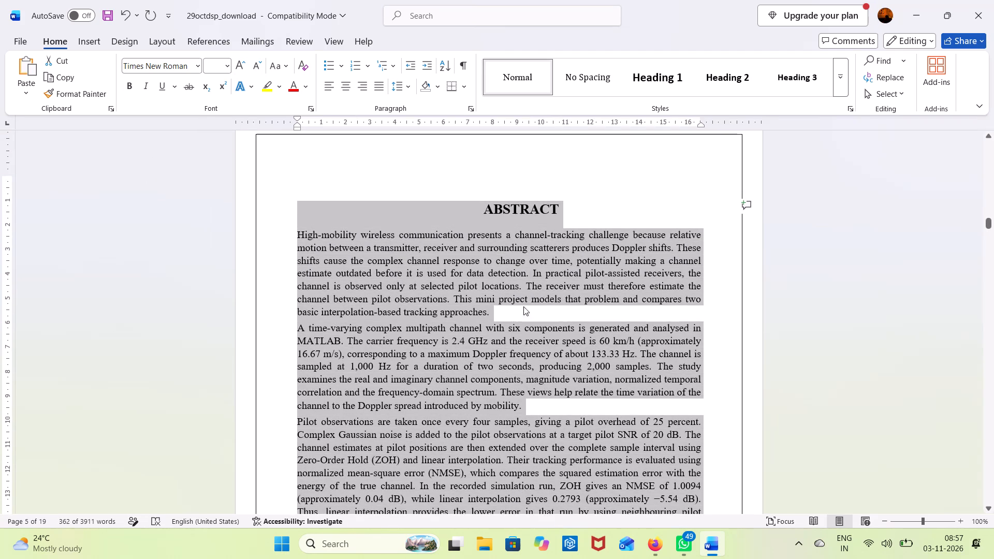
click(591, 219)
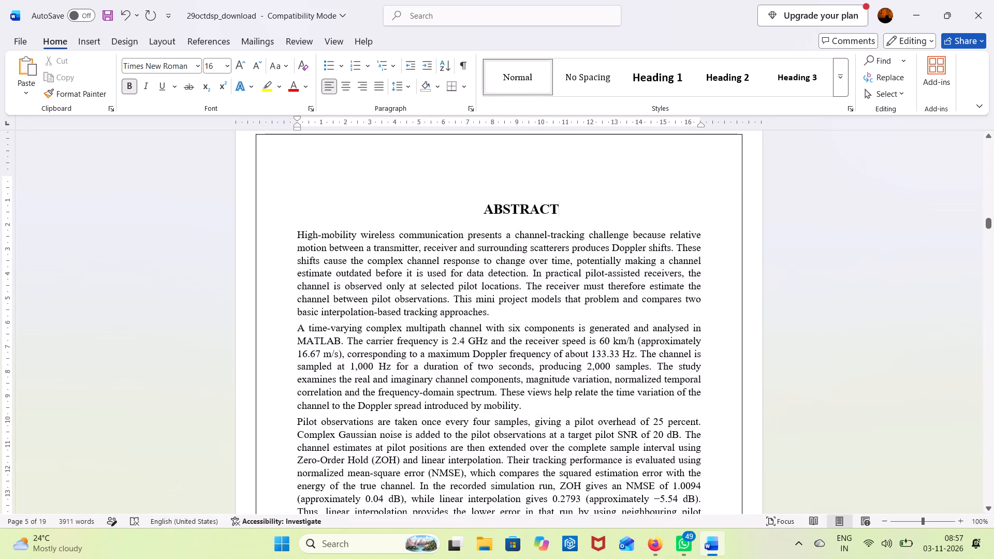
Set all the Abstract body paragraphs below the heading to 14 pt.
drag(291, 229, 624, 457)
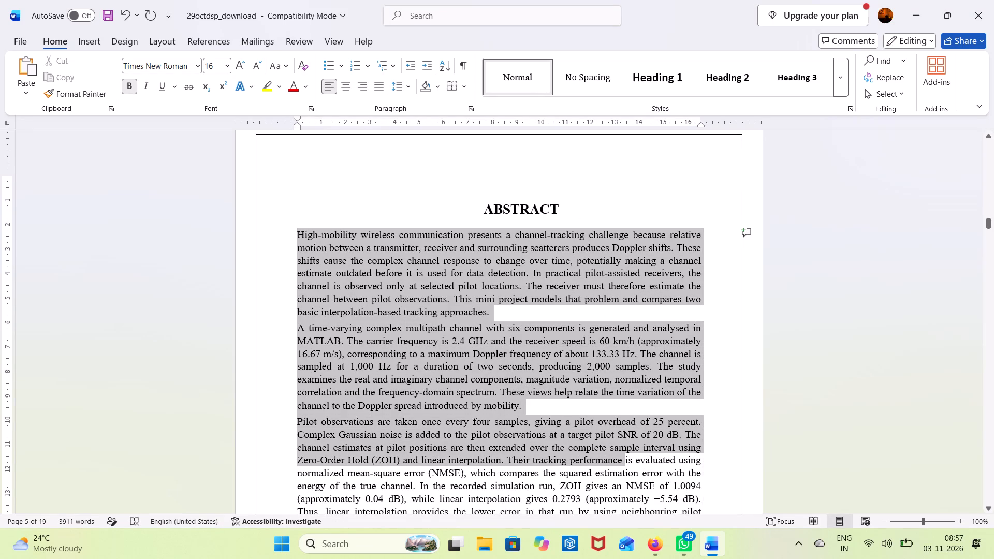
drag(624, 457, 756, 490)
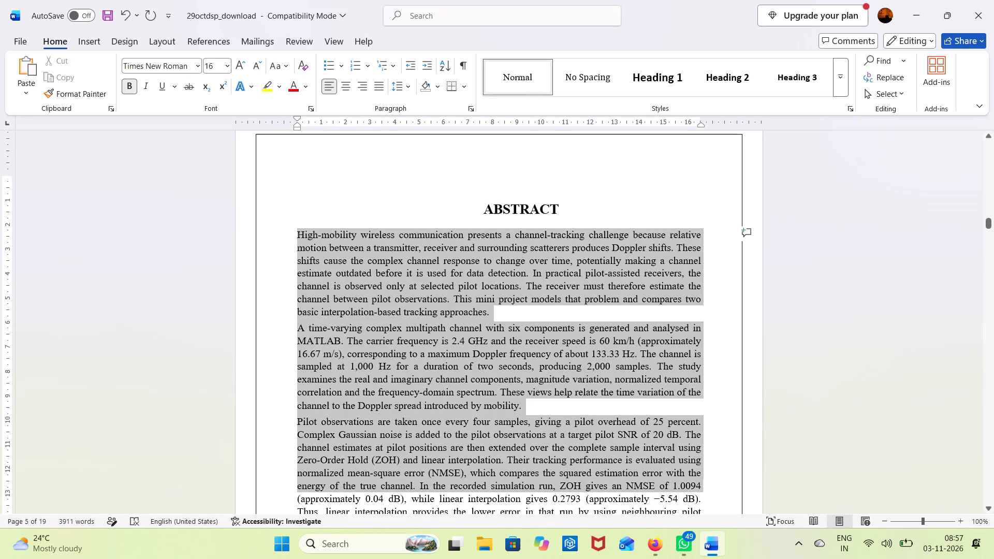
drag(756, 490, 437, 317)
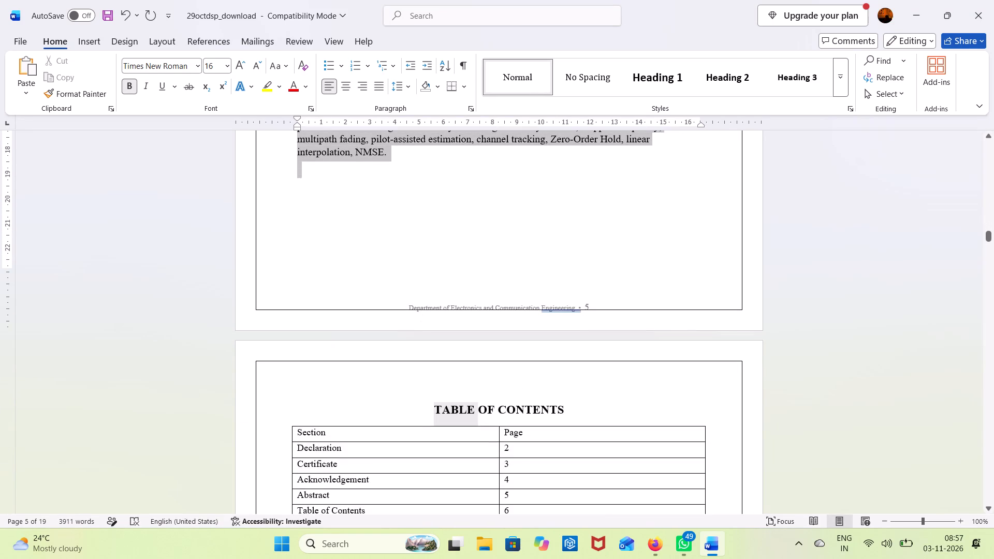
drag(437, 317, 375, 195)
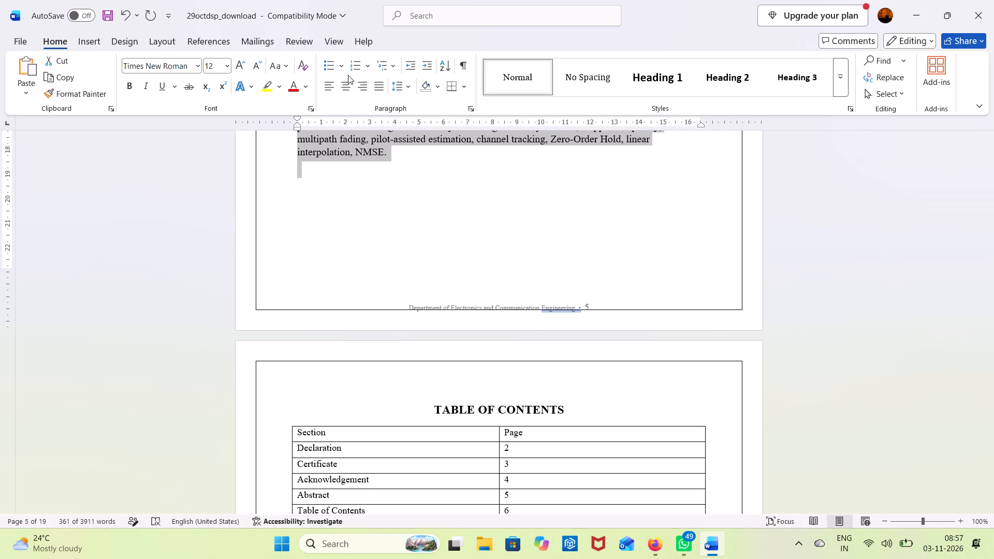
click(243, 66)
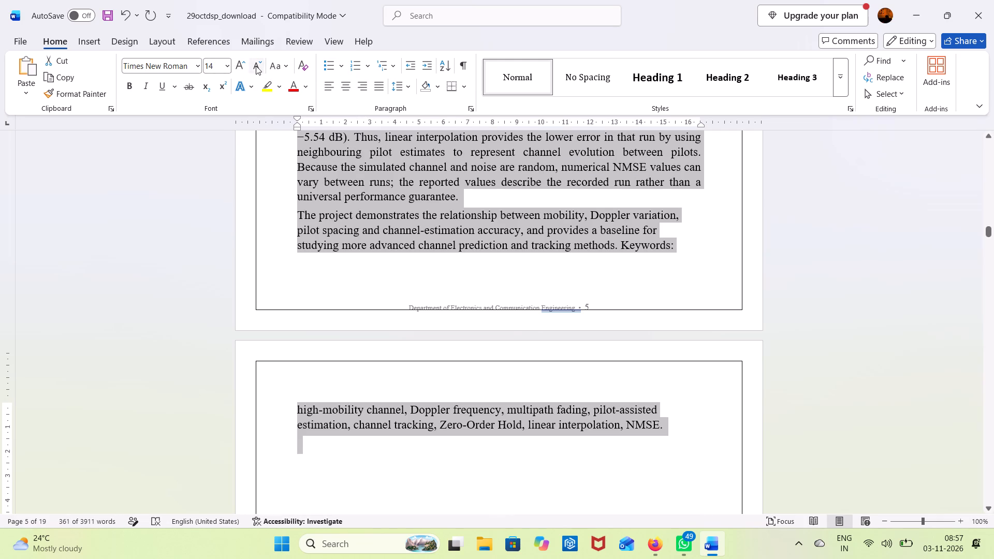
scroll(338, 230, up, 3)
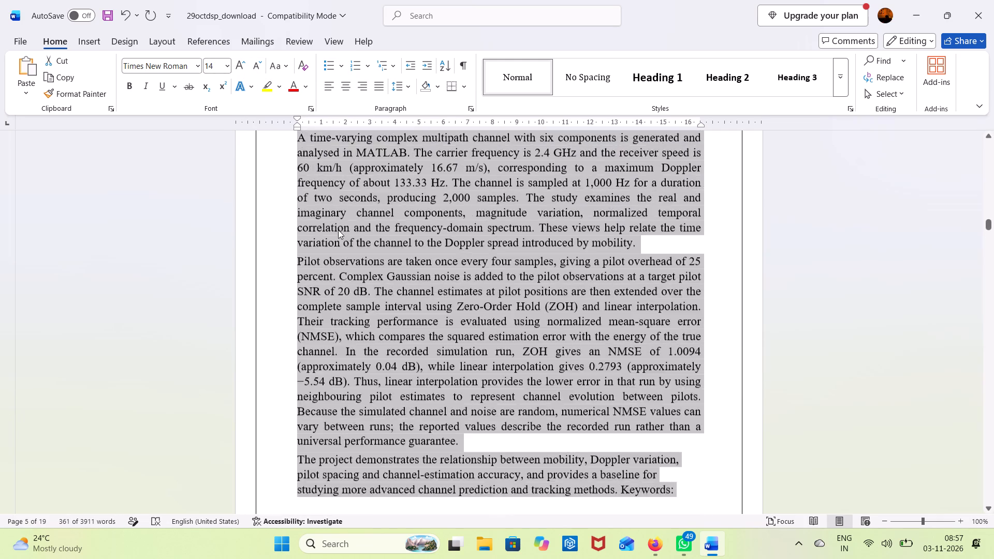
Delete the keywords list, including its "Keywords:" label, from the end of the Abstract's last paragraph.
scroll(338, 230, down, 3)
scroll(338, 230, up, 3)
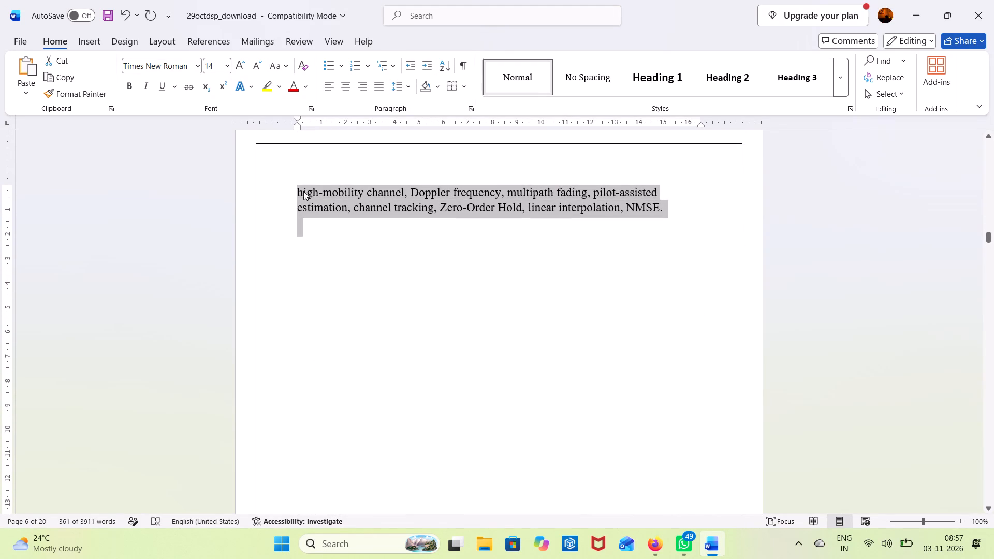
scroll(256, 266, up, 2)
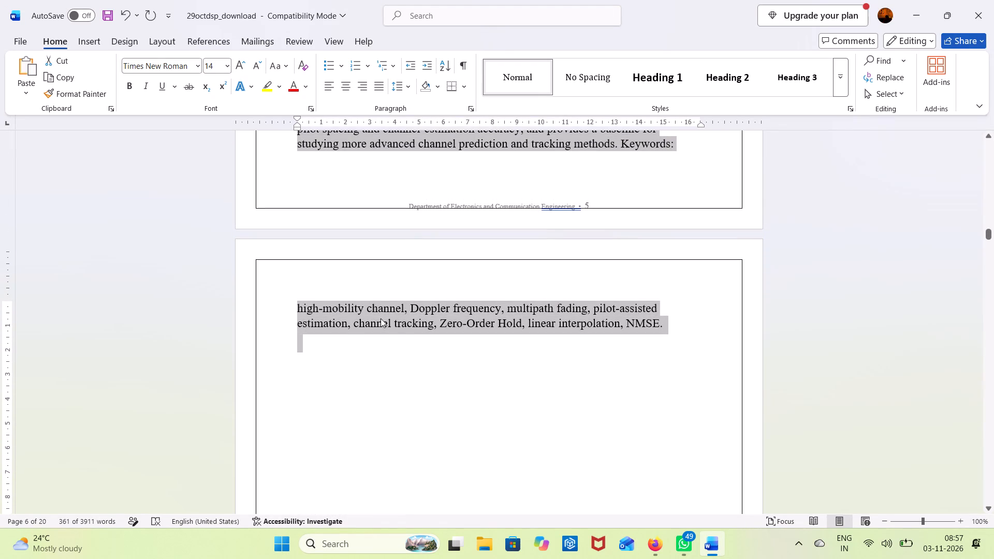
click(518, 372)
drag(670, 326, 527, 304)
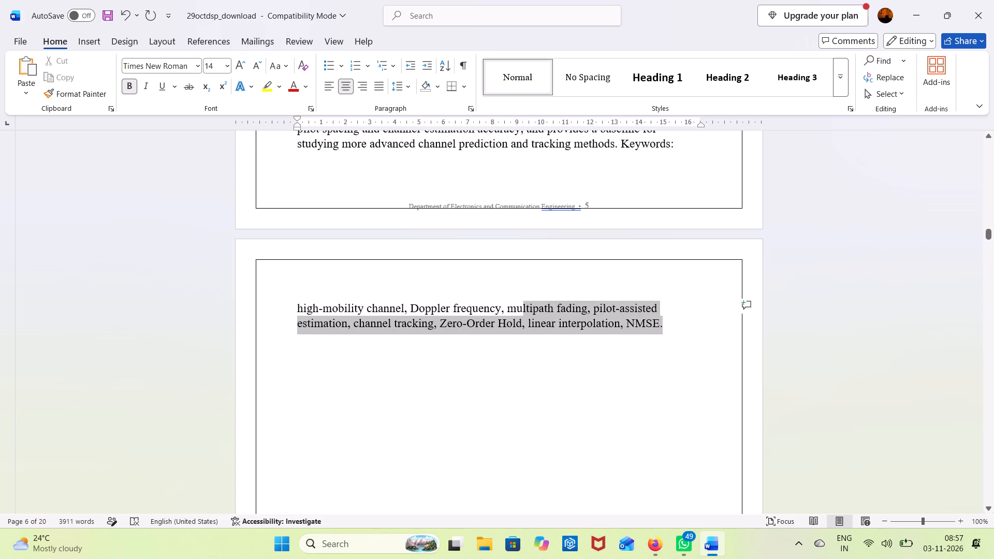
drag(527, 304, 294, 290)
key(BackSpace)
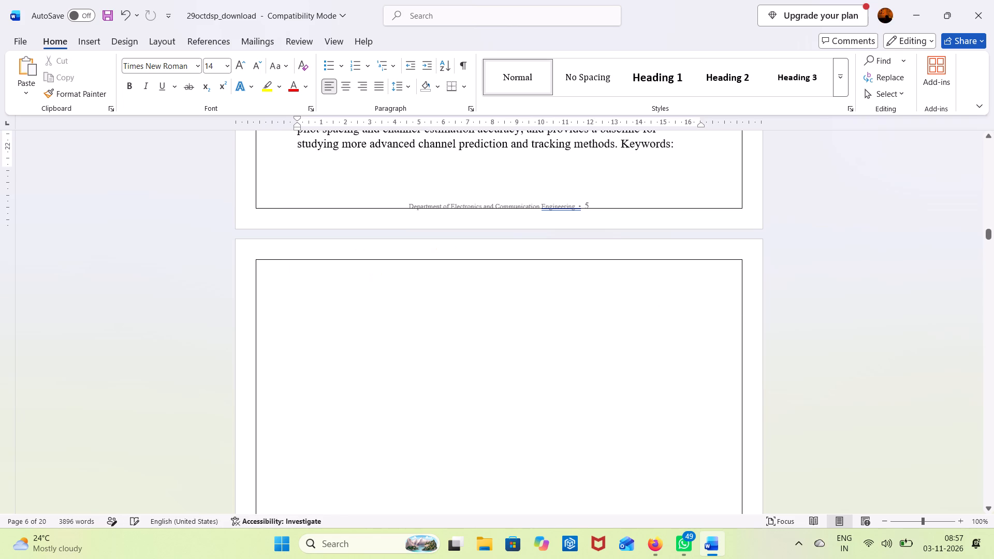
key(BackSpace)
key(BackSpace)
key(BackSpace)
key(BackSpace)
key(BackSpace)
key(BackSpace)
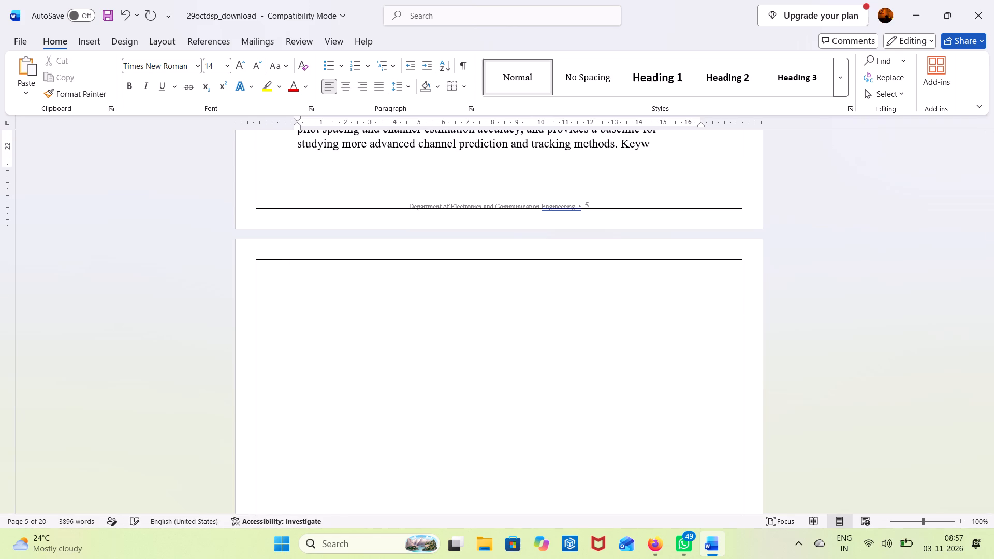
key(BackSpace)
key(BackSpace)
key(BackSpace)
key(BackSpace)
scroll(701, 175, up, 1)
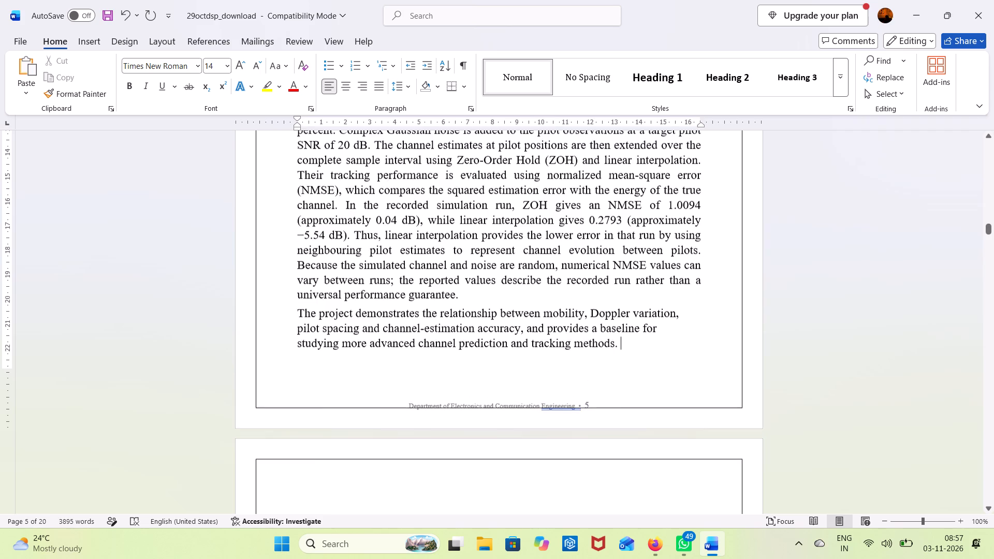
scroll(701, 175, up, 2)
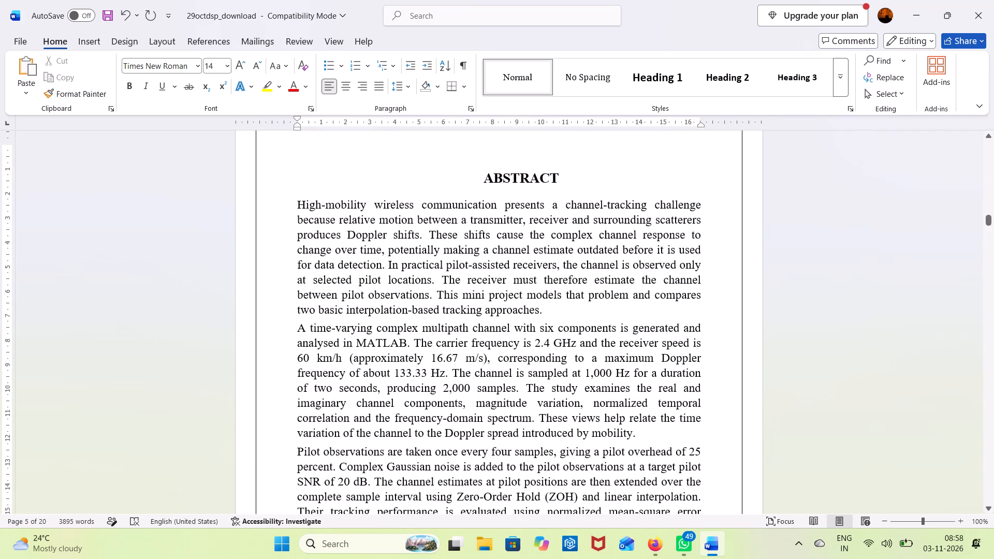
Center the ABSTRACT heading.
drag(581, 173, 454, 179)
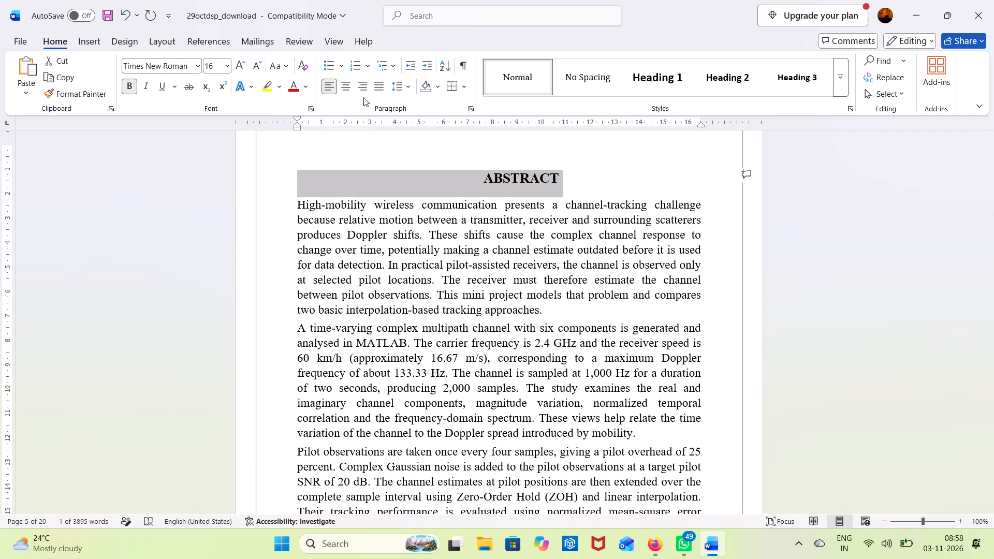
click(349, 85)
click(353, 167)
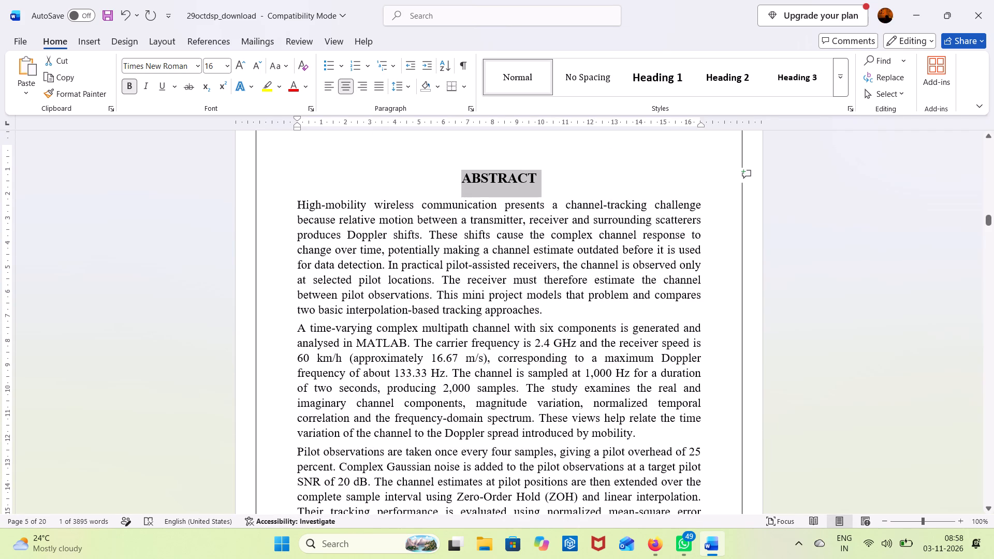
Delete the empty paragraphs after the Abstract to remove the blank page before the Table of Contents.
scroll(353, 167, down, 8)
scroll(353, 167, up, 2)
click(404, 224)
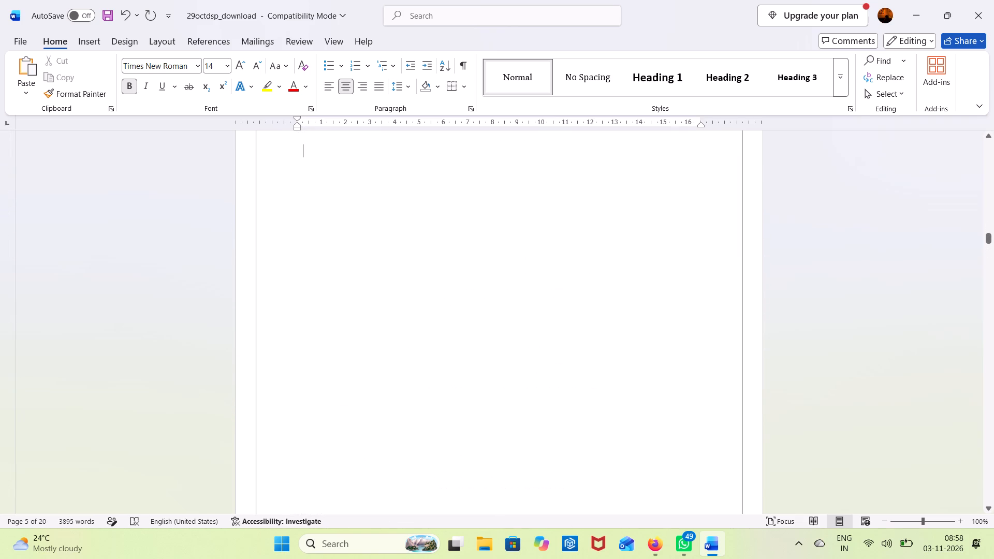
key(BackSpace)
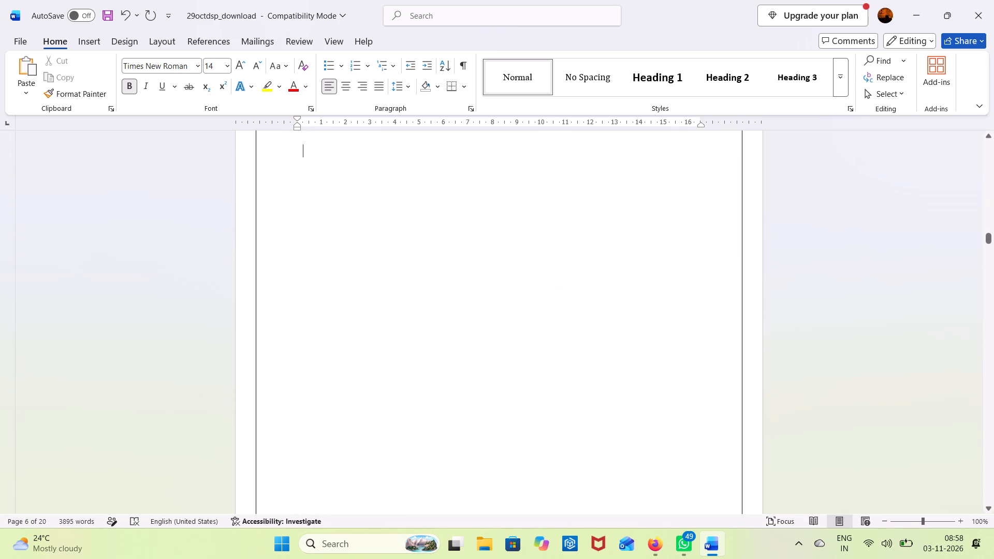
triple_click(404, 234)
scroll(404, 234, up, 1)
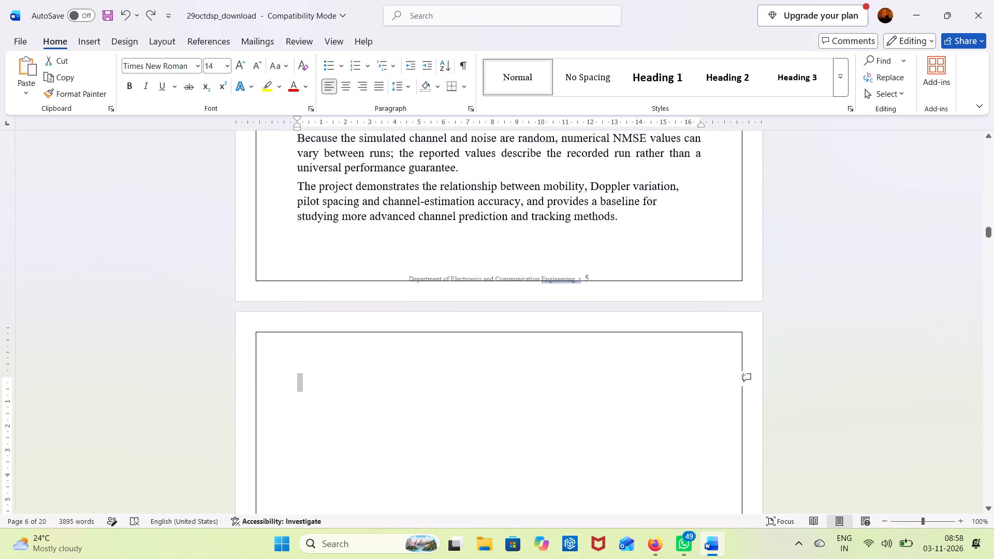
scroll(404, 234, up, 2)
key(Delete)
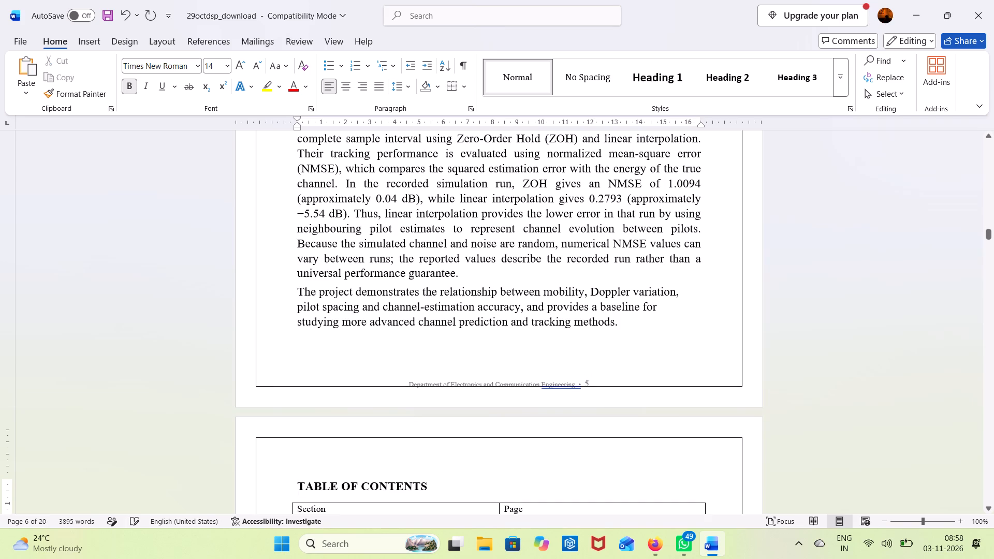
Enlarge the Table of Contents heading and its whole table by two font sizes, bringing the table text to 14 pt.
scroll(404, 234, down, 3)
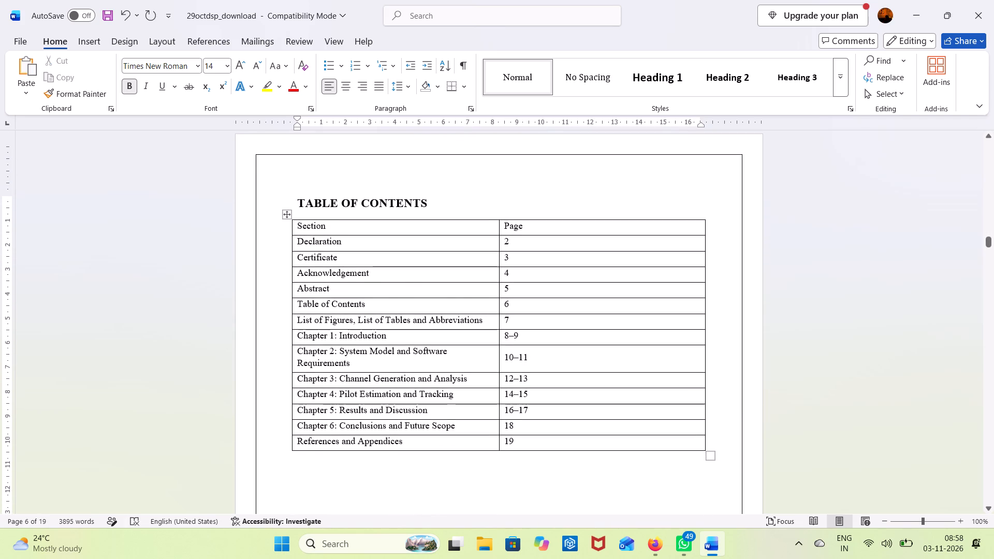
scroll(404, 234, down, 1)
scroll(404, 234, up, 1)
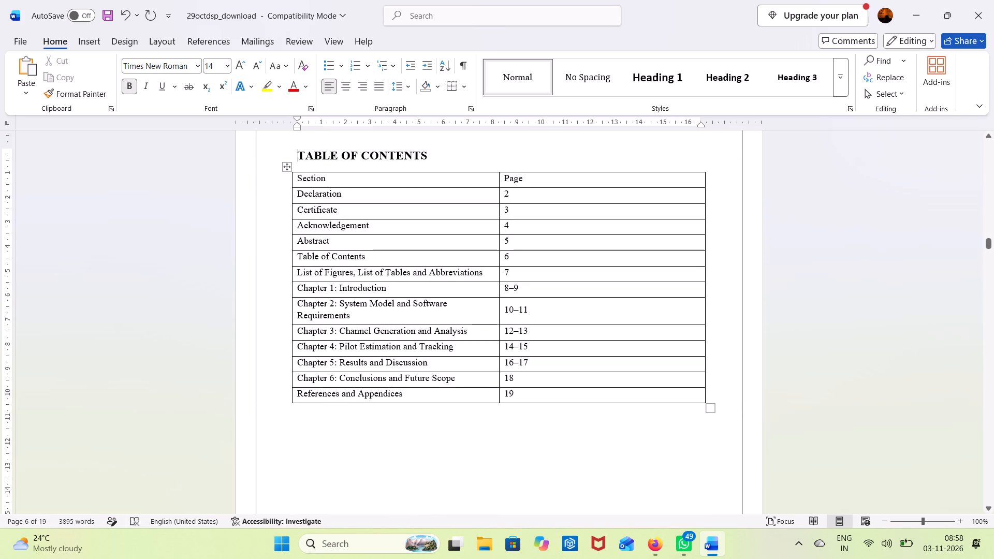
drag(277, 159, 488, 316)
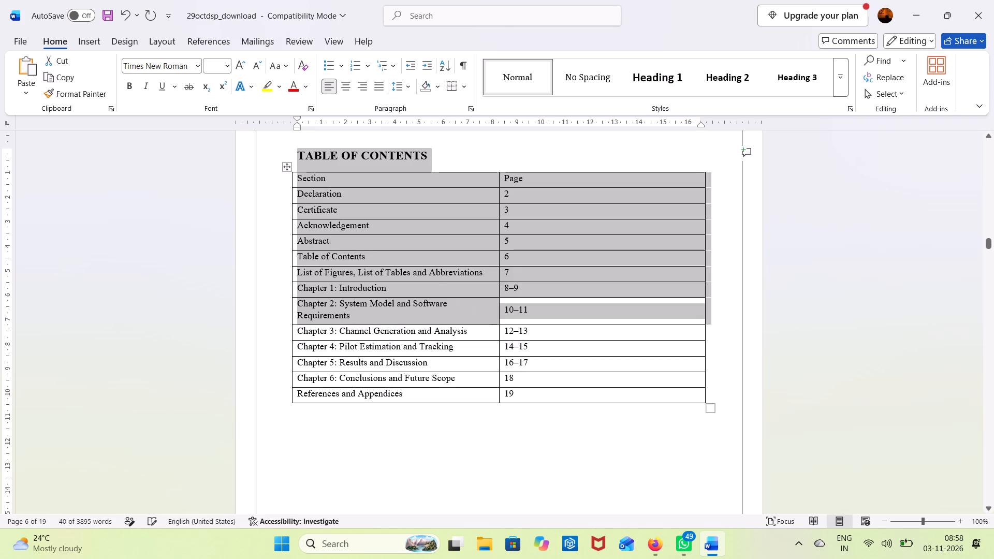
click(271, 152)
drag(271, 152, 288, 164)
drag(285, 155, 414, 282)
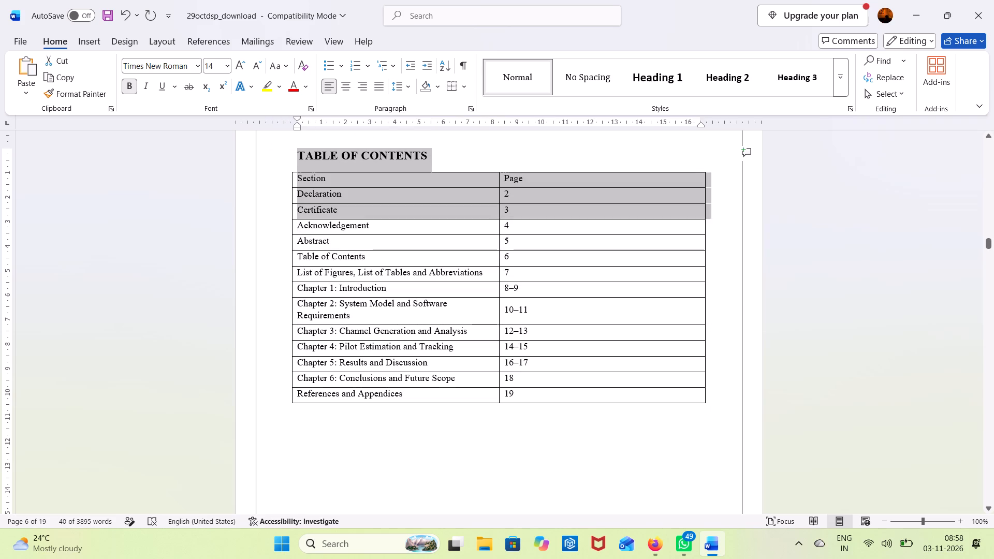
drag(414, 282, 615, 426)
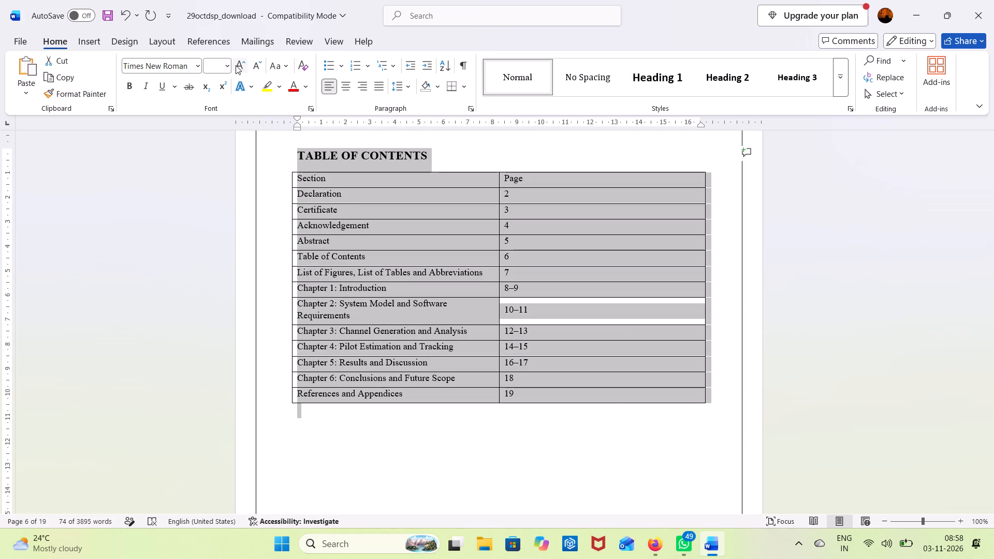
click(236, 65)
click(236, 65)
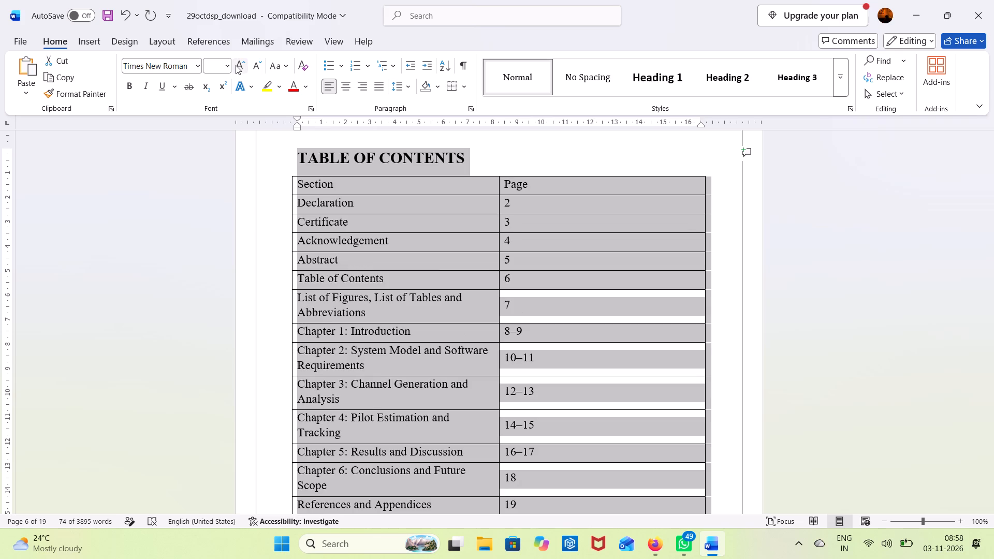
click(275, 238)
Enlarge the List of Figures, List of Tables and Abbreviations headings and their tables by one font size.
scroll(275, 238, down, 4)
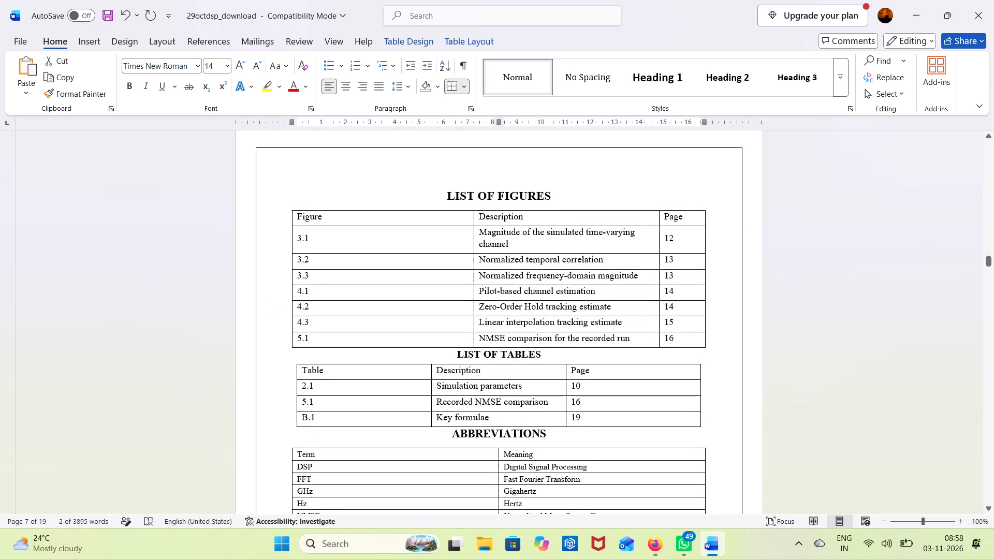
drag(292, 207, 523, 336)
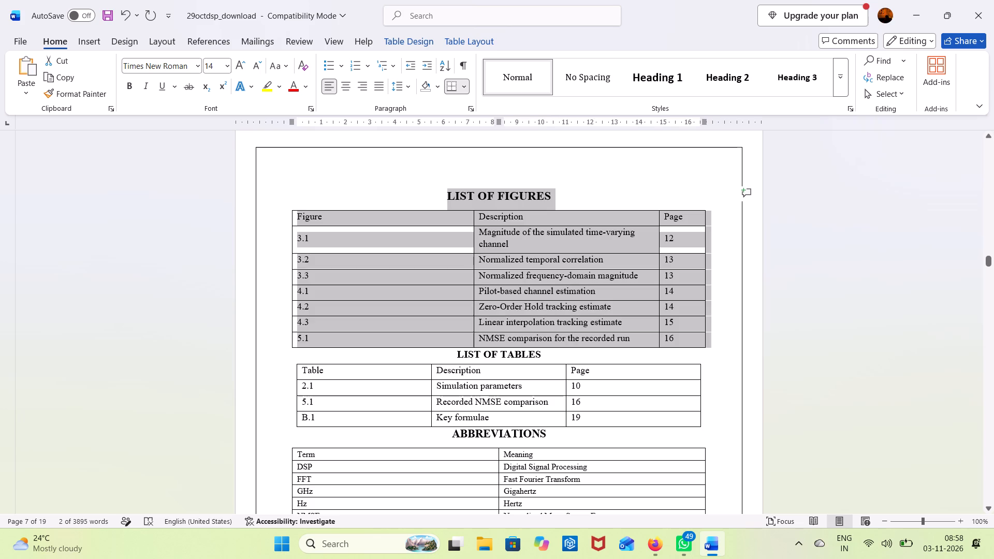
drag(523, 336, 652, 518)
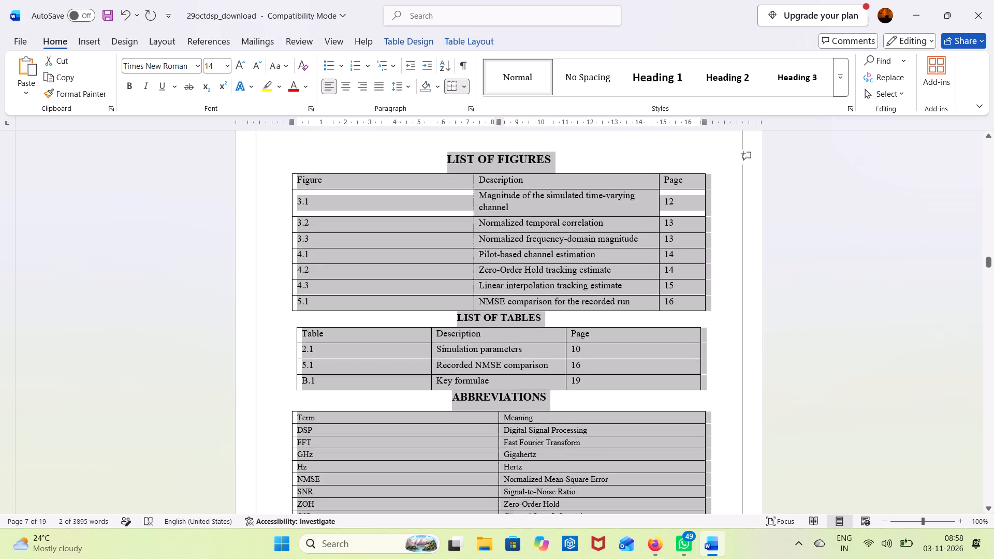
drag(652, 518, 646, 481)
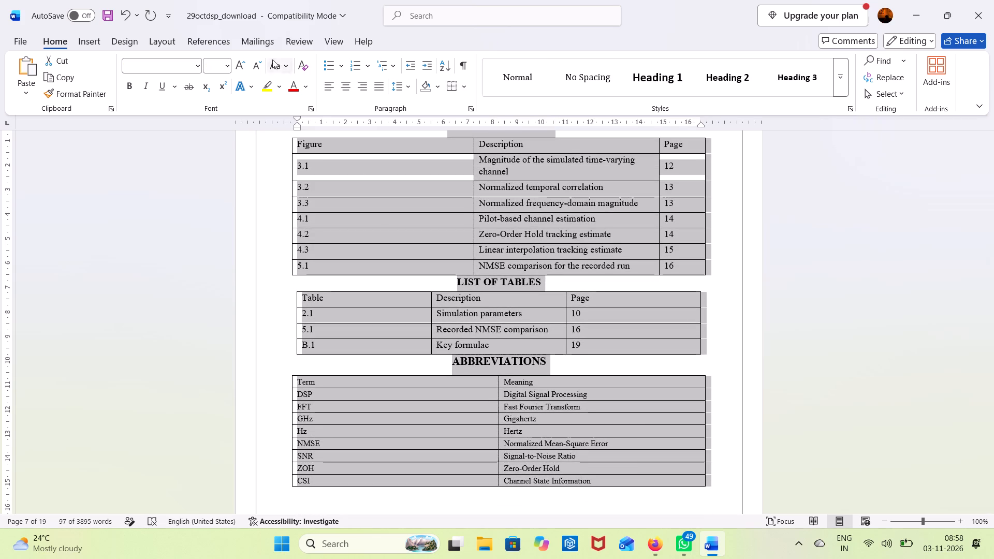
click(245, 60)
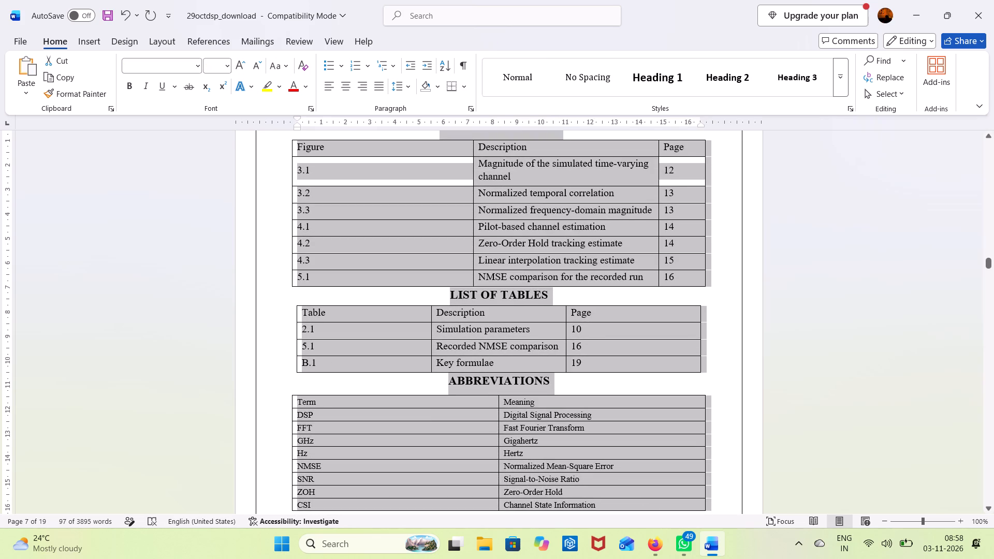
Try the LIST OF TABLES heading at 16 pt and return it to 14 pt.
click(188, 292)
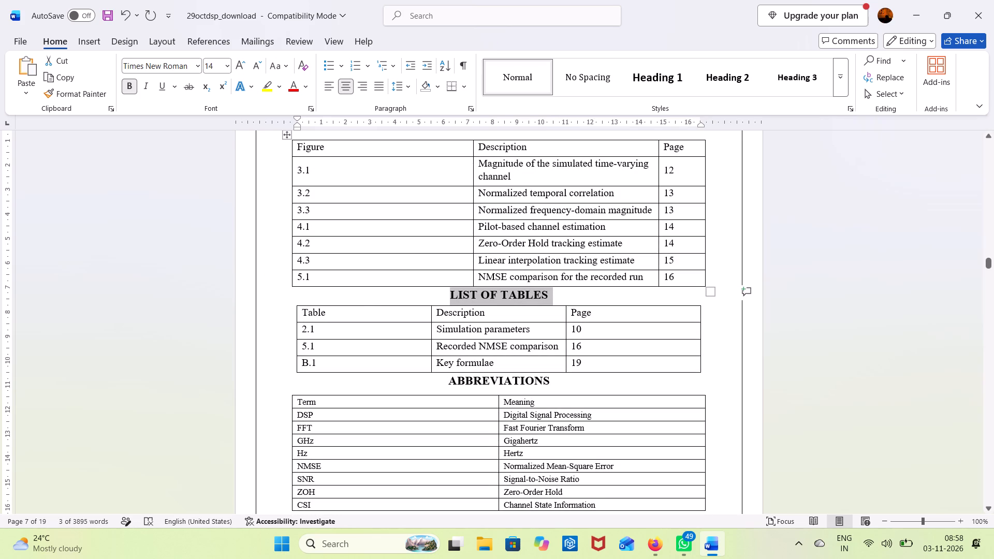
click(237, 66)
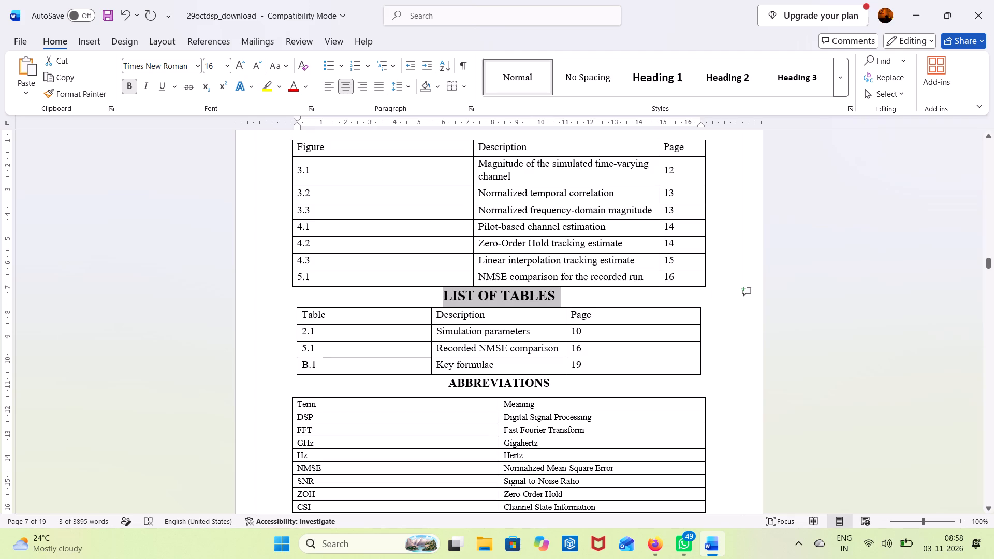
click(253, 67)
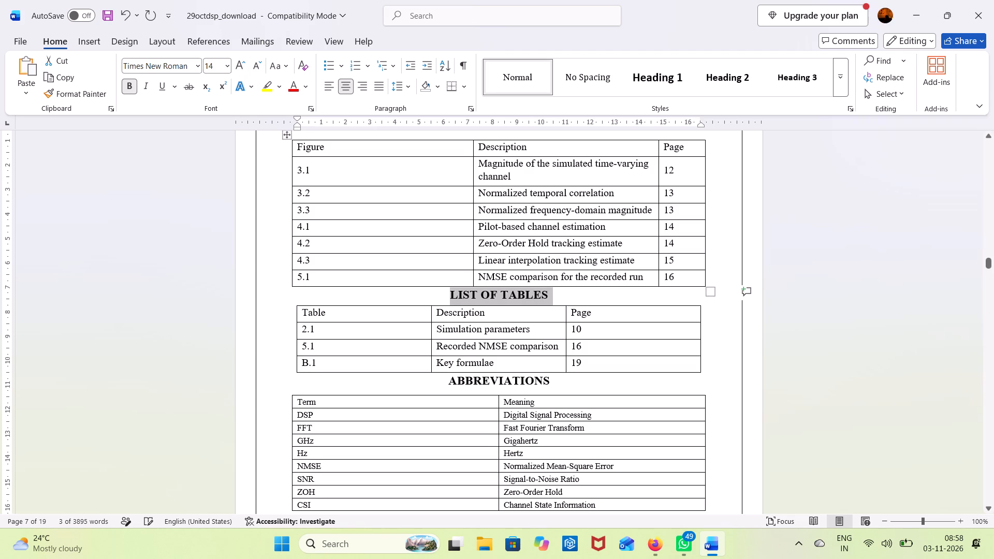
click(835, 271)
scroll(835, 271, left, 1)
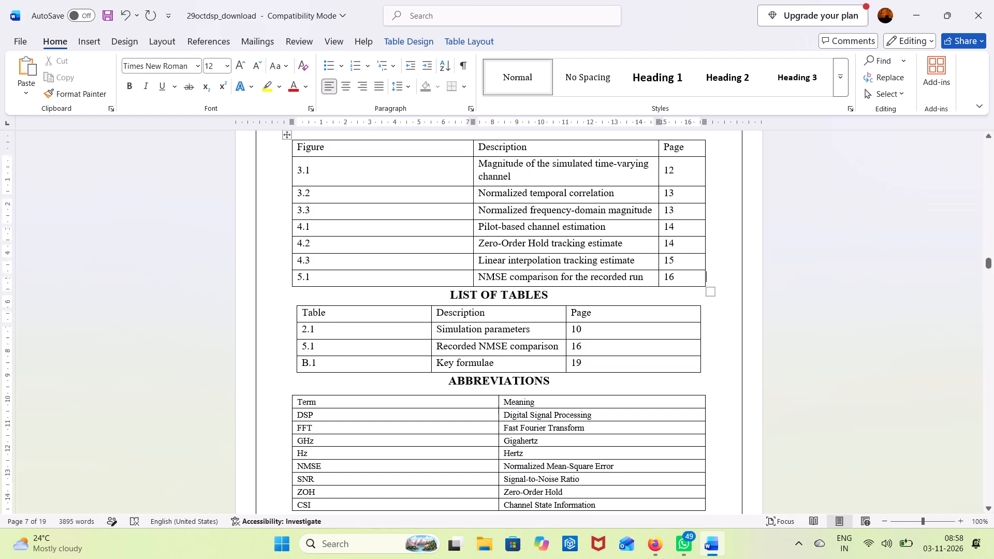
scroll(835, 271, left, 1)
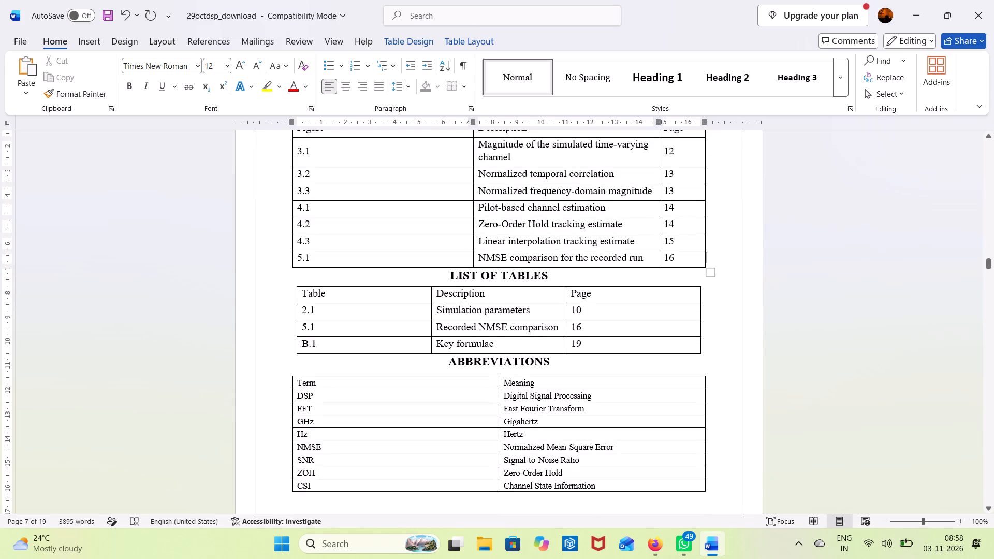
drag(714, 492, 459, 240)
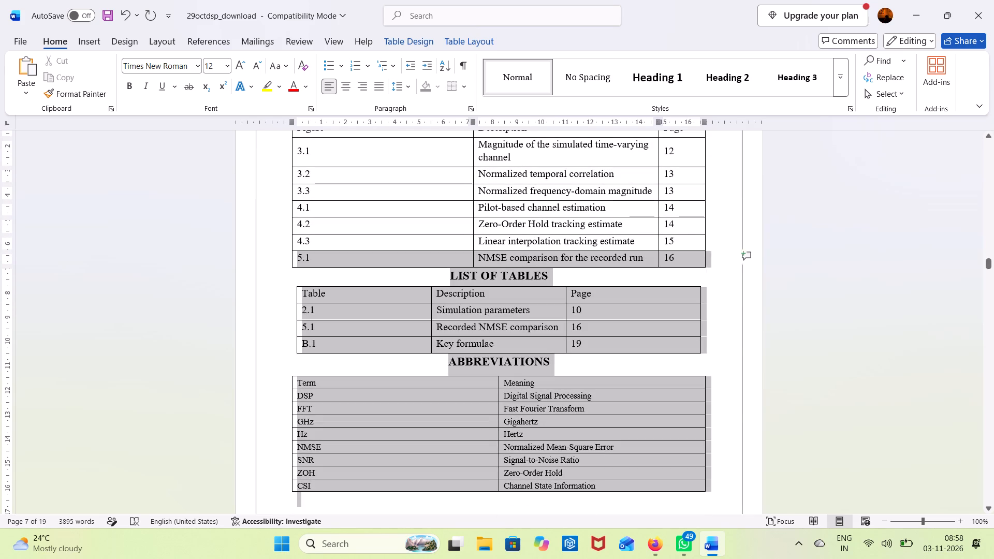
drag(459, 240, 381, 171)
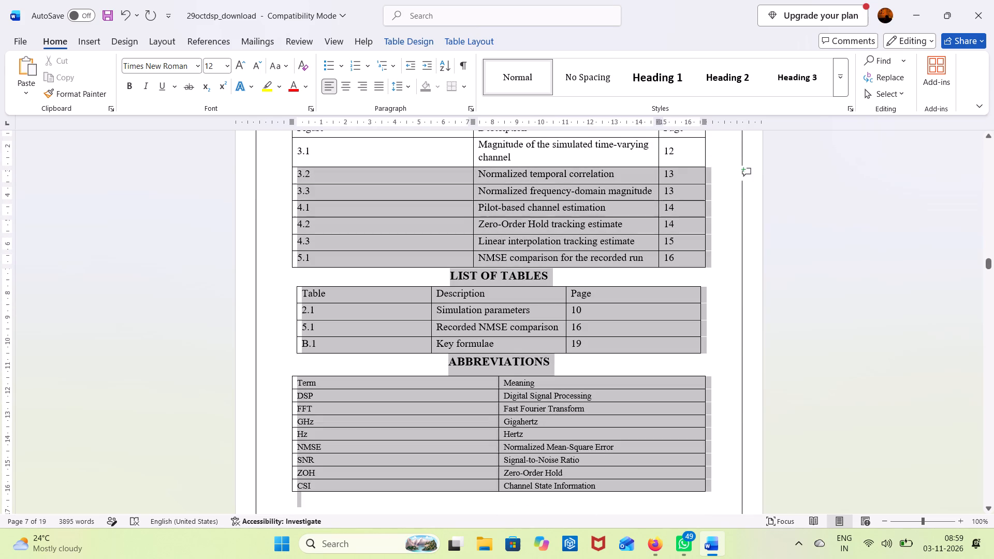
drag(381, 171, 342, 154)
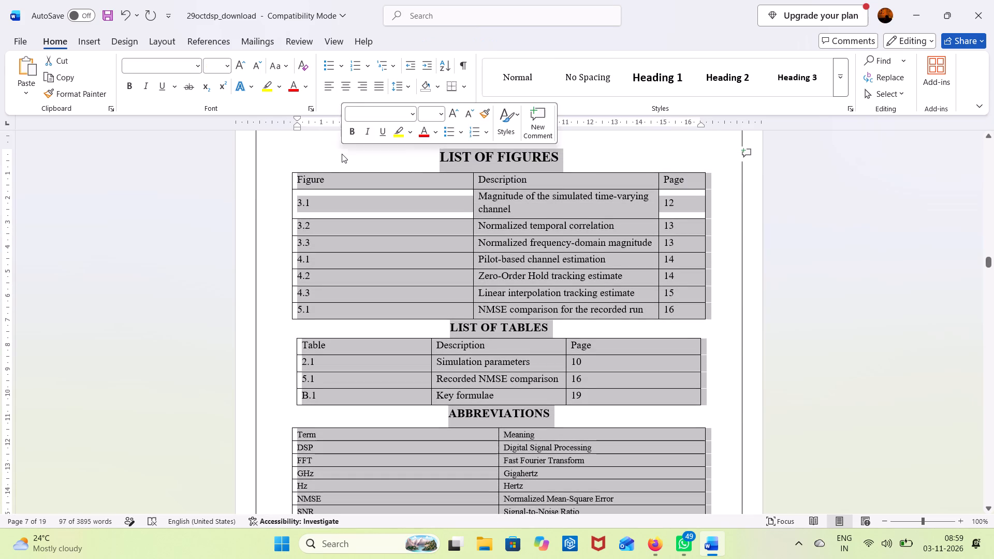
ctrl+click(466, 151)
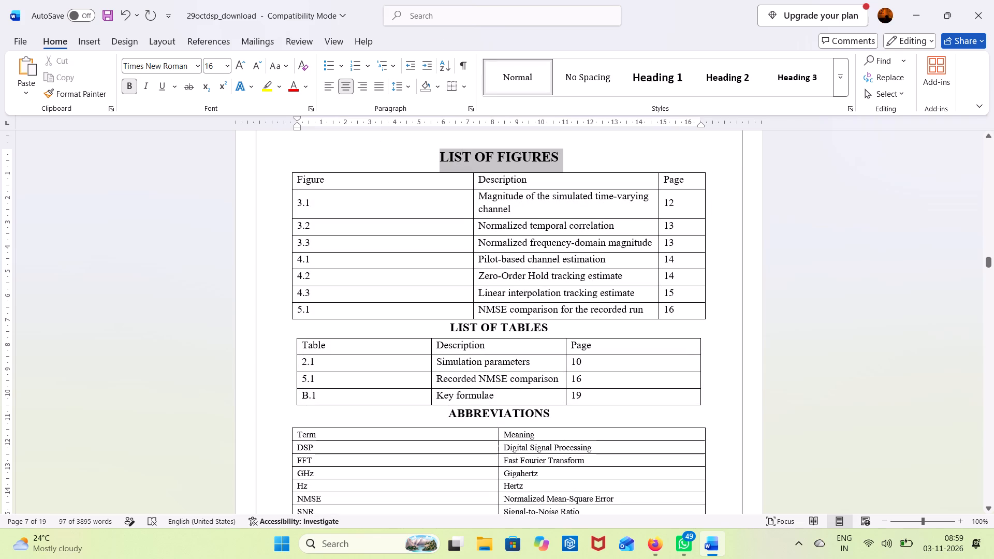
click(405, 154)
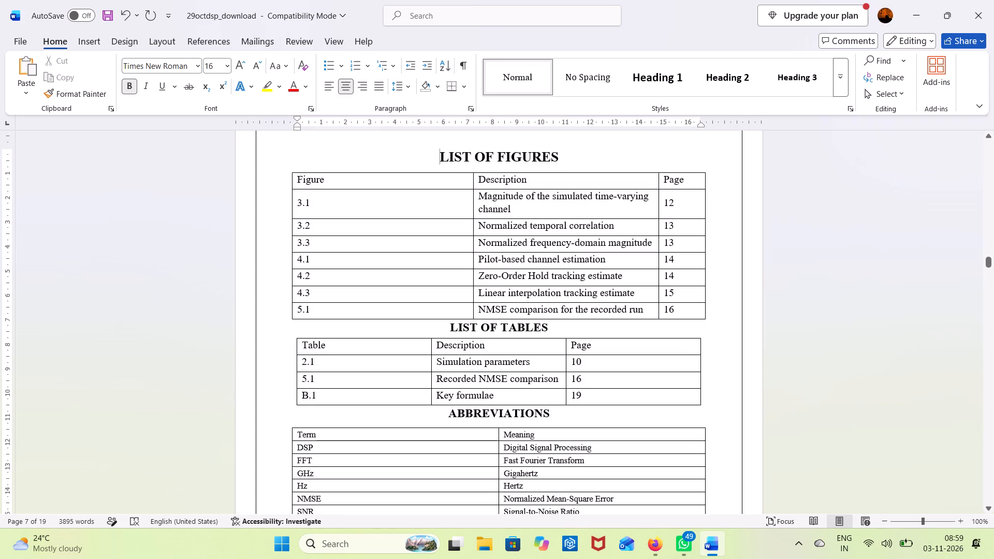
Enlarge the List of Figures heading and its whole table by one font size, bringing the heading to 18 pt.
drag(290, 170, 664, 282)
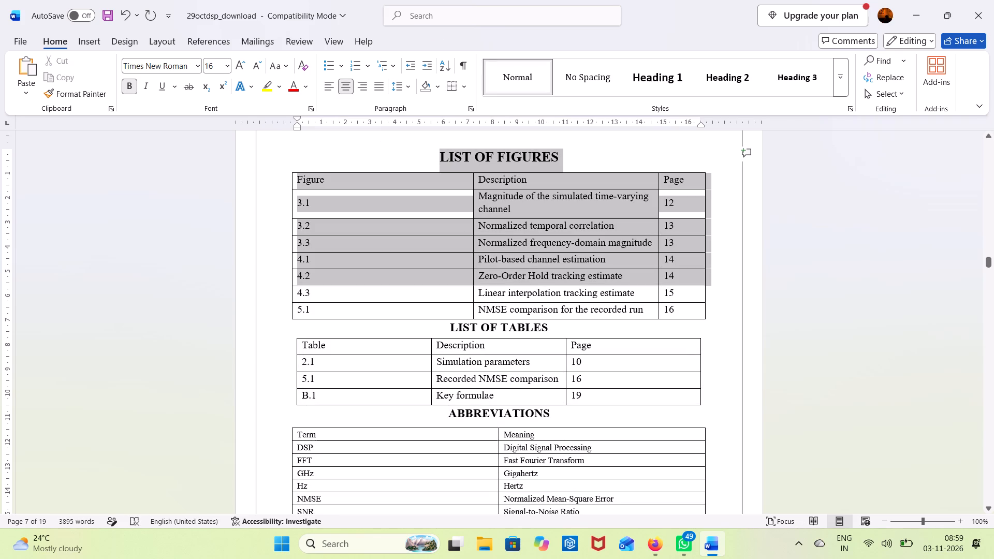
drag(664, 282, 681, 317)
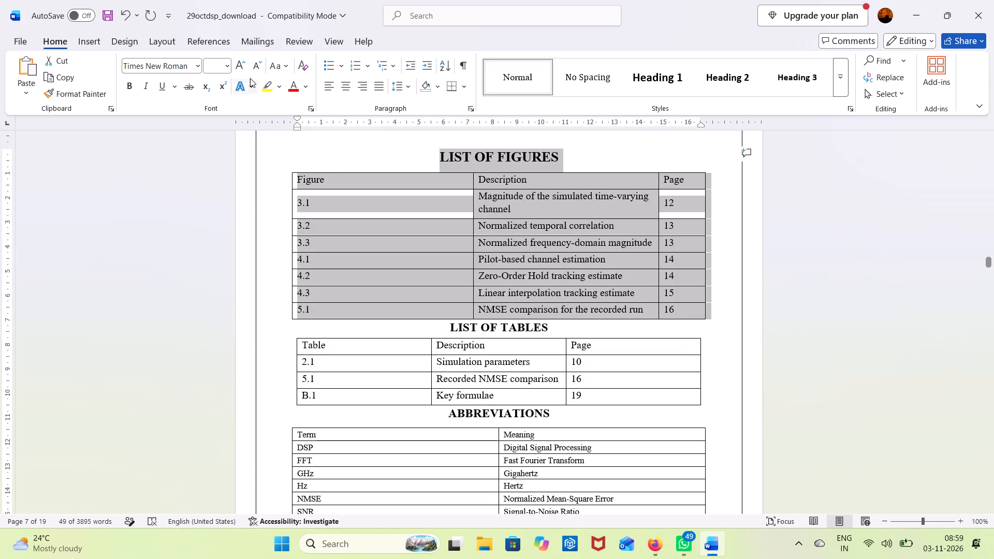
click(247, 68)
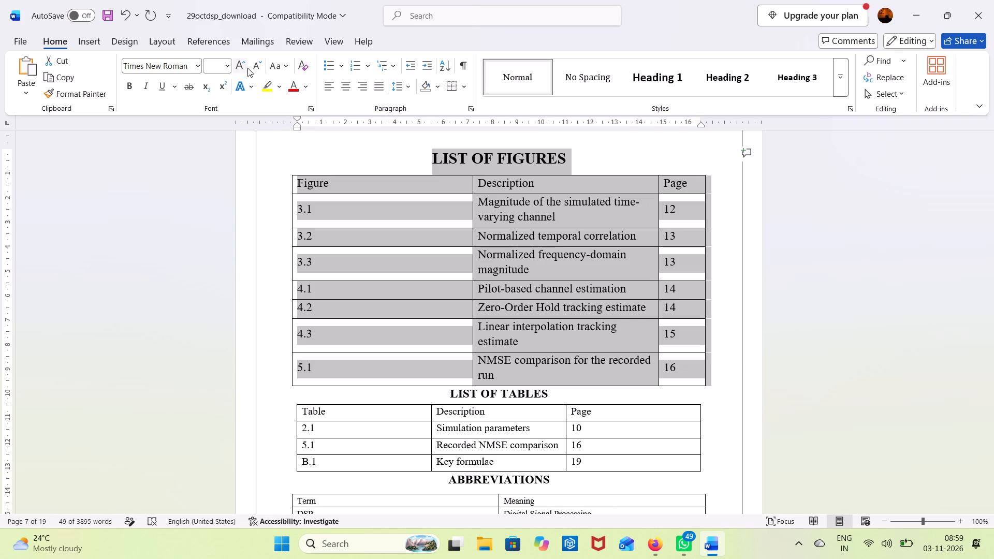
Reduce the LIST OF FIGURES heading alone to 16 pt.
click(609, 163)
drag(609, 163, 422, 157)
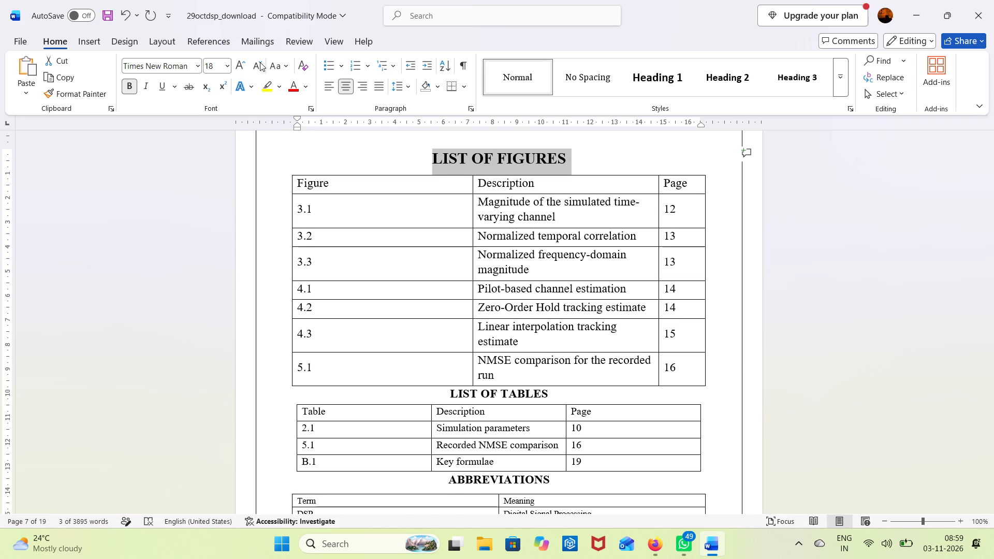
click(260, 62)
scroll(270, 179, down, 1)
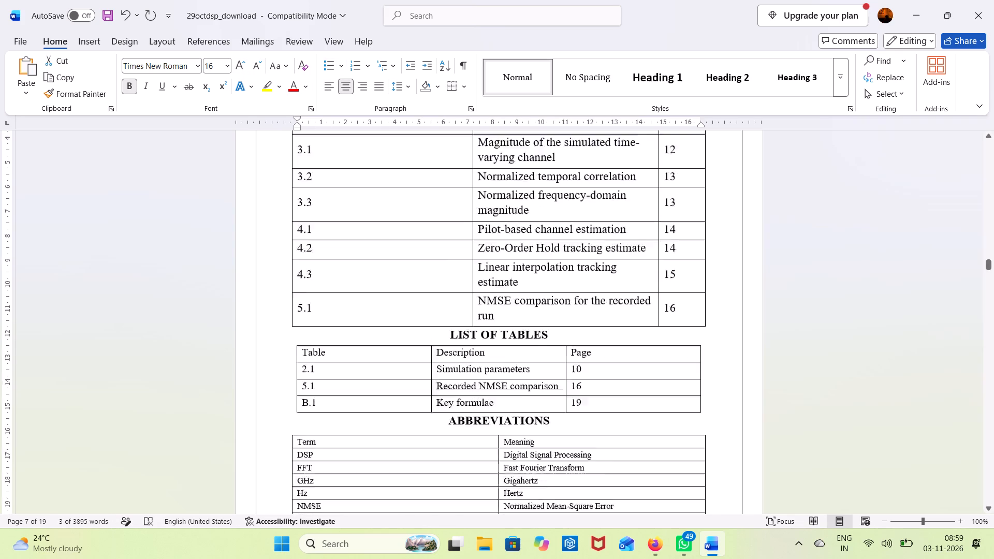
scroll(270, 179, down, 1)
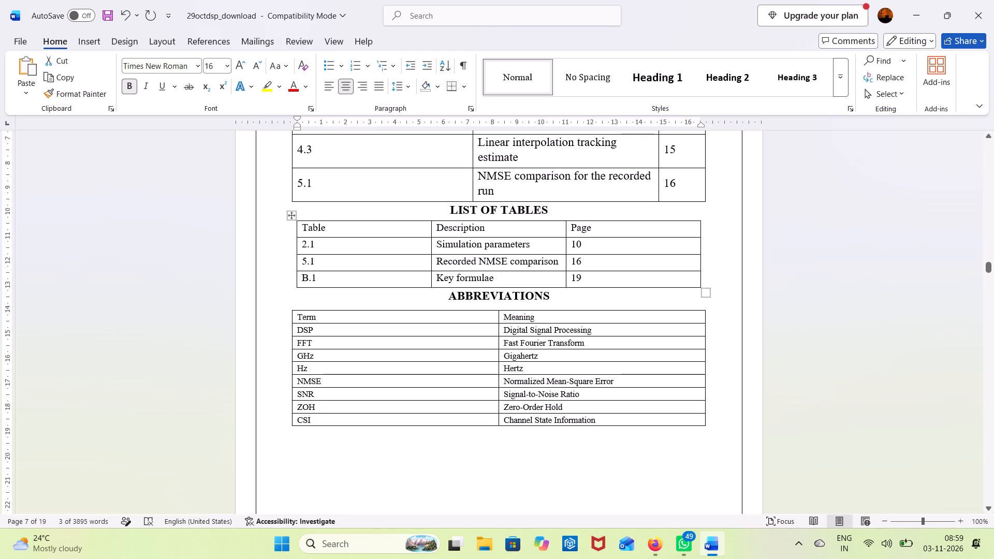
Enlarge the LIST OF TABLES heading and its whole table by one font size, to 16 pt and 14 pt.
drag(305, 215, 589, 277)
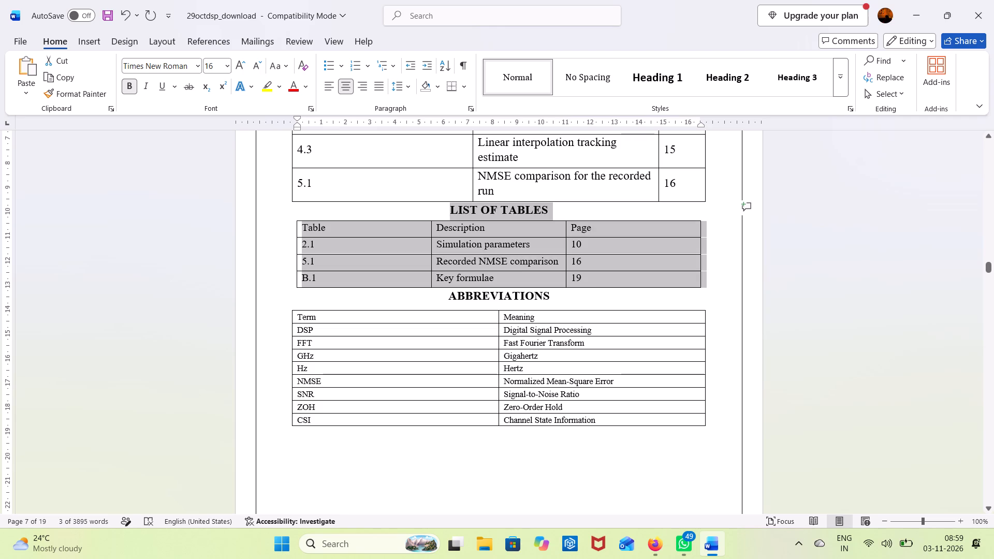
drag(589, 277, 591, 280)
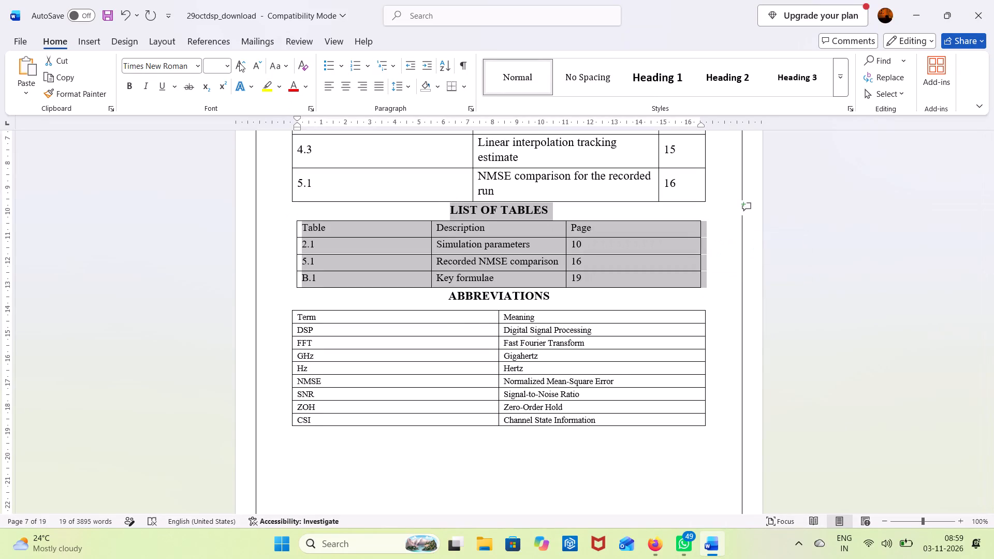
click(239, 63)
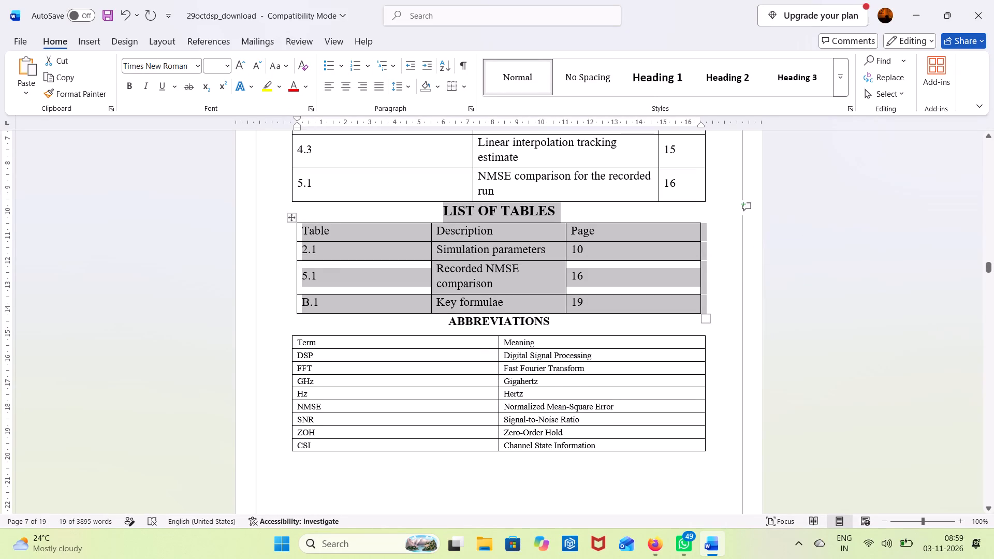
click(271, 238)
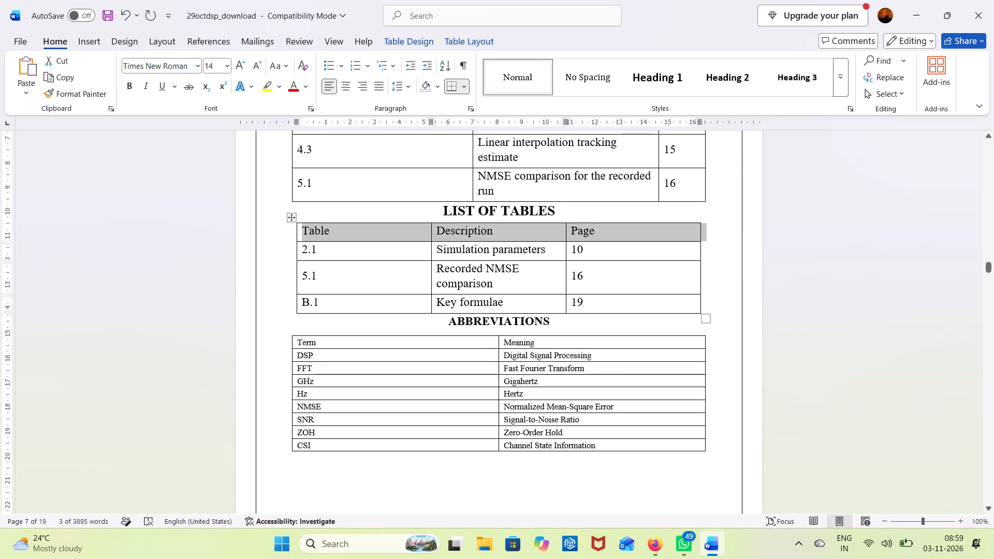
Resize the Abbreviations table, trying it larger and settling on a narrower width of about 15 cm.
click(288, 336)
click(285, 375)
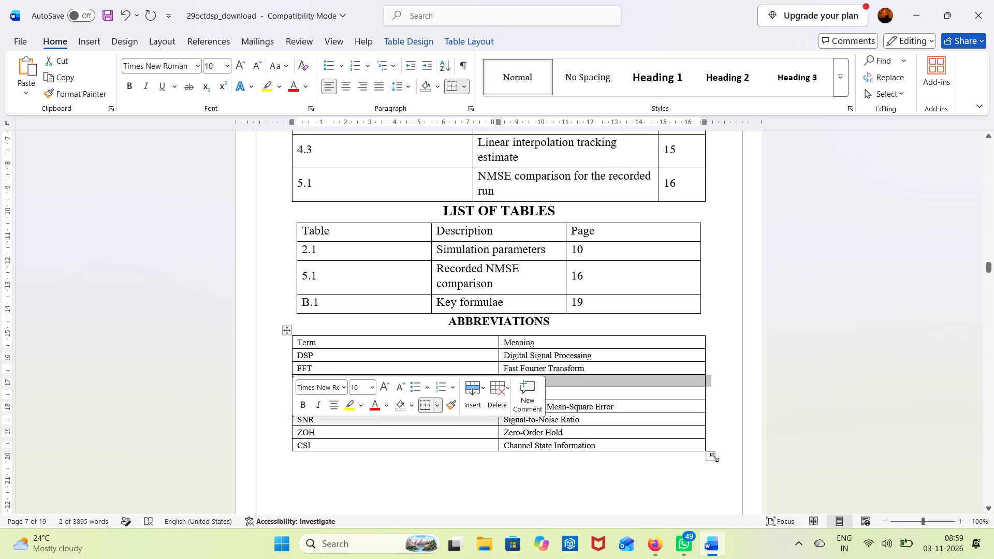
drag(714, 457, 720, 482)
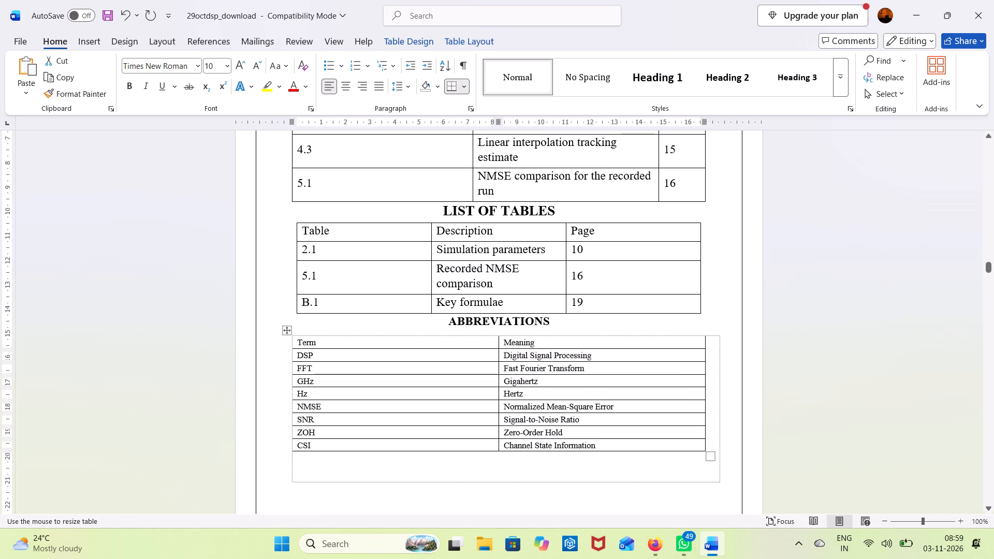
drag(720, 482, 720, 482)
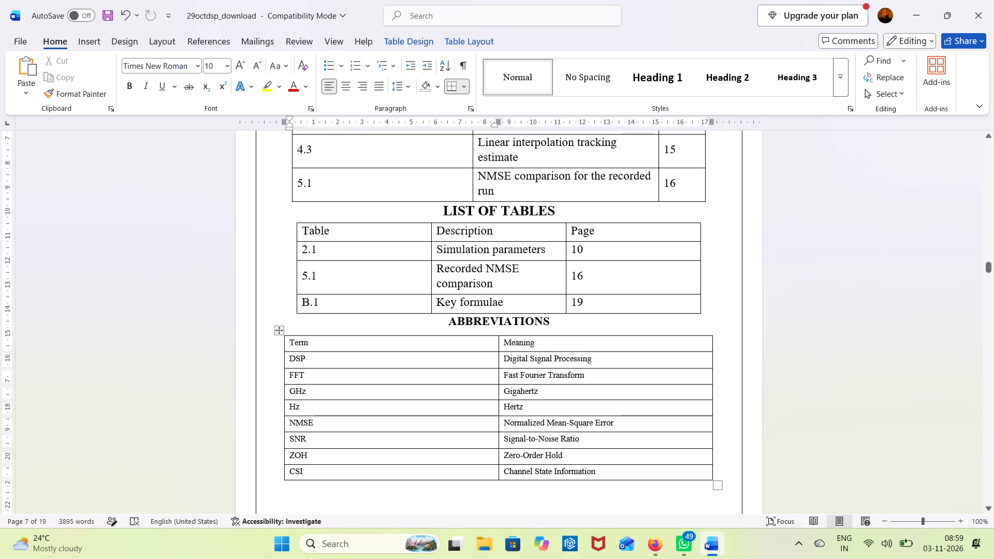
drag(715, 487, 657, 403)
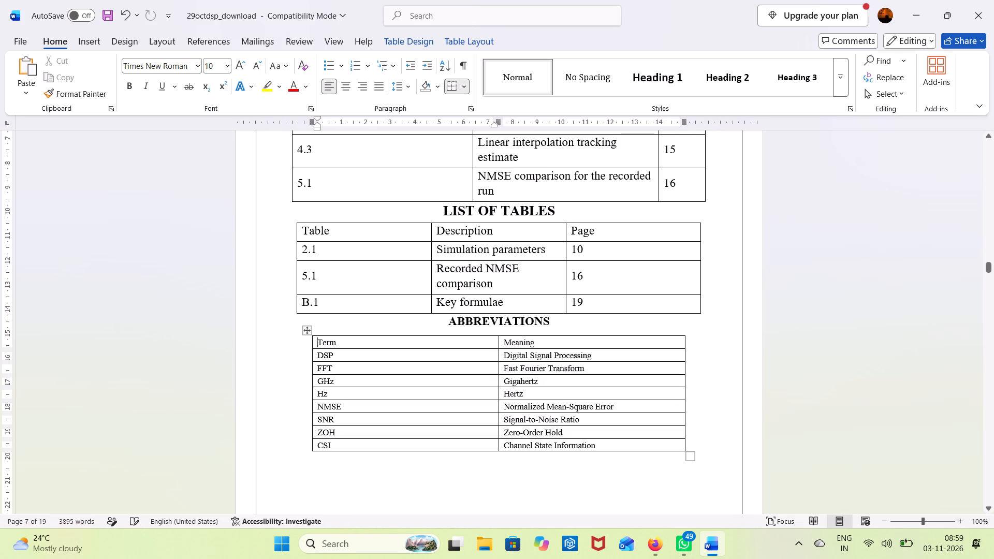
Enlarge the ABBREVIATIONS heading and its table by two font sizes, to 18 pt and 12 pt.
drag(707, 455, 466, 337)
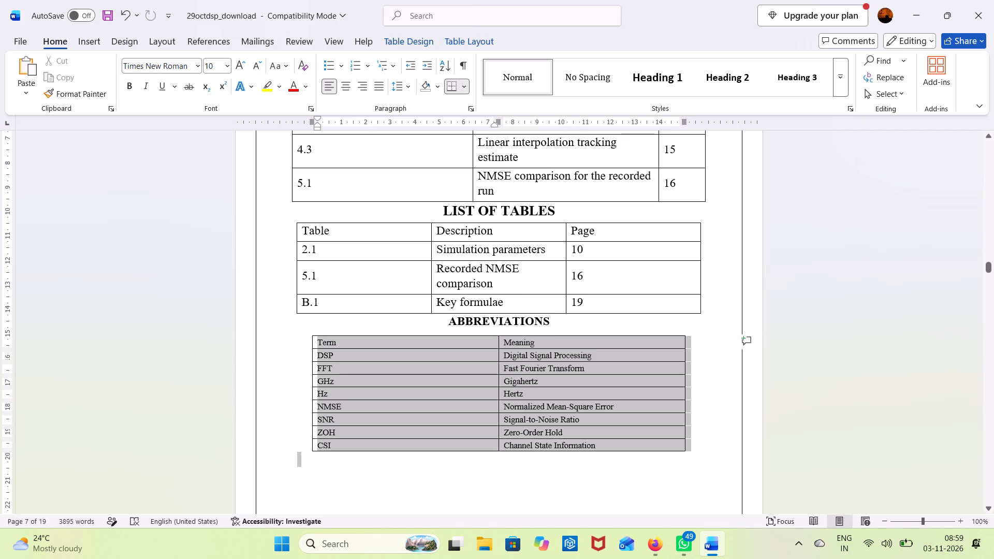
drag(466, 337, 463, 333)
click(244, 65)
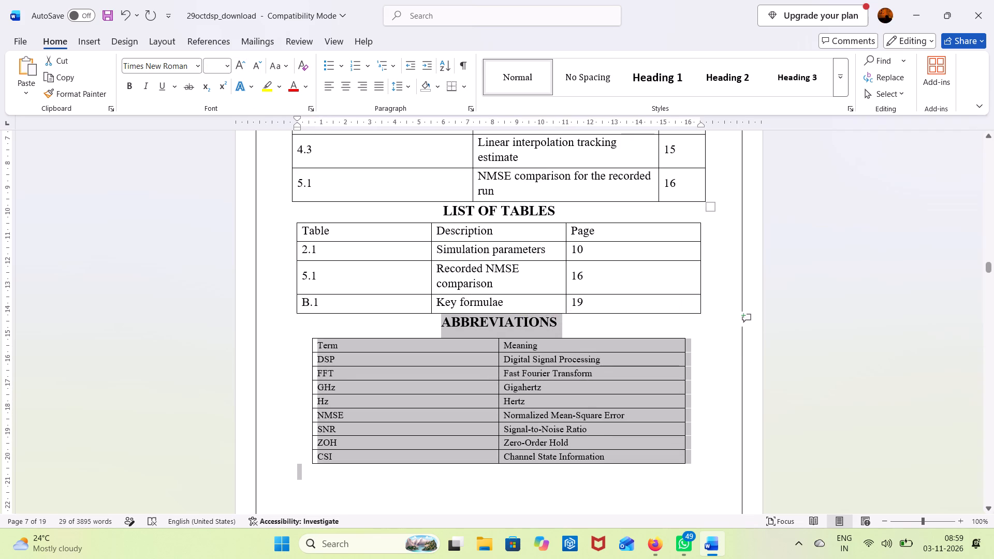
click(243, 61)
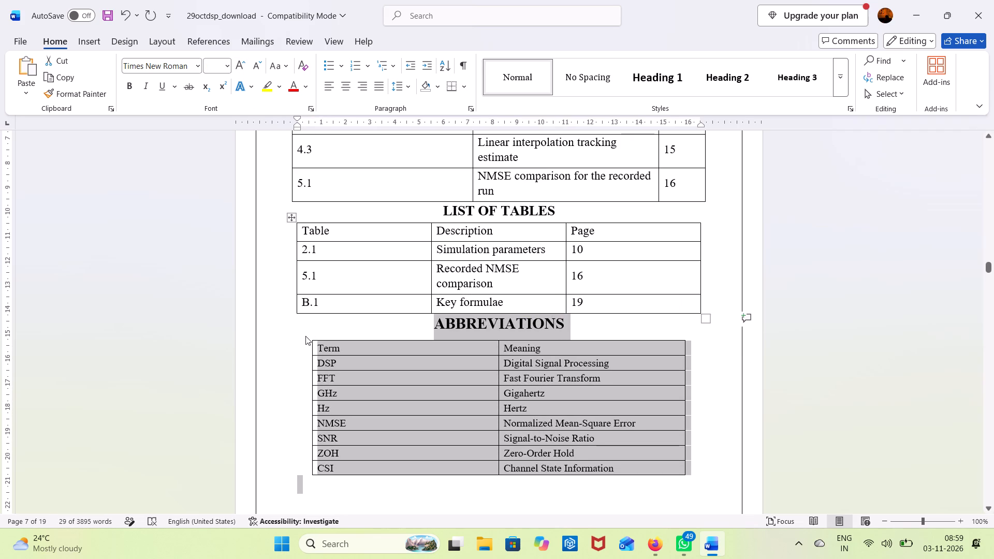
click(293, 340)
click(601, 330)
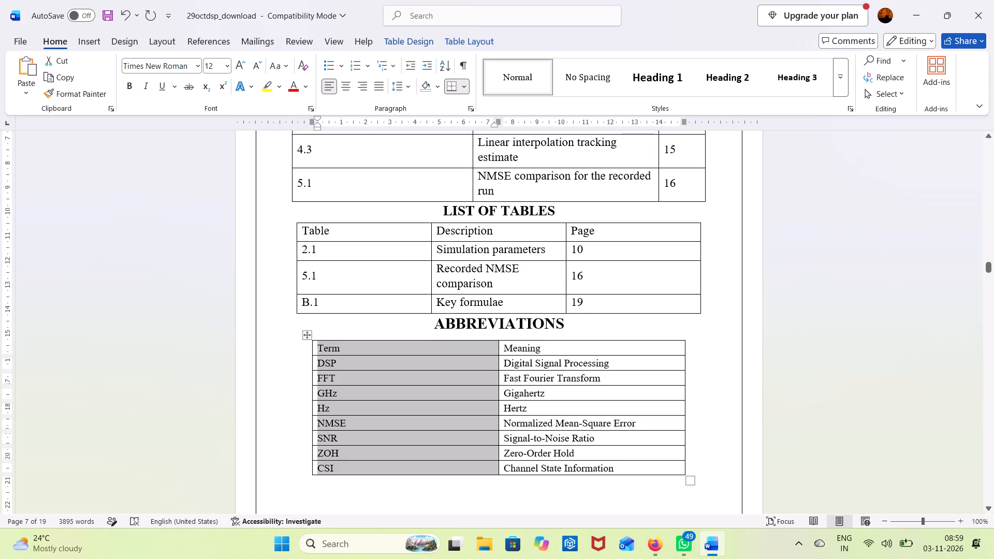
Insert a blank line above the ABBREVIATIONS heading and another above the LIST OF TABLES heading.
click(432, 320)
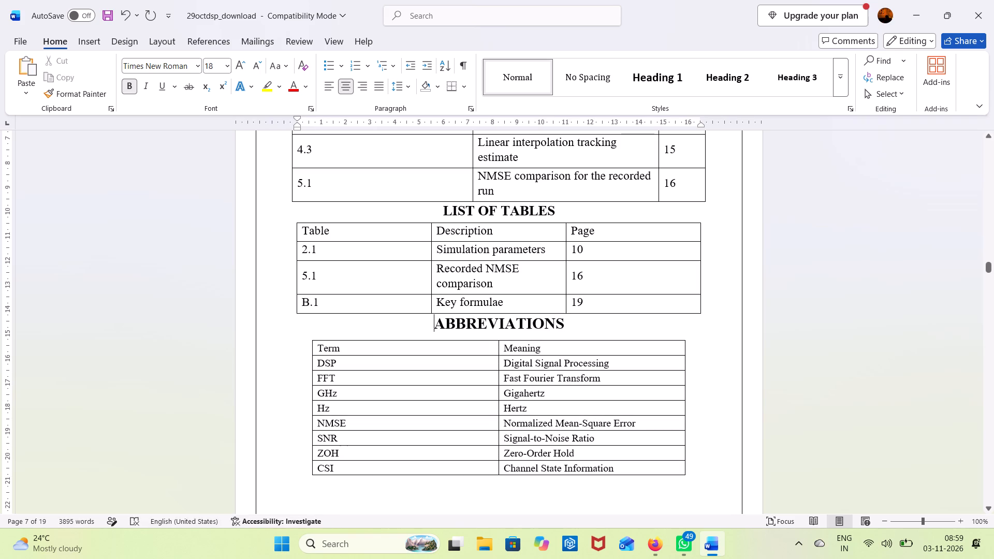
key(Return)
scroll(432, 320, up, 1)
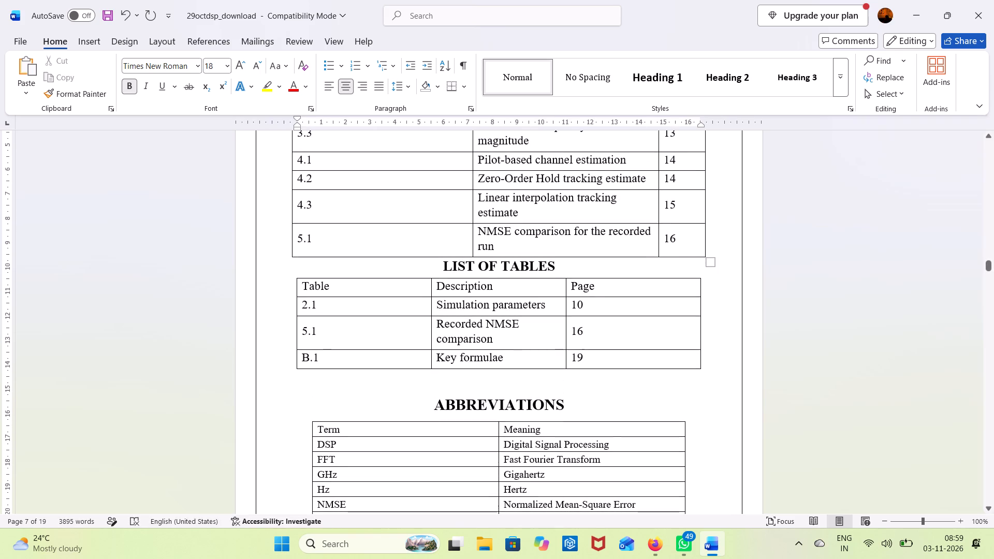
click(439, 268)
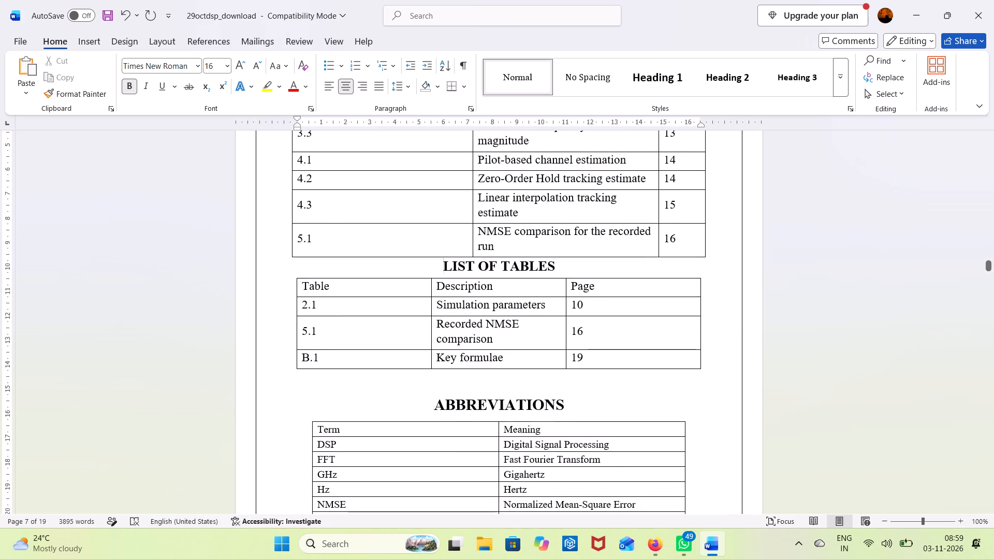
key(Return)
Increase all the text in the Abbreviations table to 14 pt.
scroll(439, 268, down, 1)
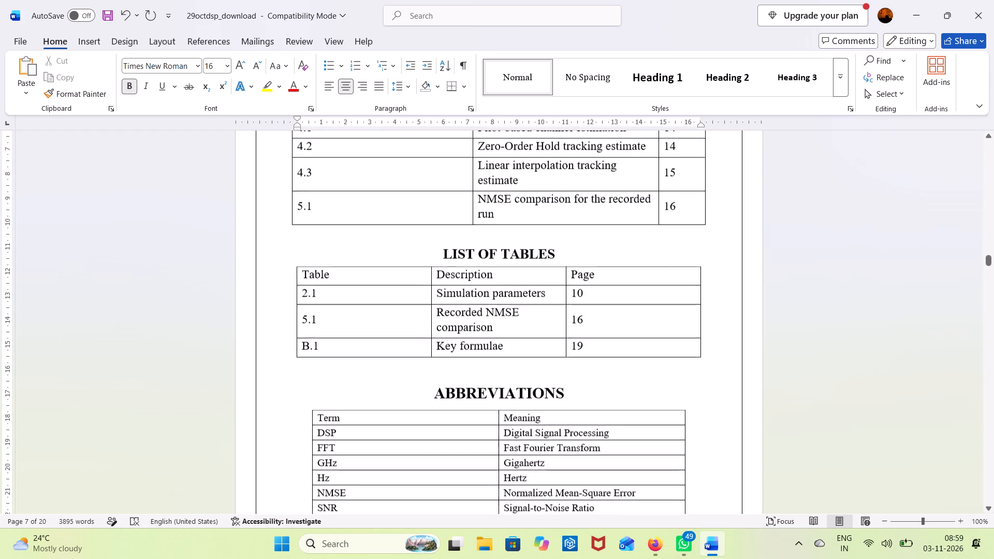
scroll(439, 268, down, 1)
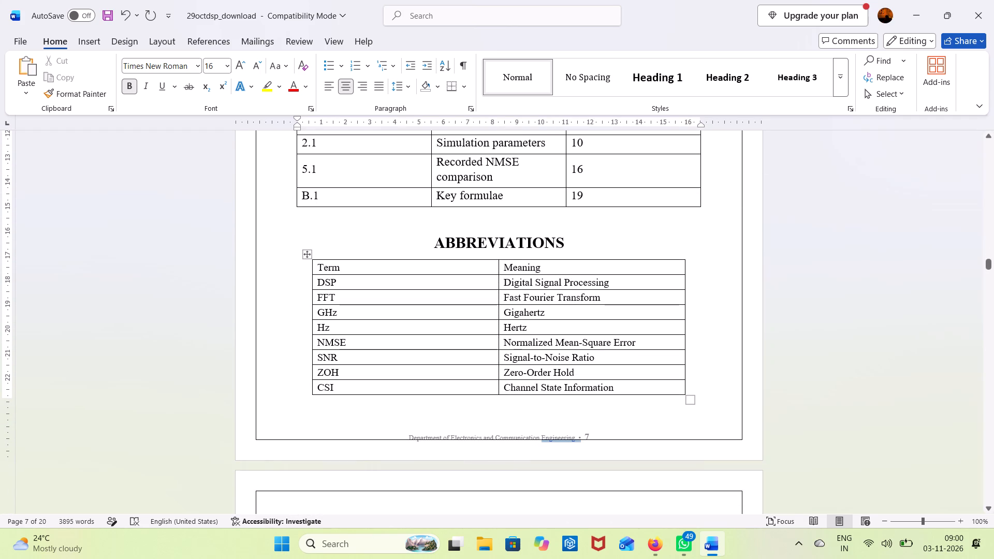
drag(686, 424, 407, 307)
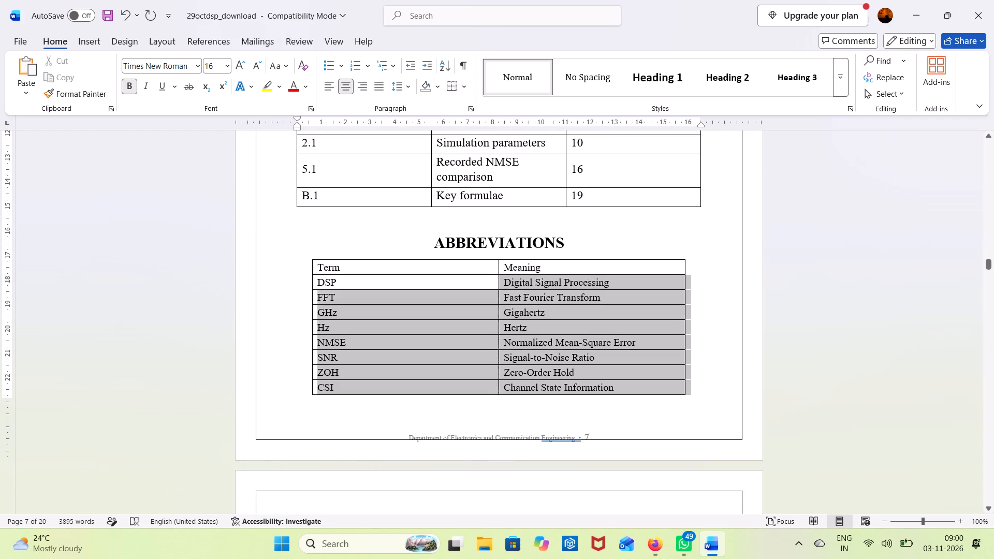
drag(407, 307, 318, 268)
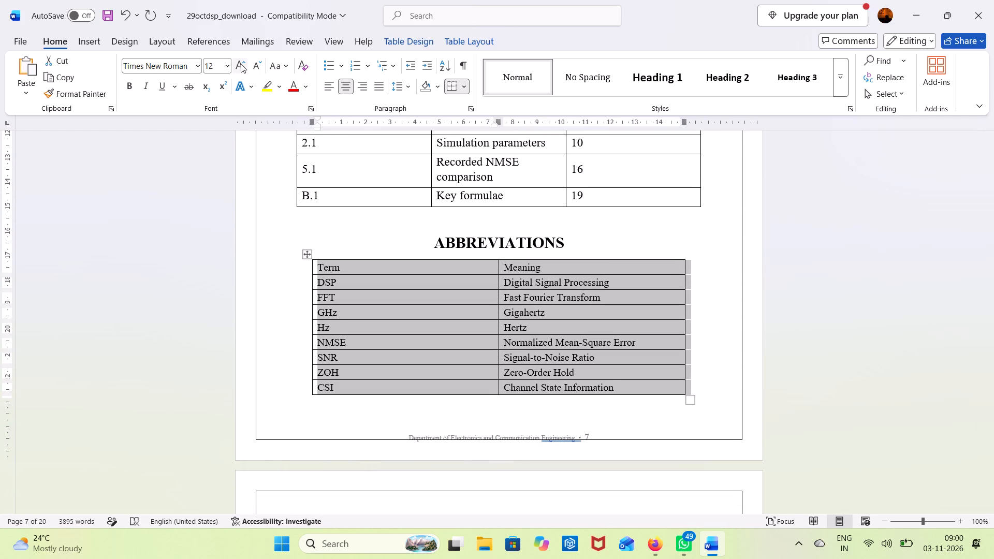
click(241, 63)
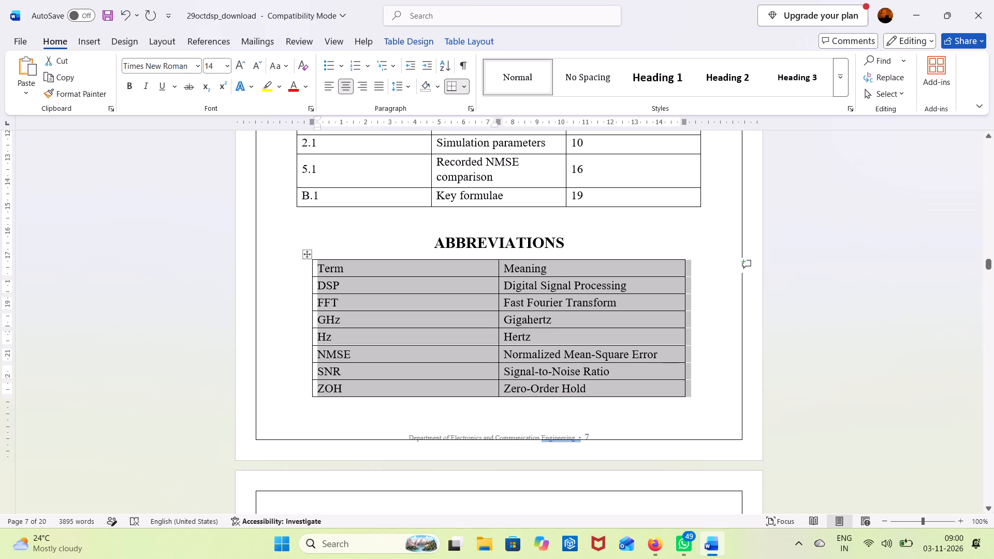
click(312, 217)
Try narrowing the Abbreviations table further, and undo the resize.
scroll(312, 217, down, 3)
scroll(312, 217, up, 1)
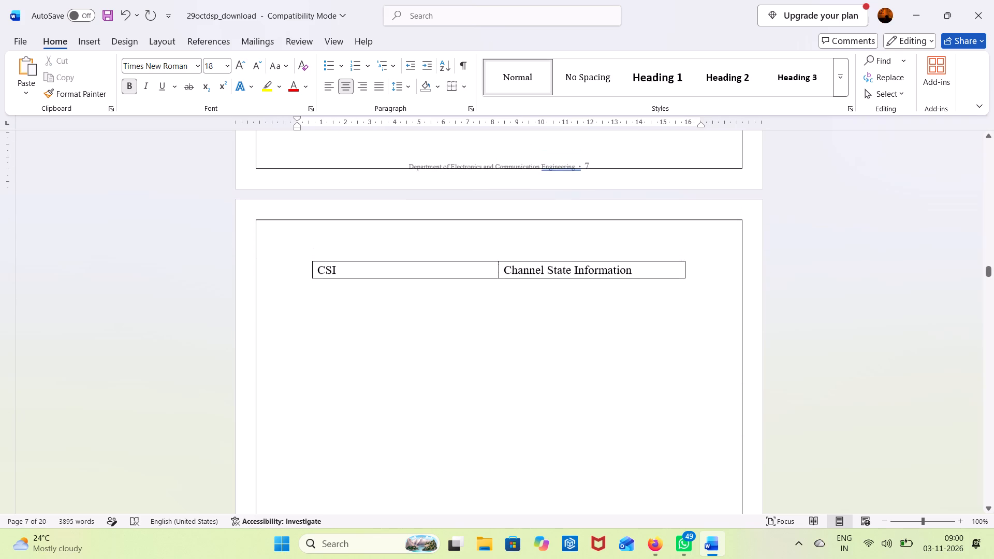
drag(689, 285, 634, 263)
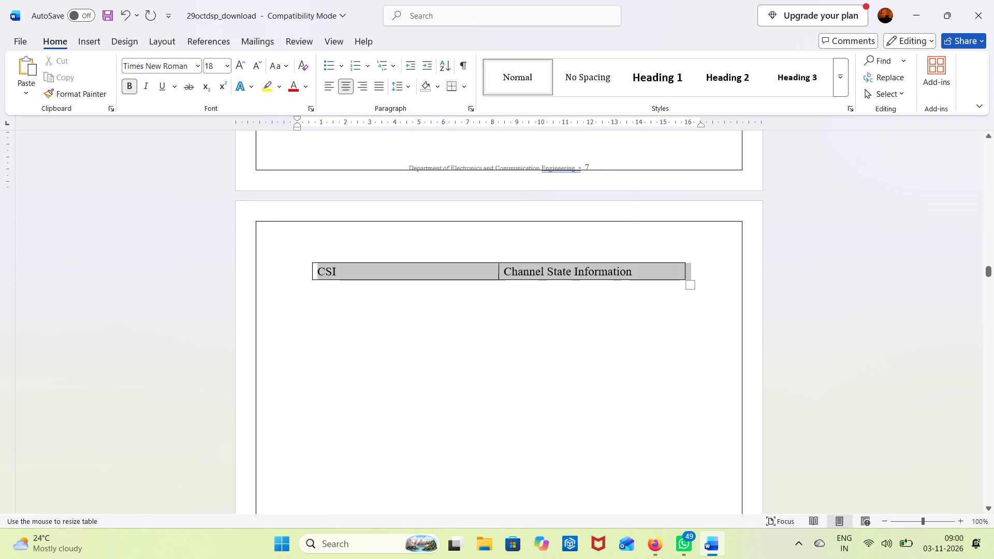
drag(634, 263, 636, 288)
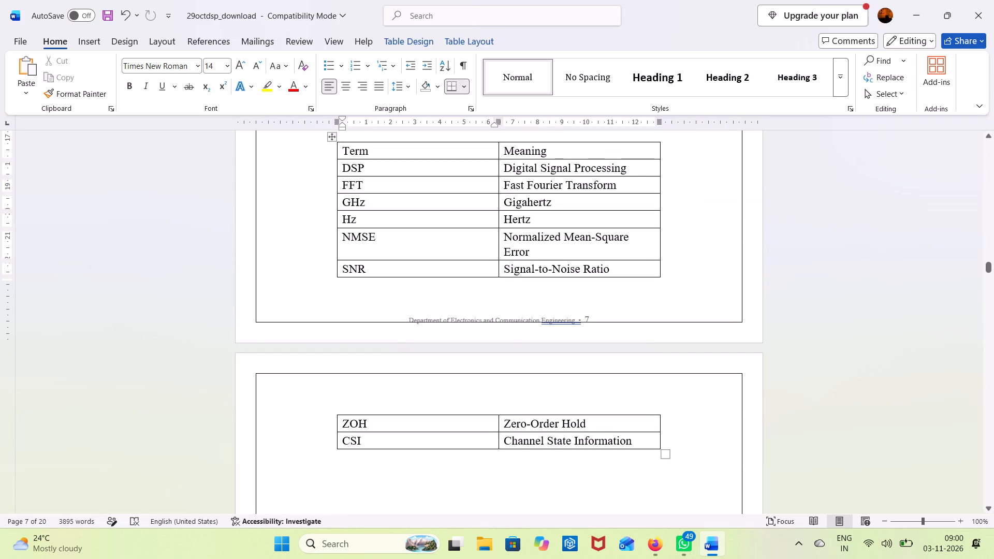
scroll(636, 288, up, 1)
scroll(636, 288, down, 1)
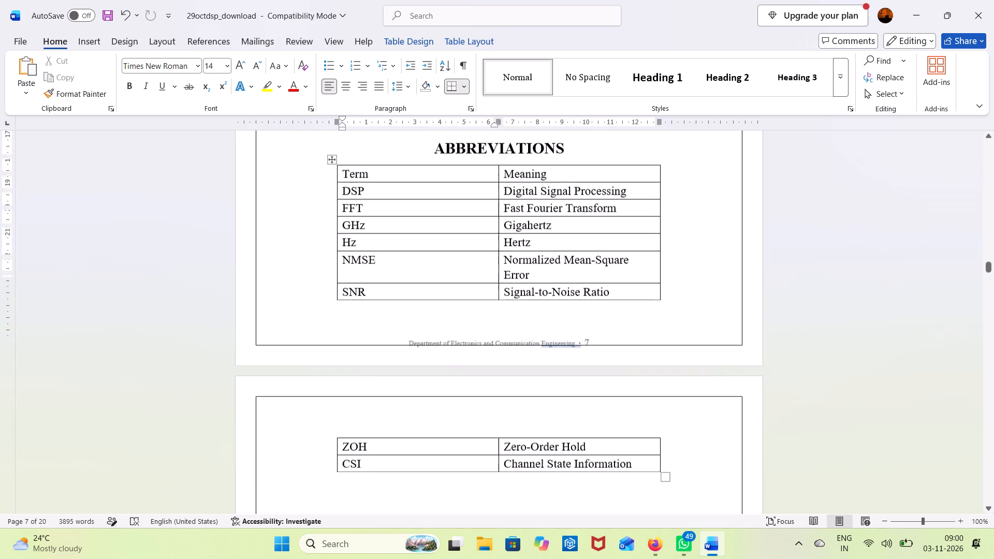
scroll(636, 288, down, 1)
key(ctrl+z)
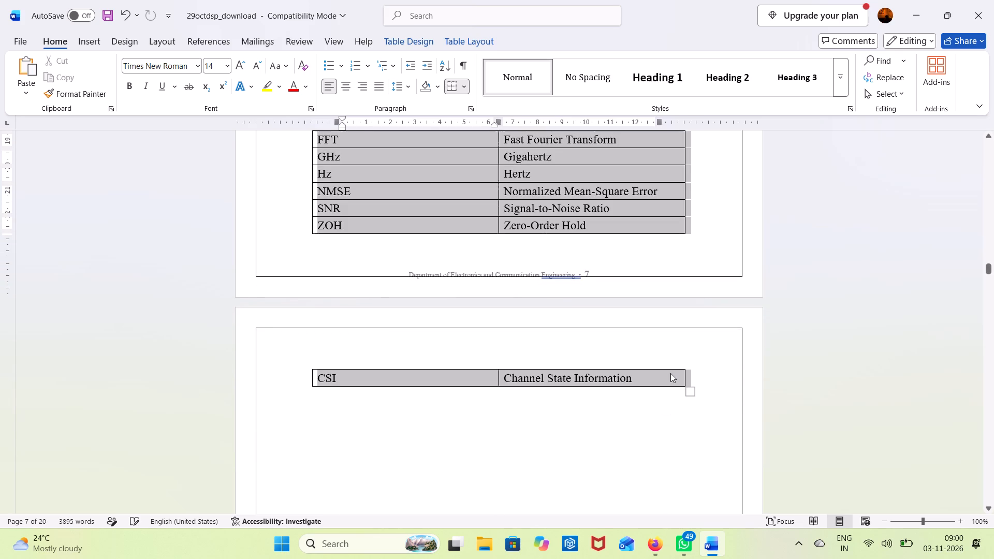
Clear the CSI entry and its meaning from the last row of the Abbreviations table.
triple_click(663, 379)
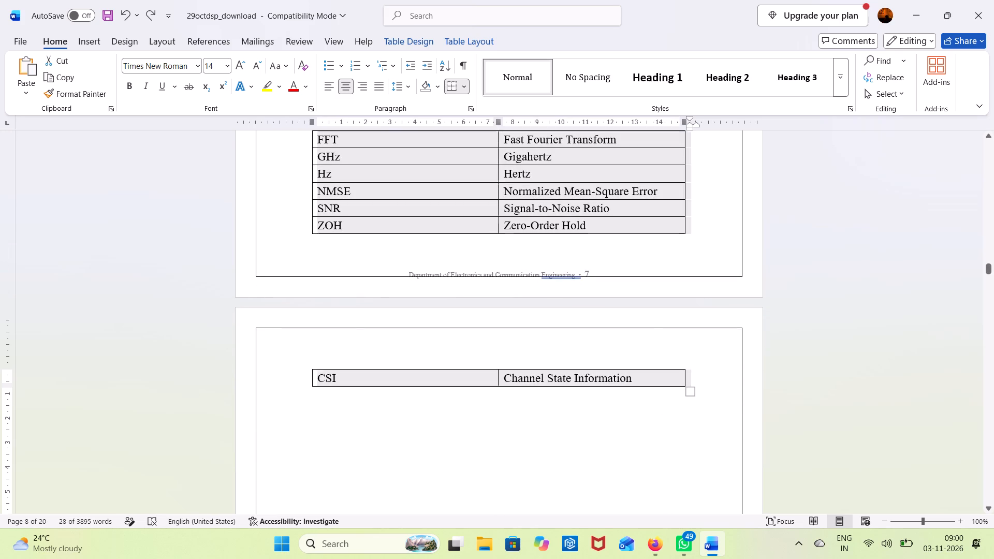
key(Delete)
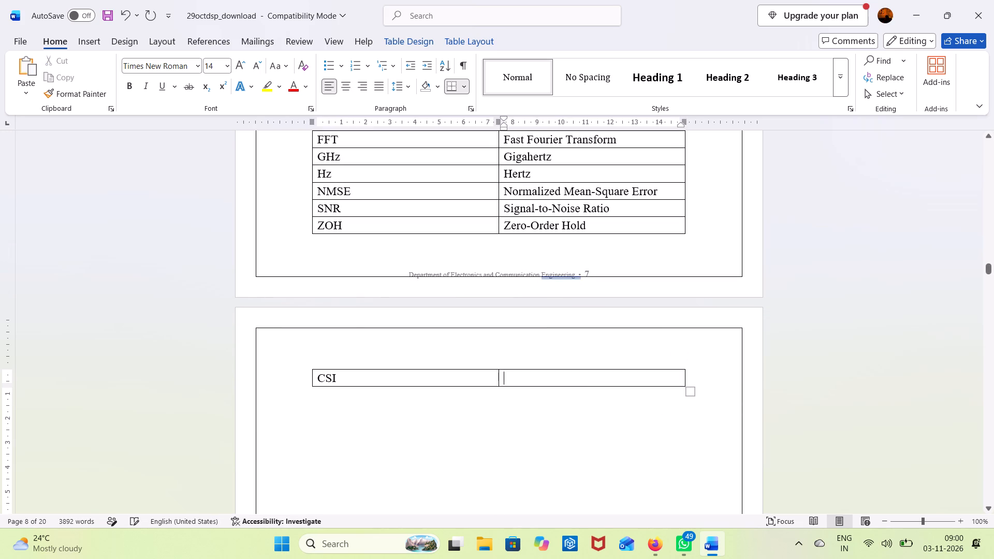
double_click(663, 379)
click(481, 382)
key(BackSpace)
key(BackSpace)
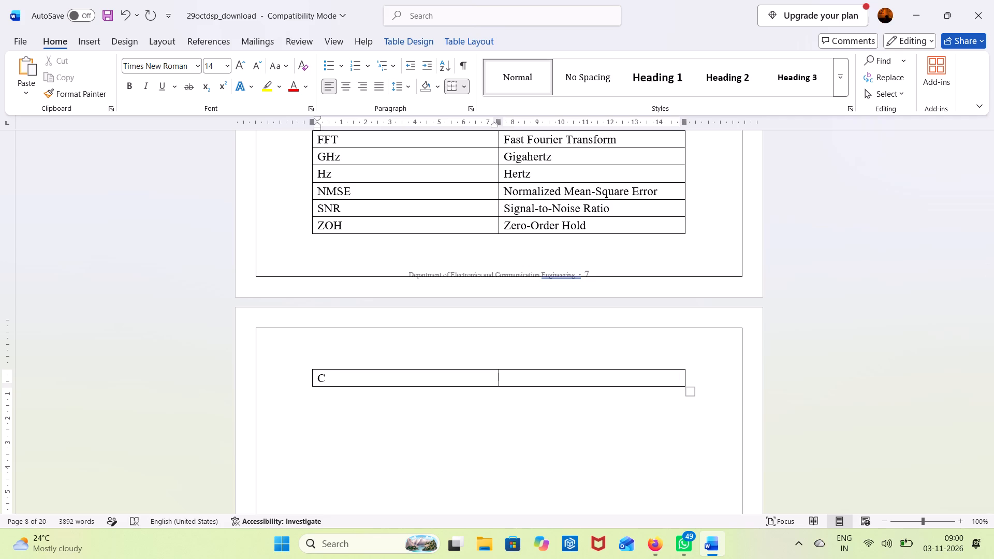
key(BackSpace)
Try shrinking the Abbreviations table's height to pull its emptied last row back onto page 7.
drag(691, 391, 699, 302)
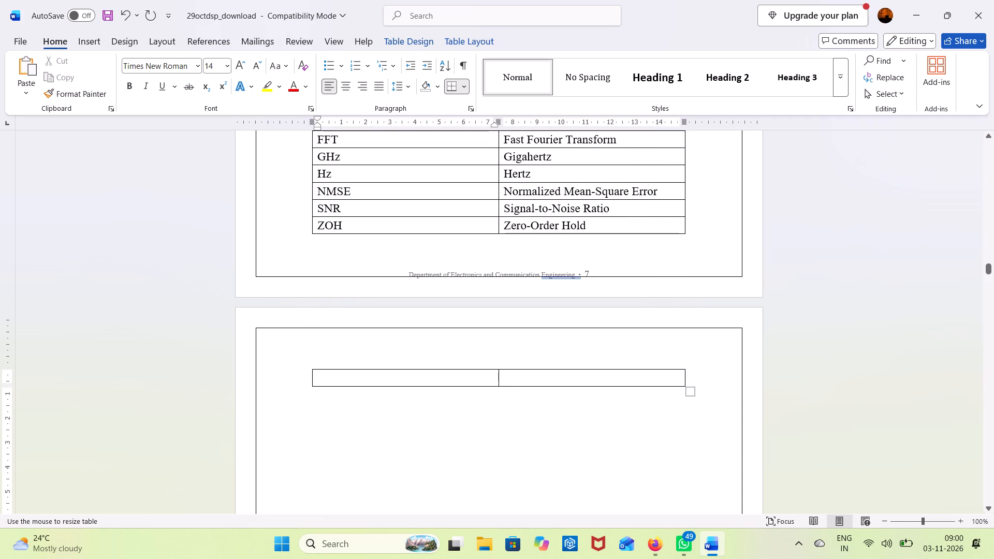
drag(699, 302, 684, 265)
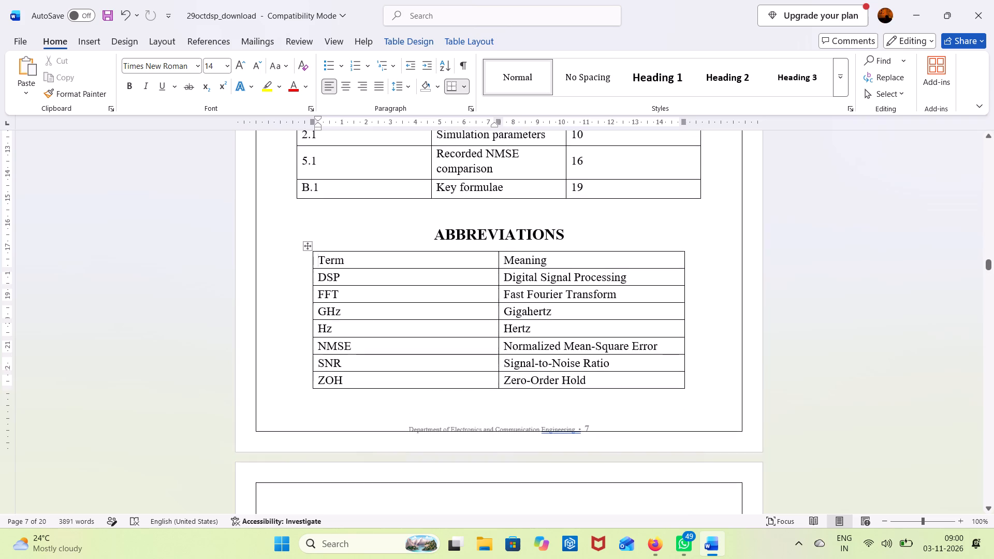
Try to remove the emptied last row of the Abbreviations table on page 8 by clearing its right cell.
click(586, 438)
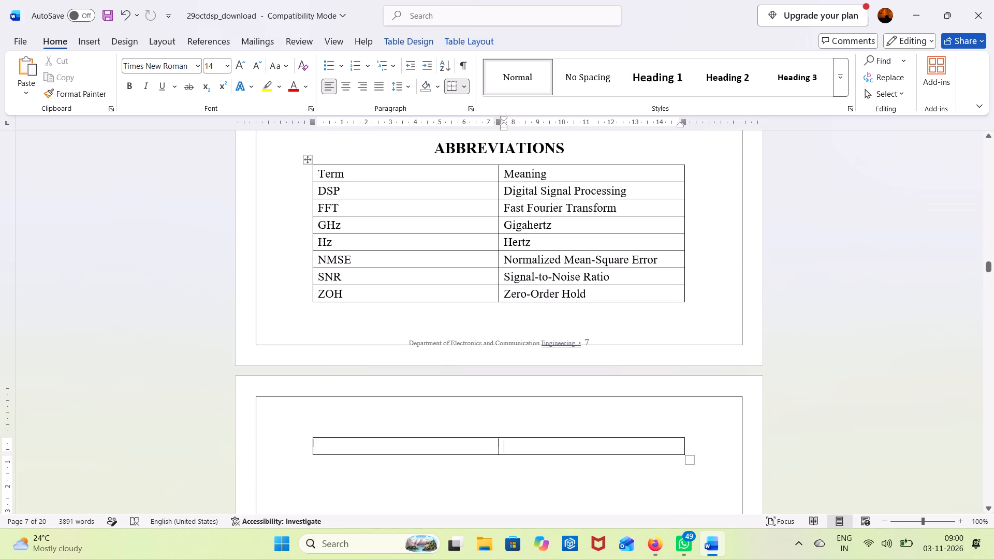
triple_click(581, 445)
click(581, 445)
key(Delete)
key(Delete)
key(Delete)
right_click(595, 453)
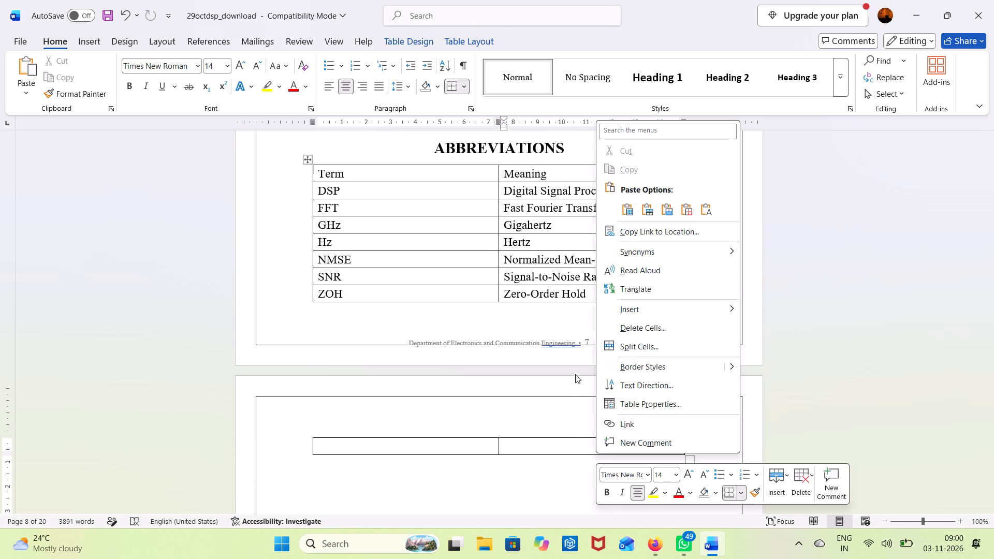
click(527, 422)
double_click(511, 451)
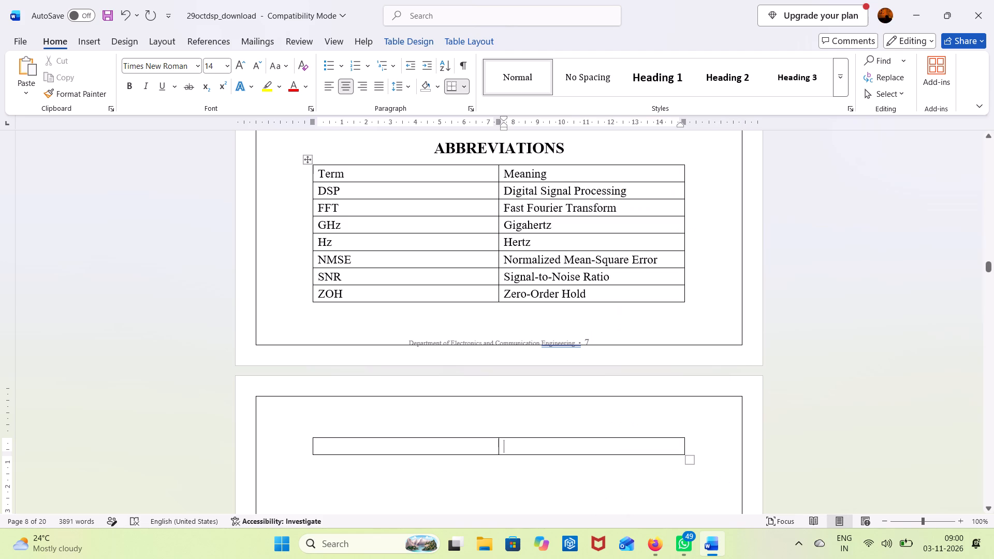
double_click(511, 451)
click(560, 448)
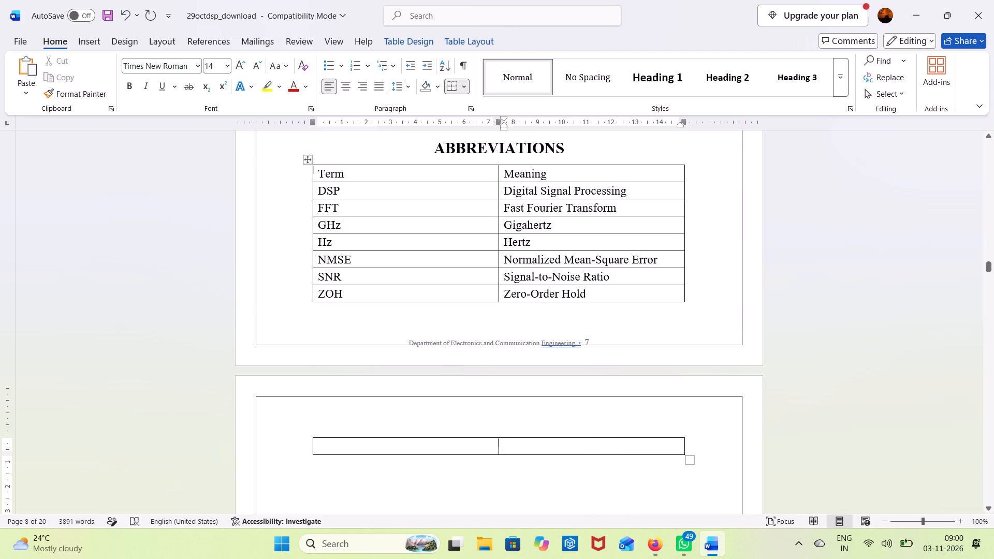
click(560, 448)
Resize the Abbreviations table from its corner, making it slightly wider.
drag(688, 460, 680, 341)
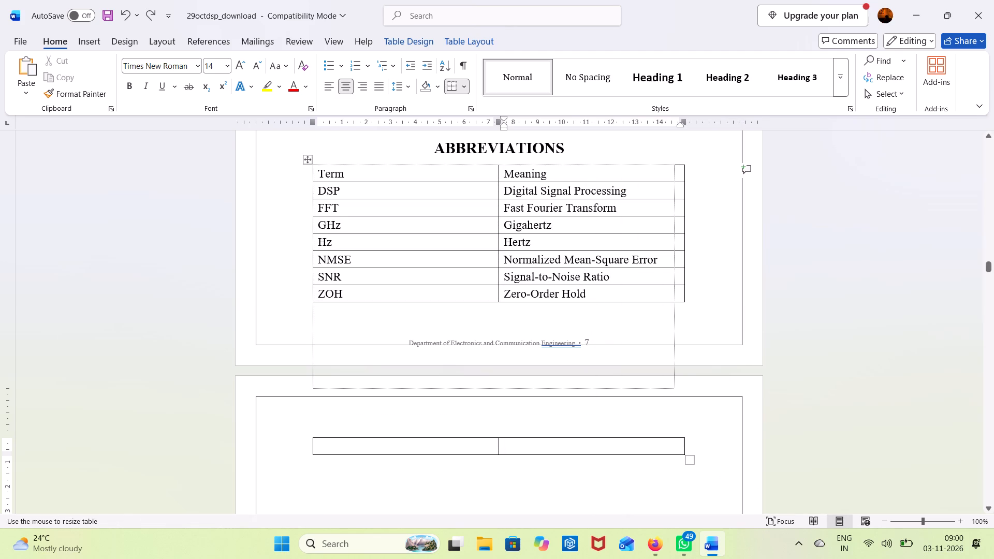
drag(680, 341, 689, 413)
Delete the entire empty last row of the Abbreviations table.
scroll(689, 413, down, 1)
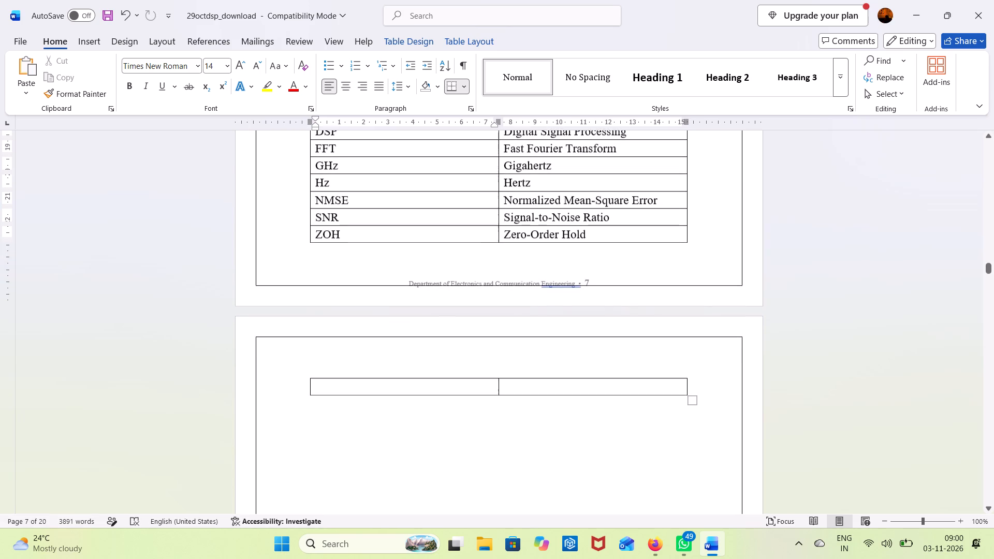
scroll(689, 413, down, 1)
right_click(600, 383)
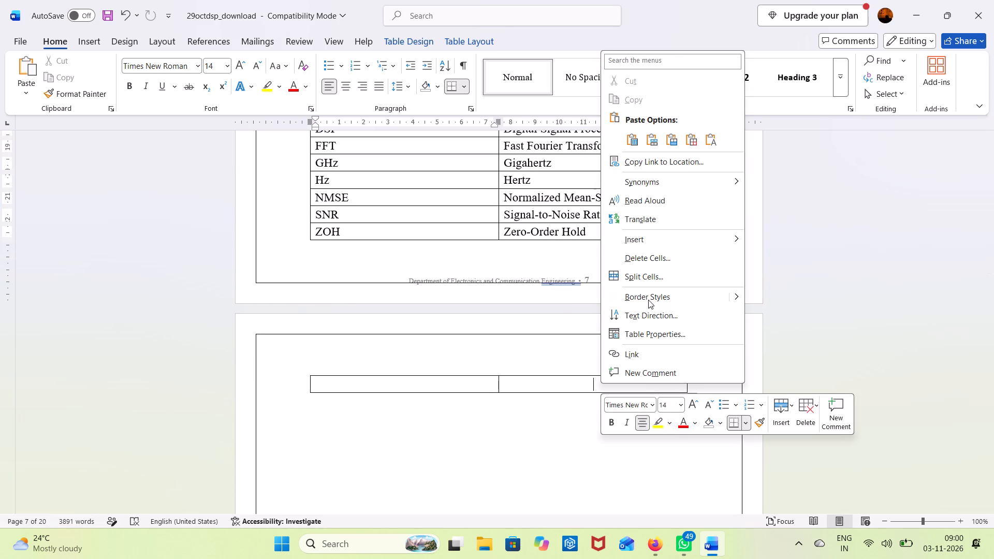
click(660, 260)
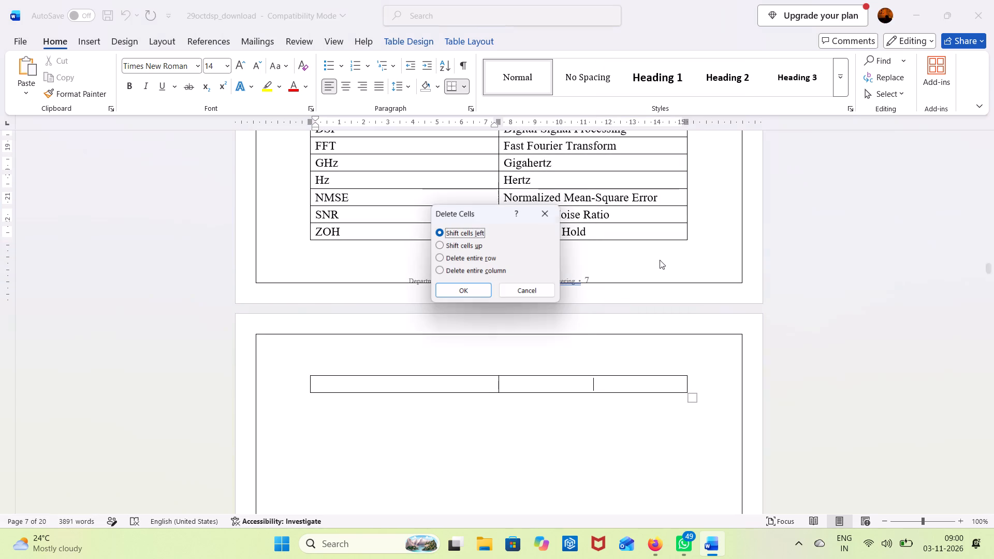
click(464, 260)
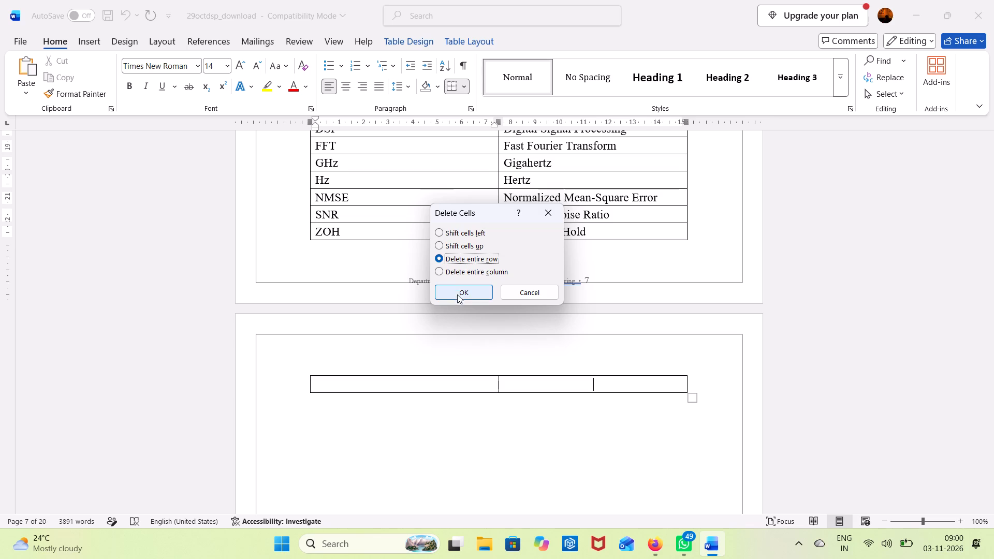
click(454, 234)
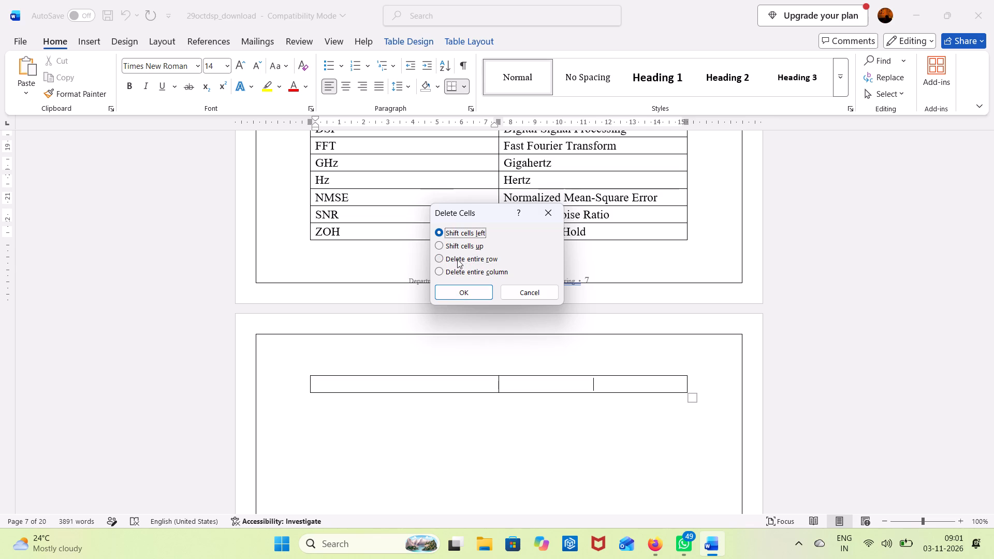
click(457, 259)
click(465, 297)
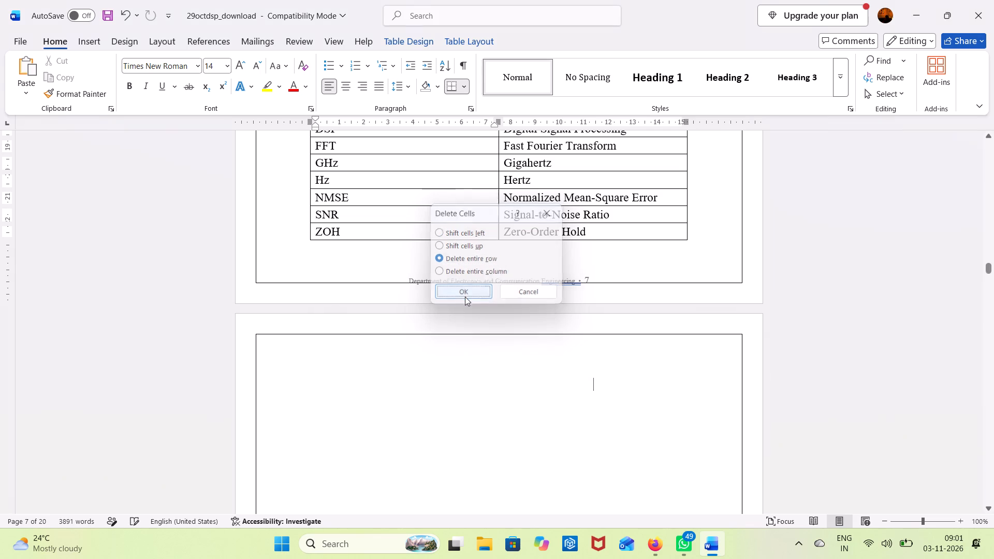
Remove the blank page before Chapter 1 by deleting its empty paragraph.
scroll(465, 297, down, 2)
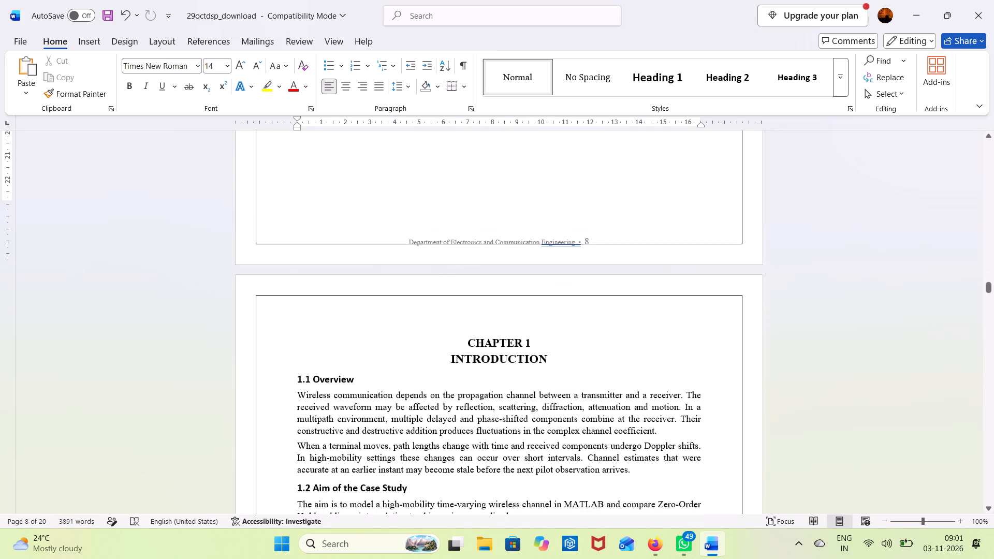
scroll(465, 297, up, 2)
triple_click(465, 297)
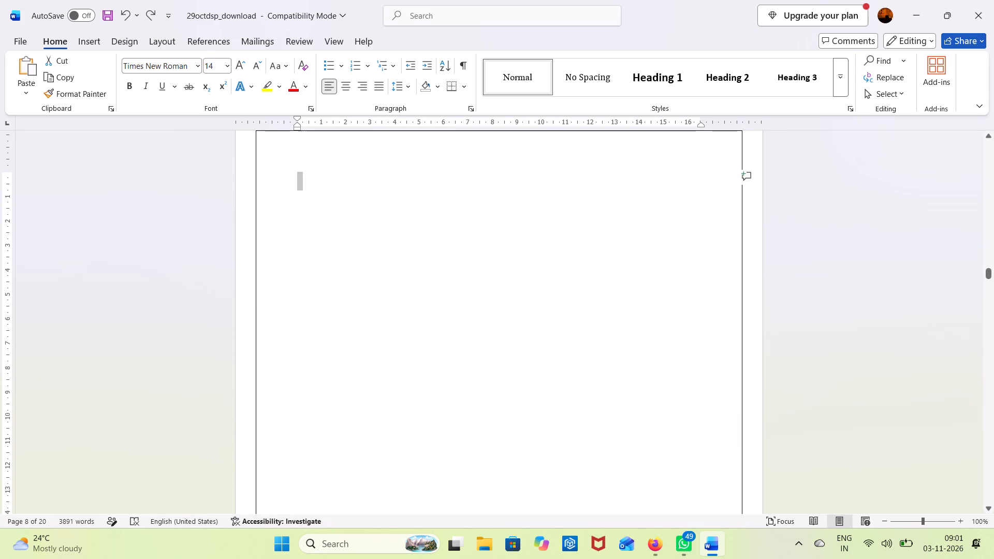
key(Delete)
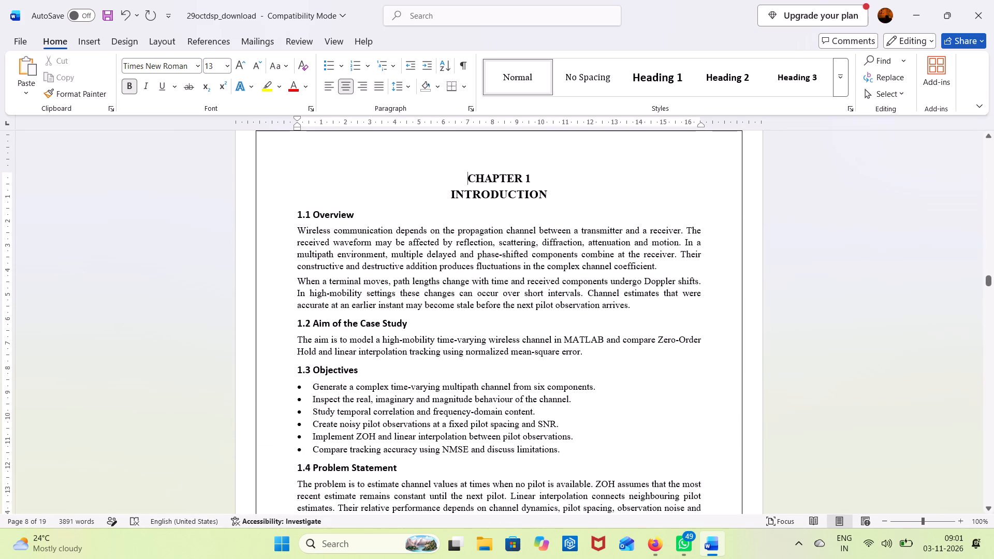
Enlarge all text from the Chapter 1 heading to the end of Appendix B by two size increments, bringing body paragraphs to 14 pt.
drag(460, 175, 682, 470)
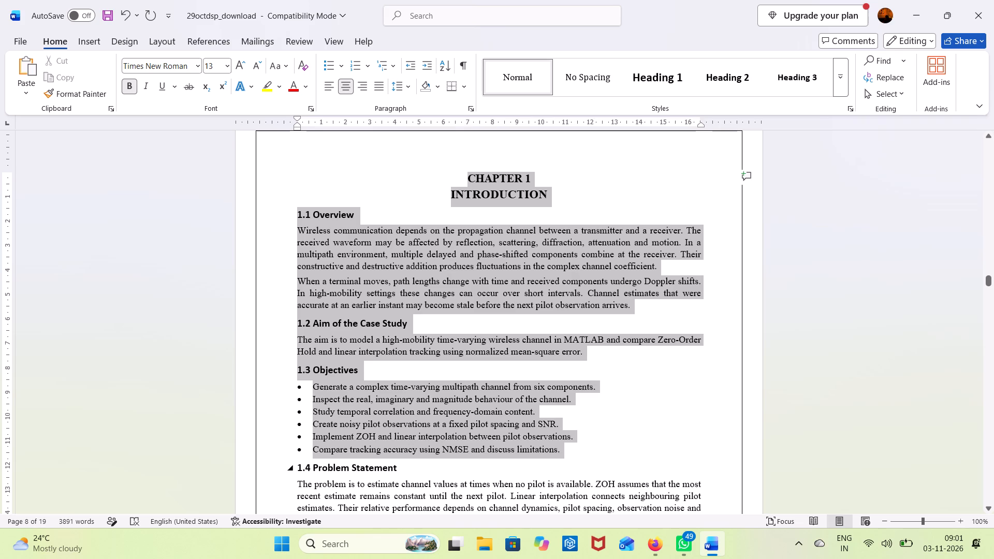
drag(682, 470, 727, 542)
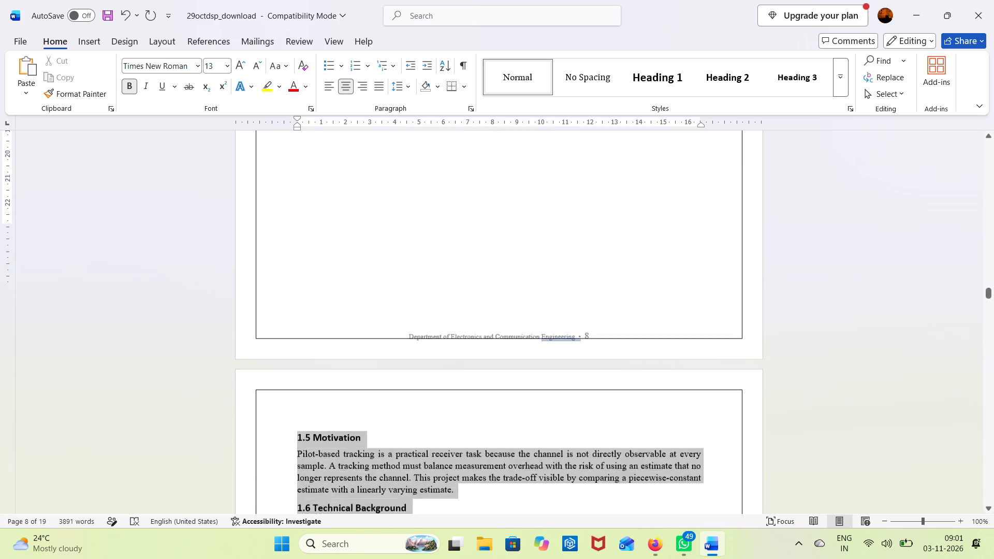
drag(727, 542, 725, 541)
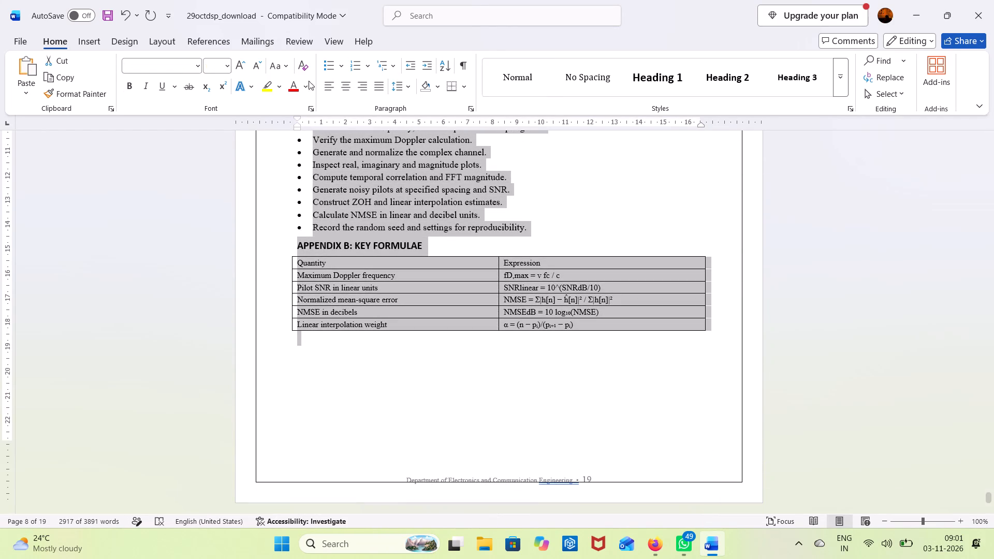
click(240, 64)
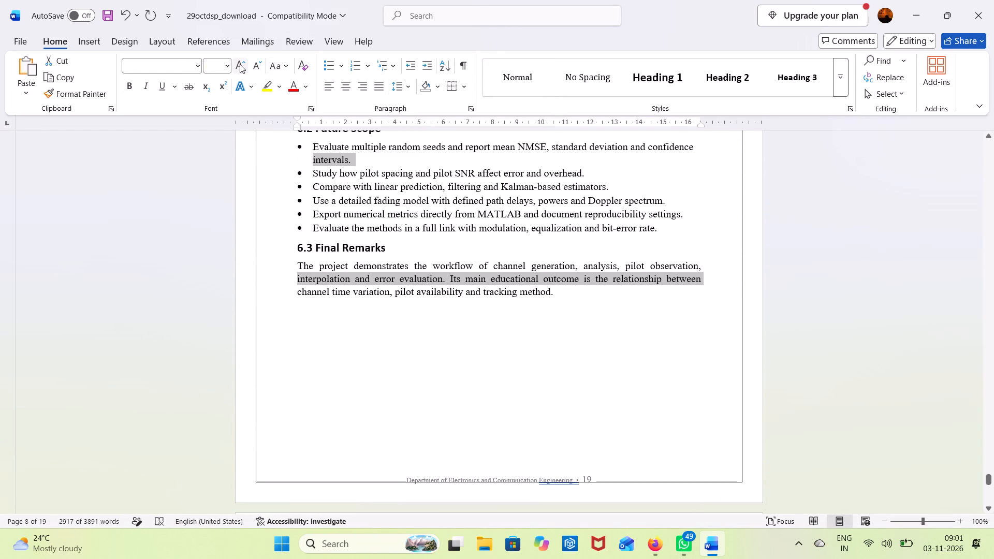
click(231, 63)
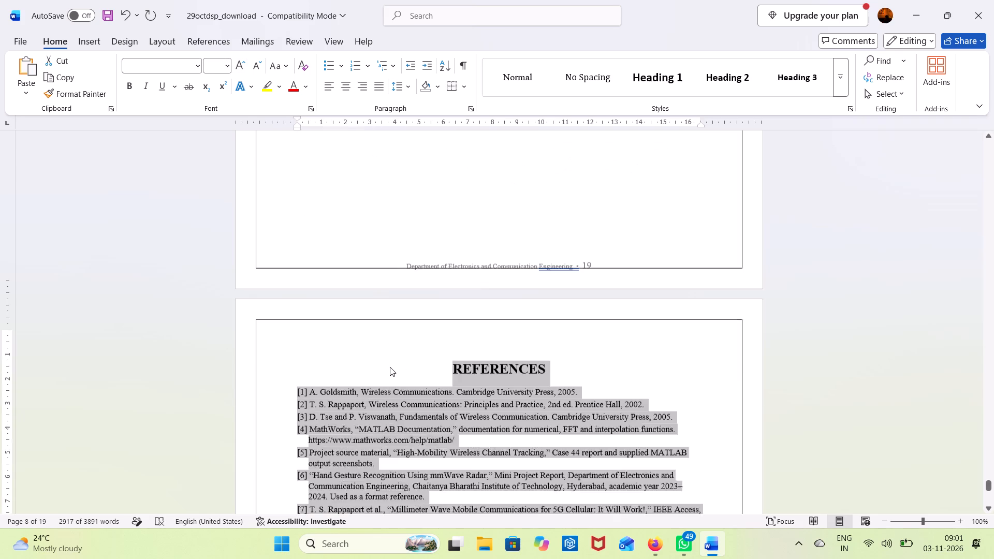
scroll(390, 367, down, 2)
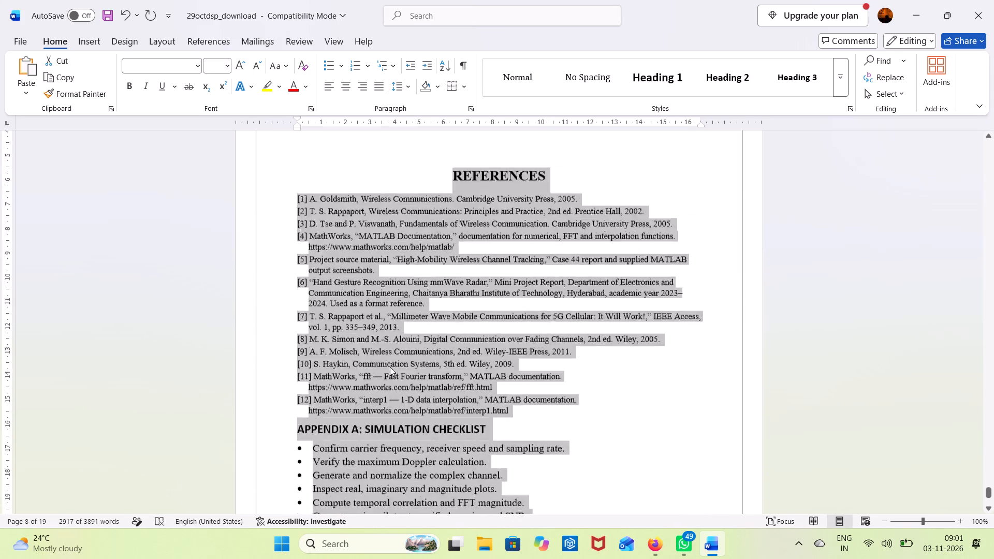
scroll(390, 367, down, 2)
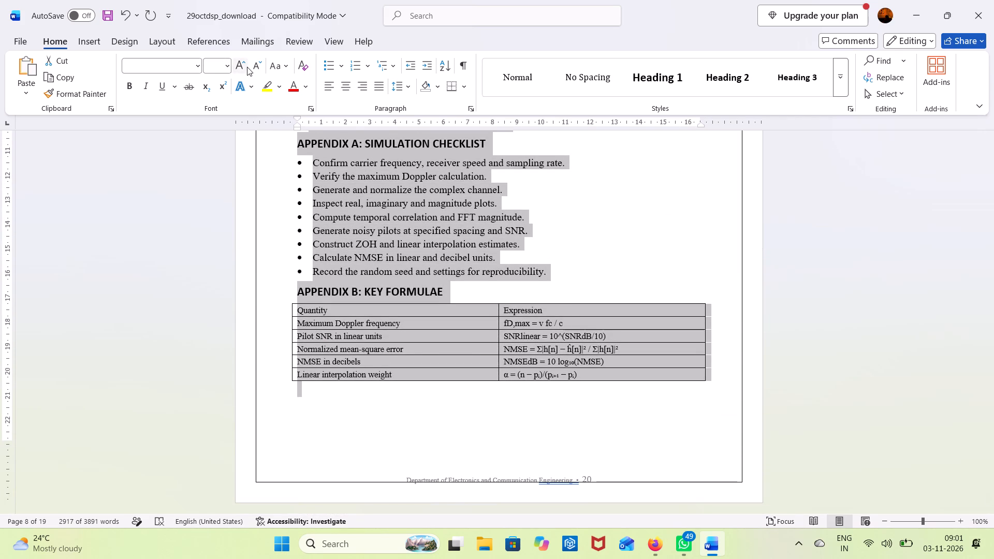
click(247, 67)
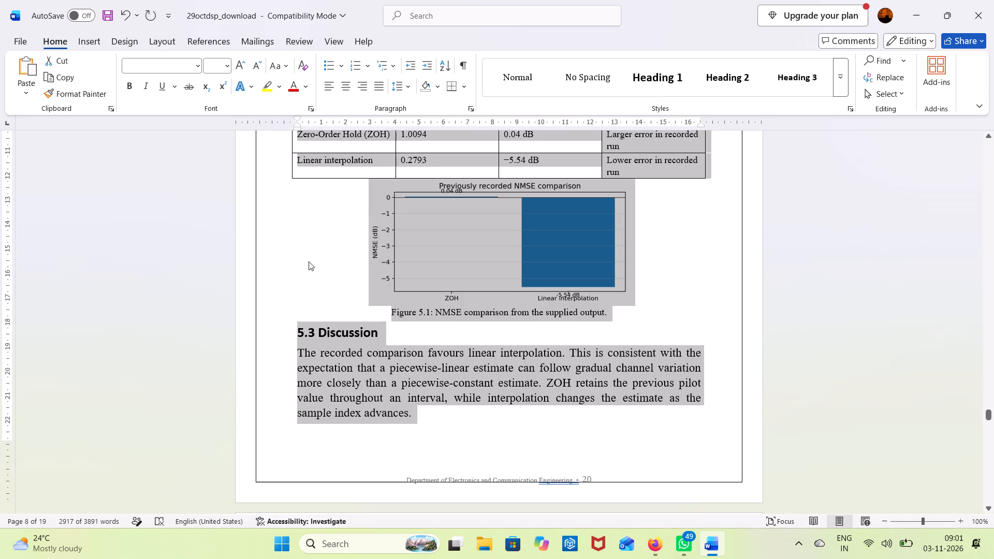
click(310, 261)
Review the front matter pages and the start of Chapter 1, checking the formatting of the 1.1 Overview heading and body text.
scroll(310, 261, up, 20)
scroll(310, 261, up, 1)
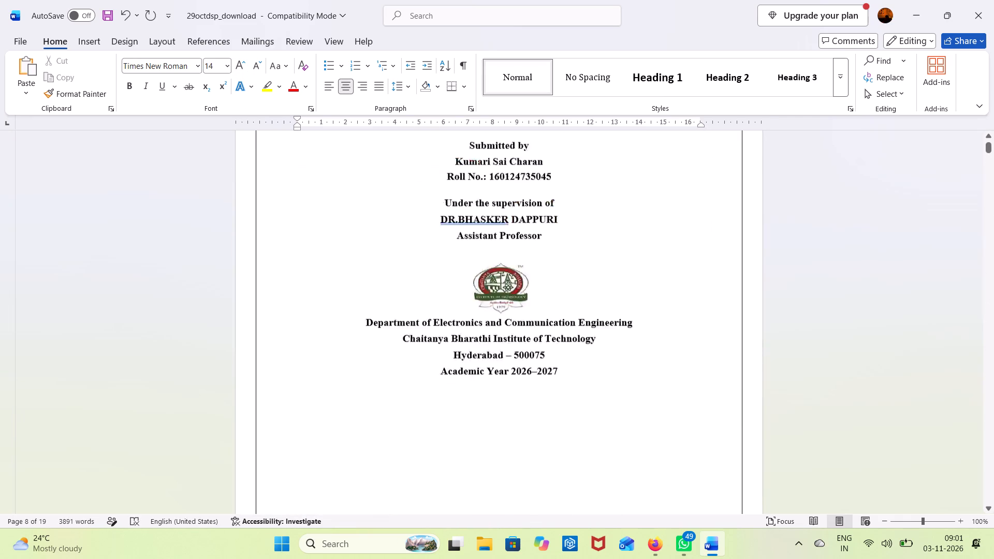
scroll(310, 261, down, 4)
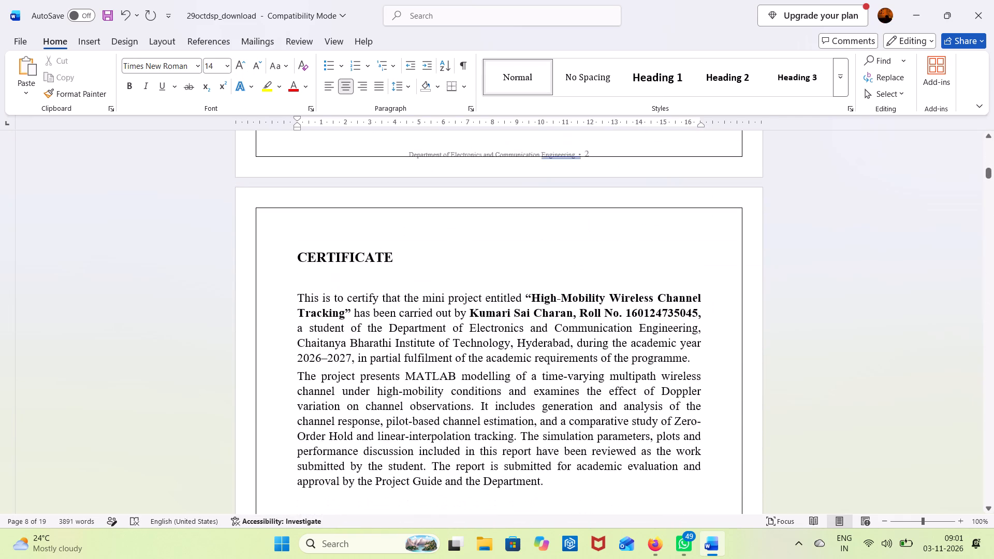
scroll(310, 261, down, 1)
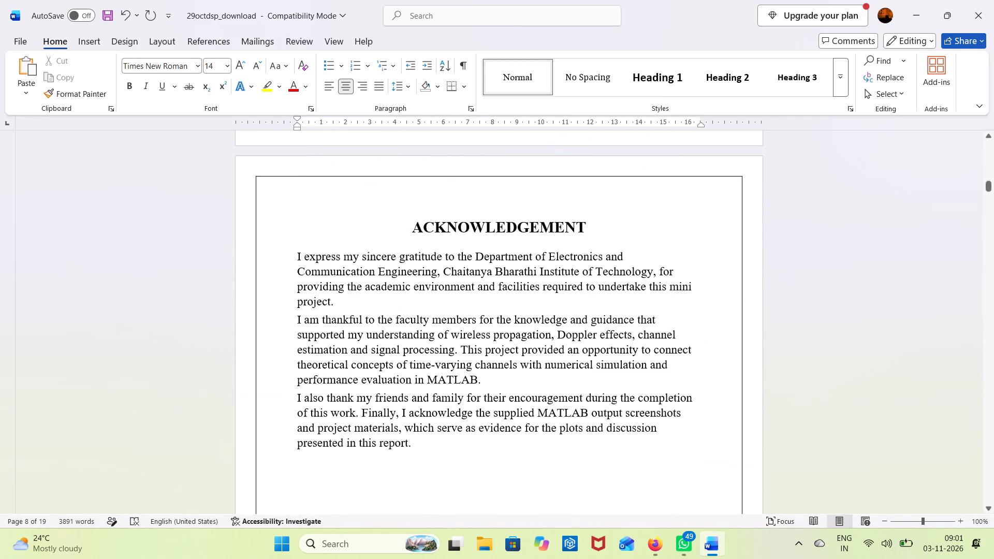
scroll(310, 261, down, 2)
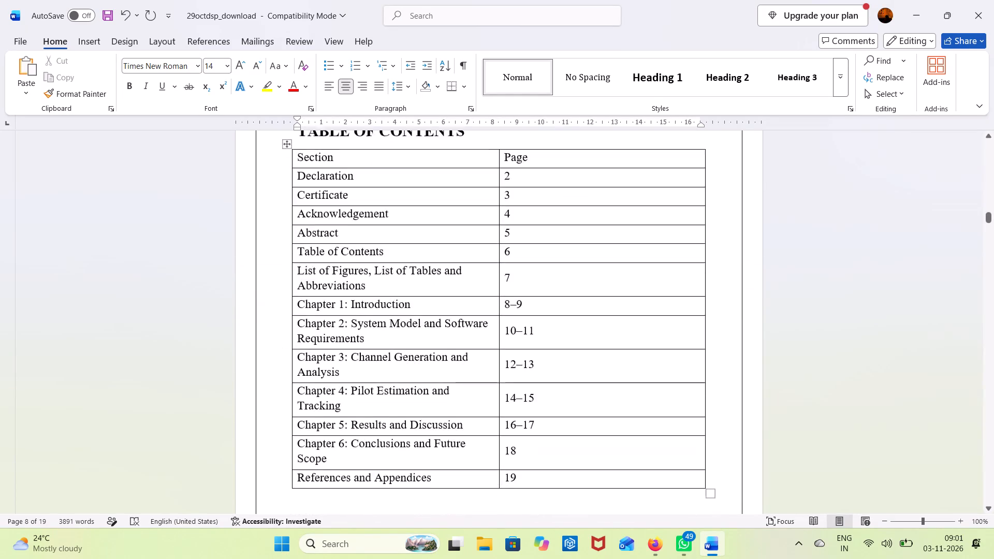
scroll(310, 261, down, 1)
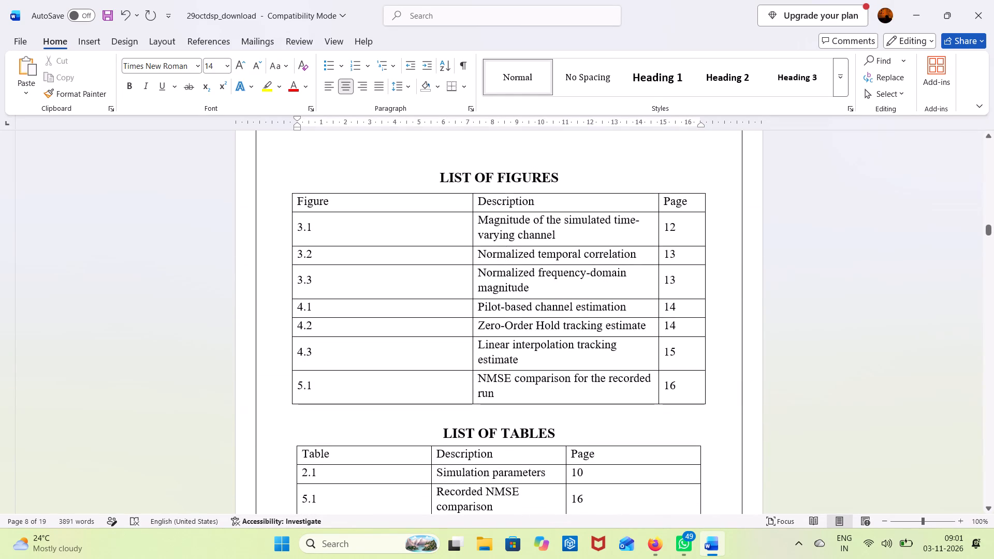
scroll(310, 261, down, 1)
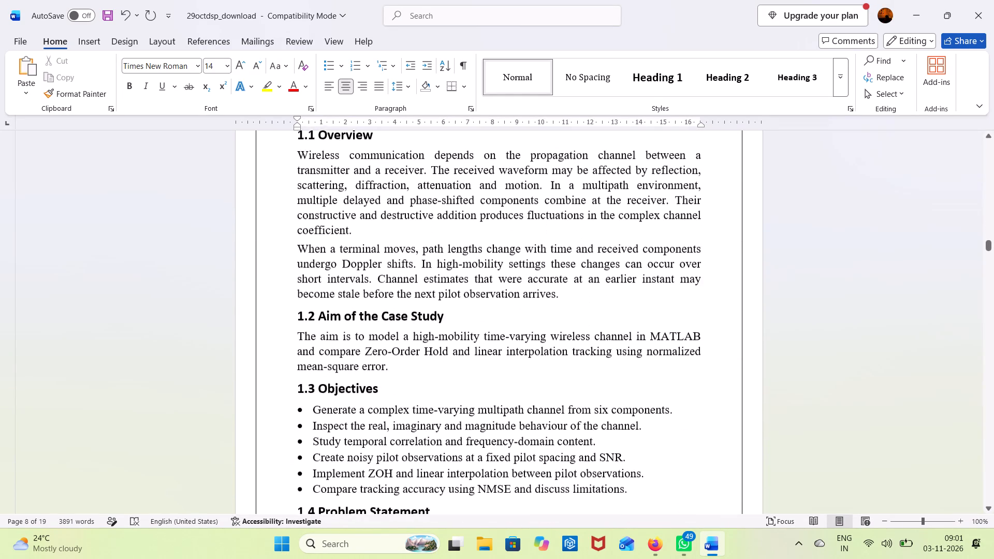
scroll(310, 261, up, 1)
drag(390, 188, 283, 184)
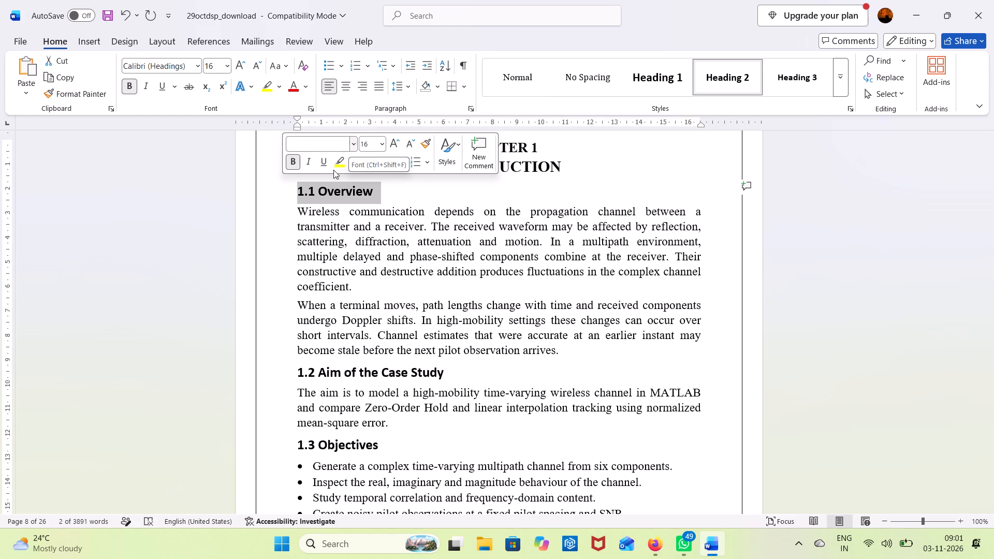
click(274, 226)
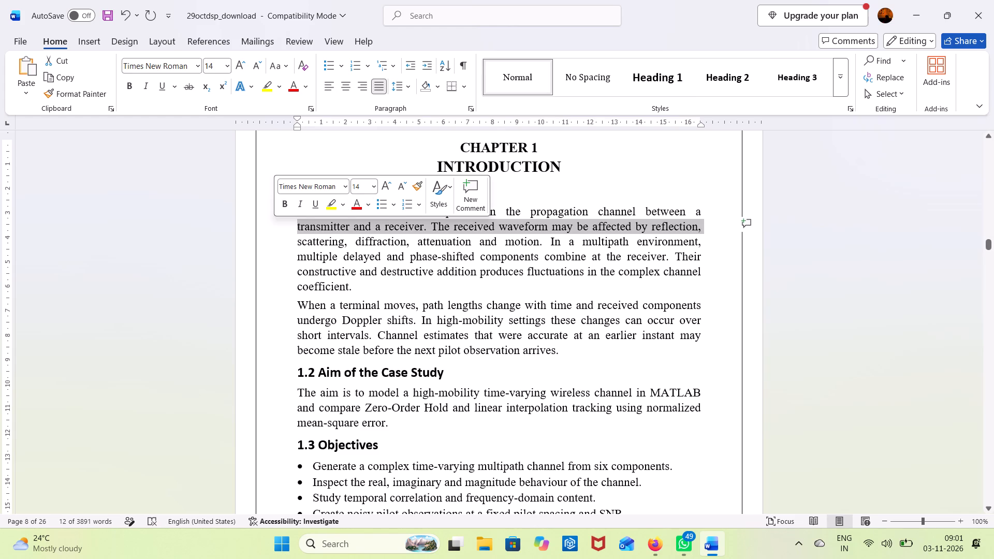
click(611, 159)
Remove the blank page between section 2.8 and Chapter 3 by deleting its empty paragraph.
scroll(611, 159, down, 2)
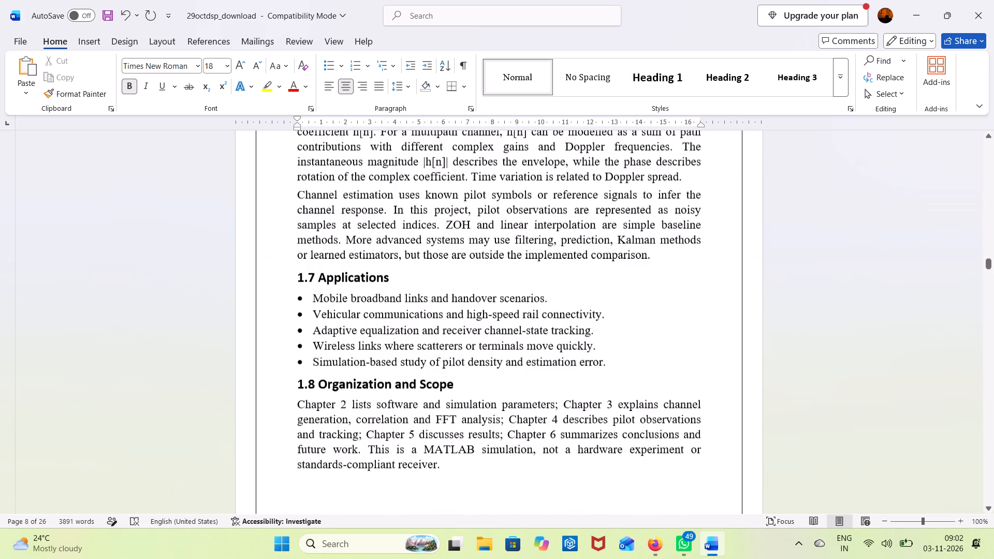
scroll(611, 159, down, 2)
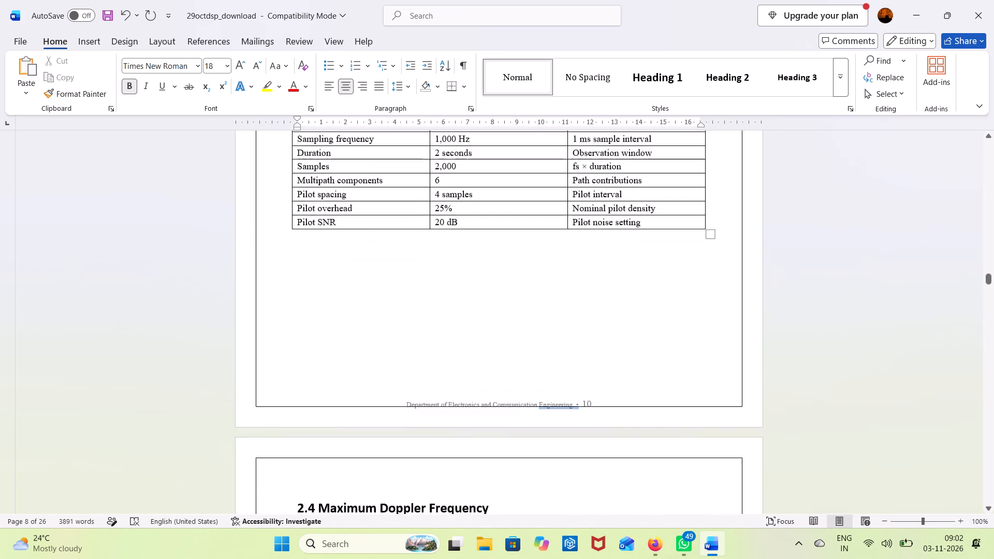
scroll(611, 159, down, 3)
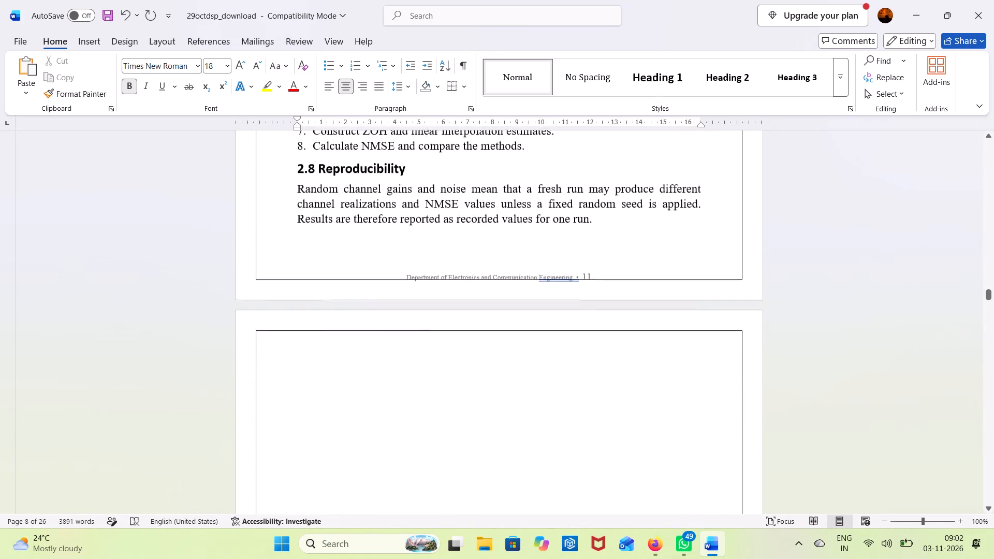
scroll(611, 159, down, 2)
scroll(611, 159, up, 1)
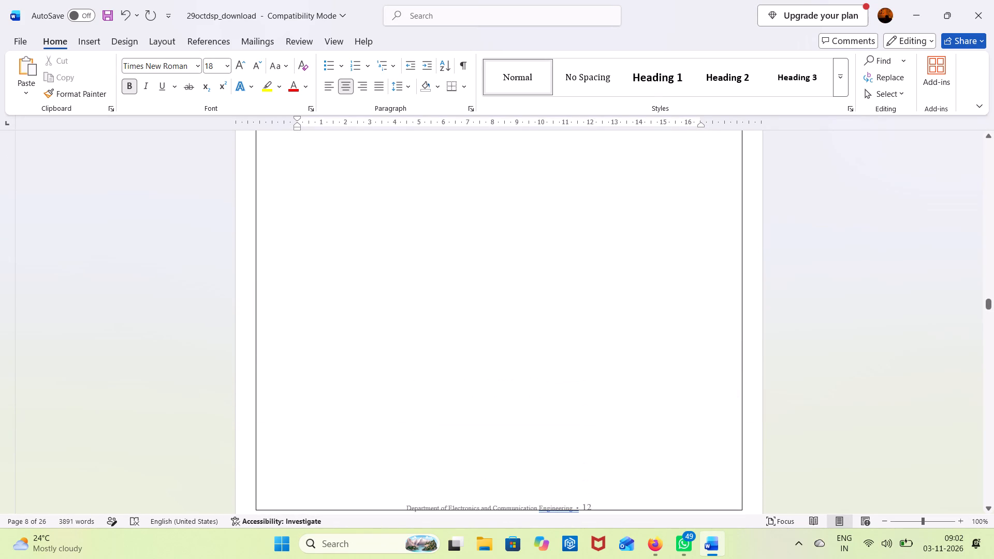
triple_click(470, 317)
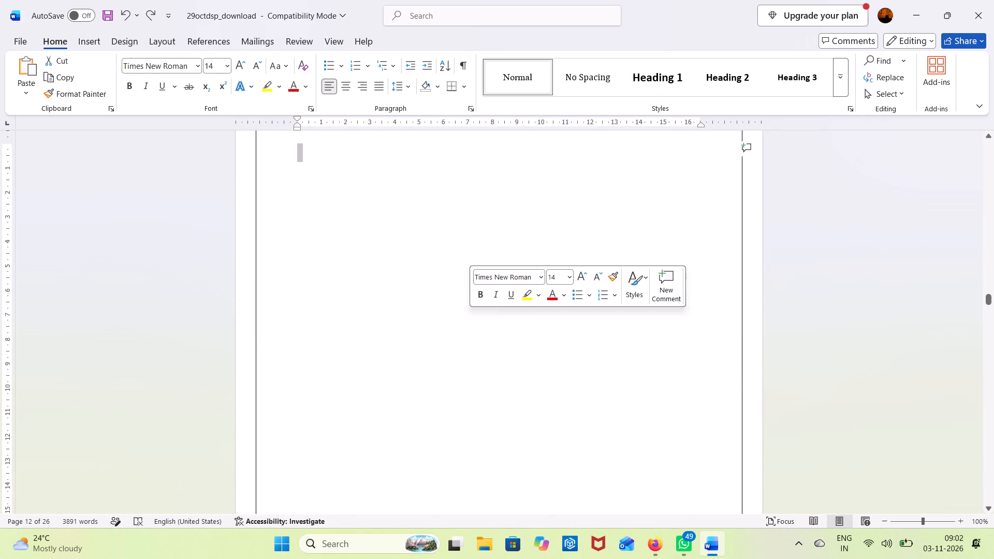
Bring section 3.5 Temporal Correlation up directly below section 3.4 by deleting the break before its heading.
scroll(470, 317, down, 2)
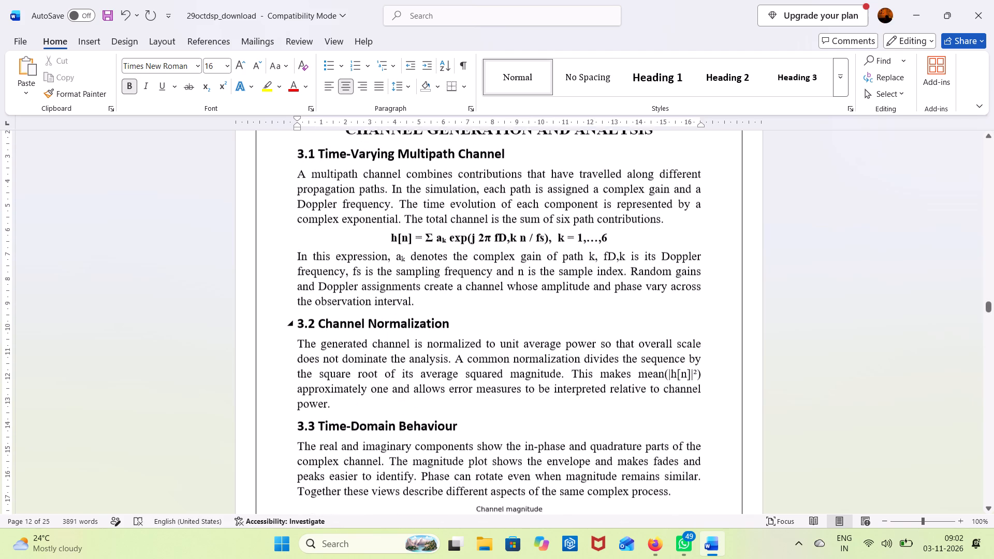
scroll(470, 317, down, 2)
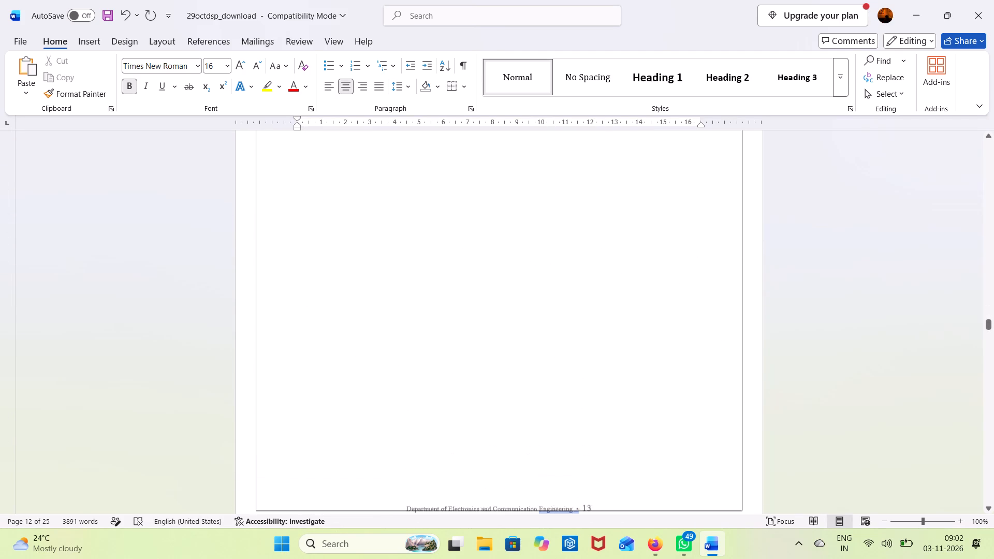
scroll(470, 317, down, 1)
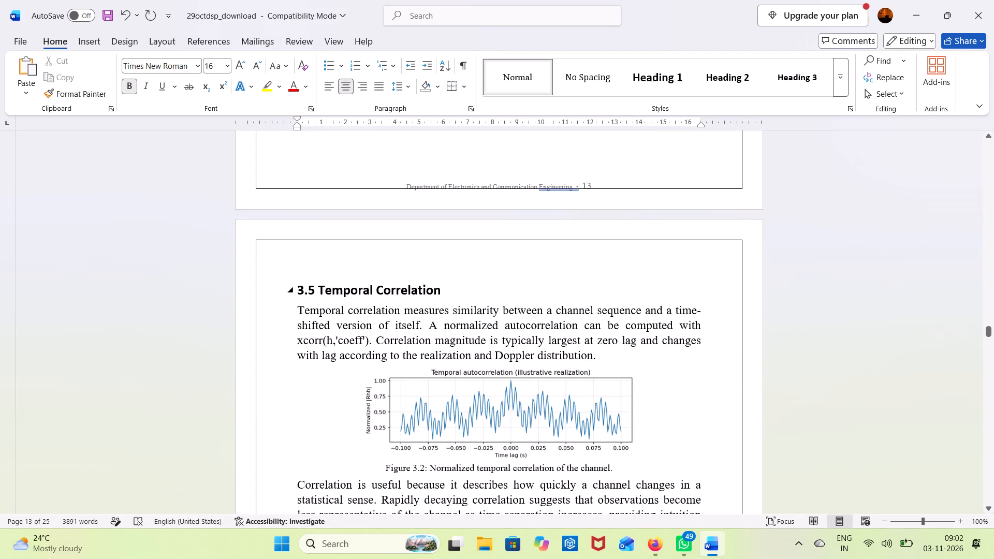
click(298, 289)
key(BackSpace)
key(BackSpace)
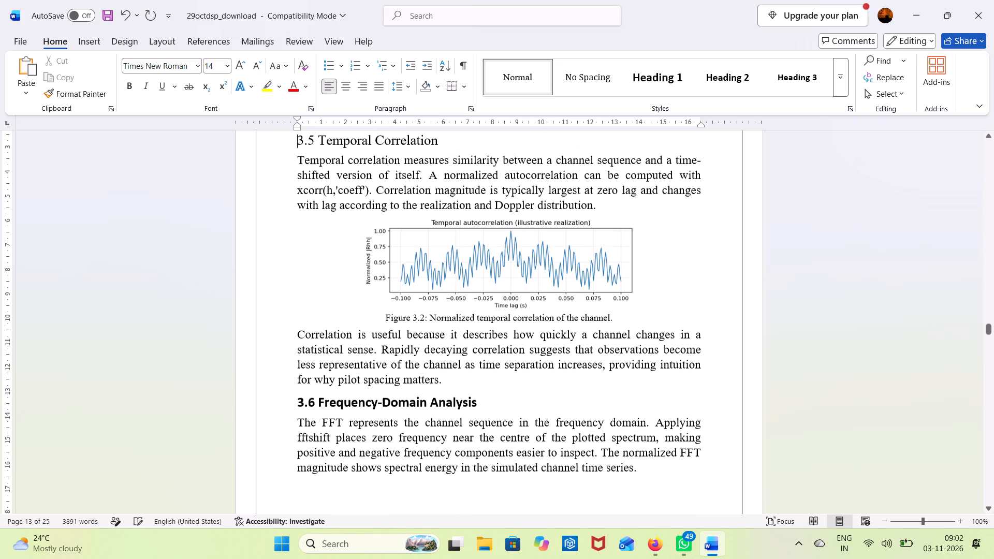
scroll(298, 289, up, 2)
scroll(298, 289, down, 1)
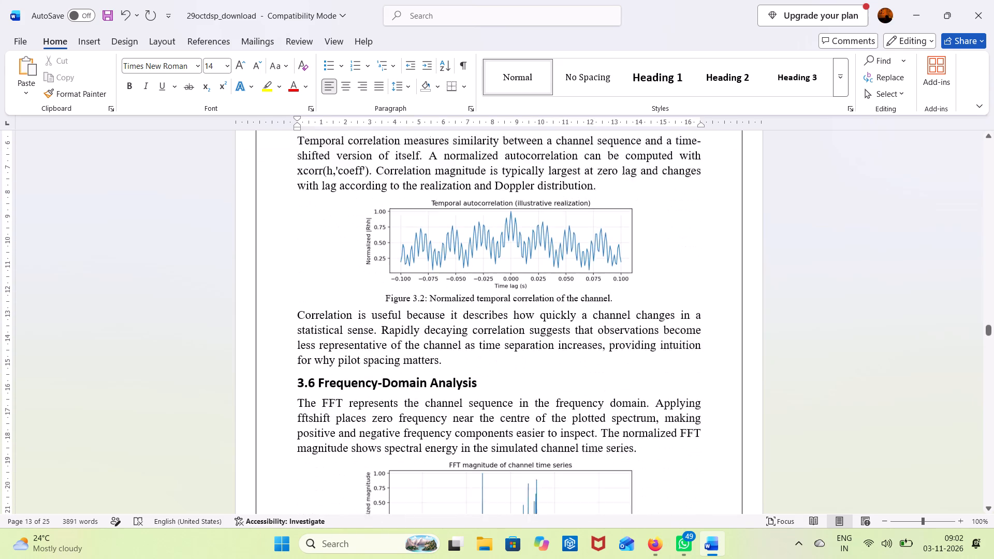
scroll(298, 289, down, 1)
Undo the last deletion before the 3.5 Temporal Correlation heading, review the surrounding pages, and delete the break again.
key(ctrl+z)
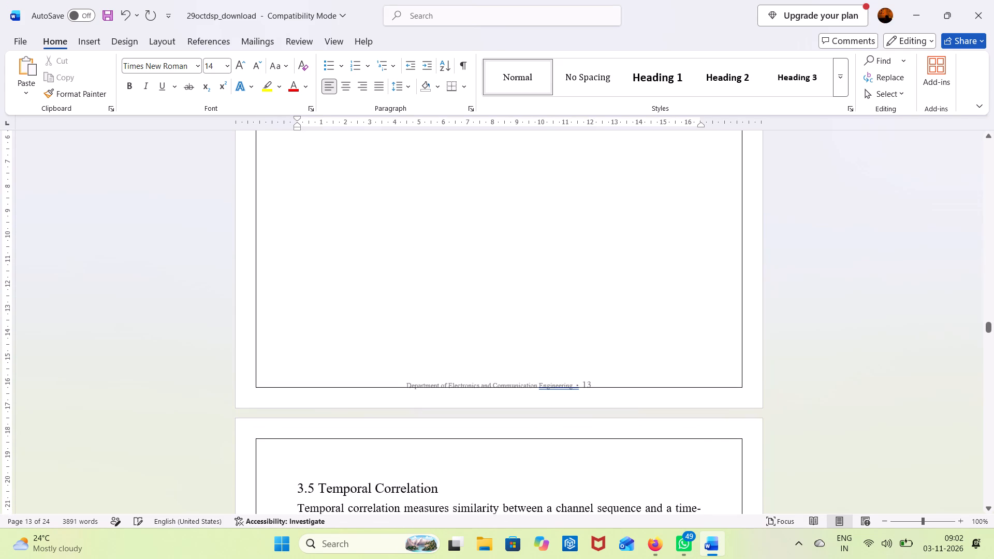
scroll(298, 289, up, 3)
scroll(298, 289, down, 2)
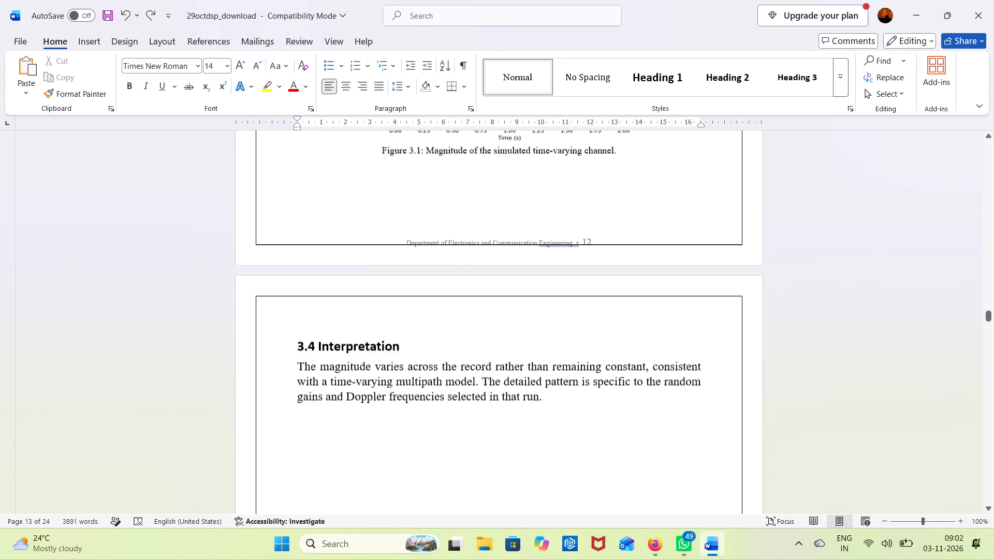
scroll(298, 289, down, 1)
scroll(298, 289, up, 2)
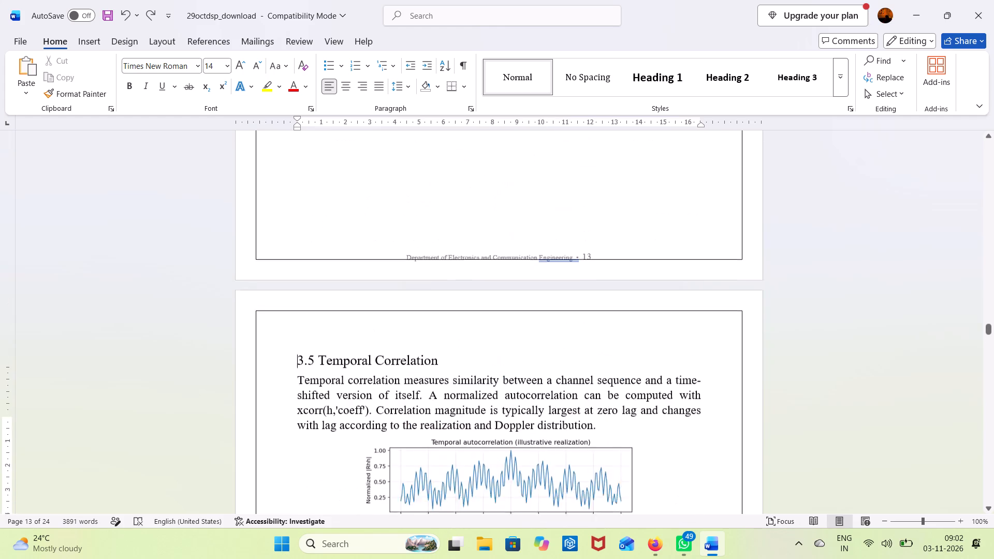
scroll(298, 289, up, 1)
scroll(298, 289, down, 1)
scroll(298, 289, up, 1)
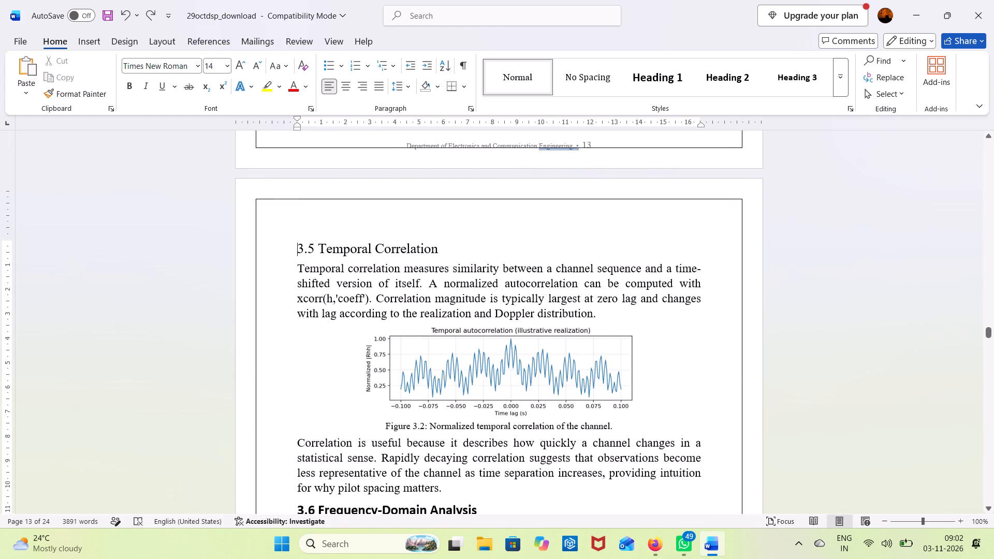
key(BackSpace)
Make the 3.5 Temporal Correlation heading bold.
scroll(298, 289, up, 1)
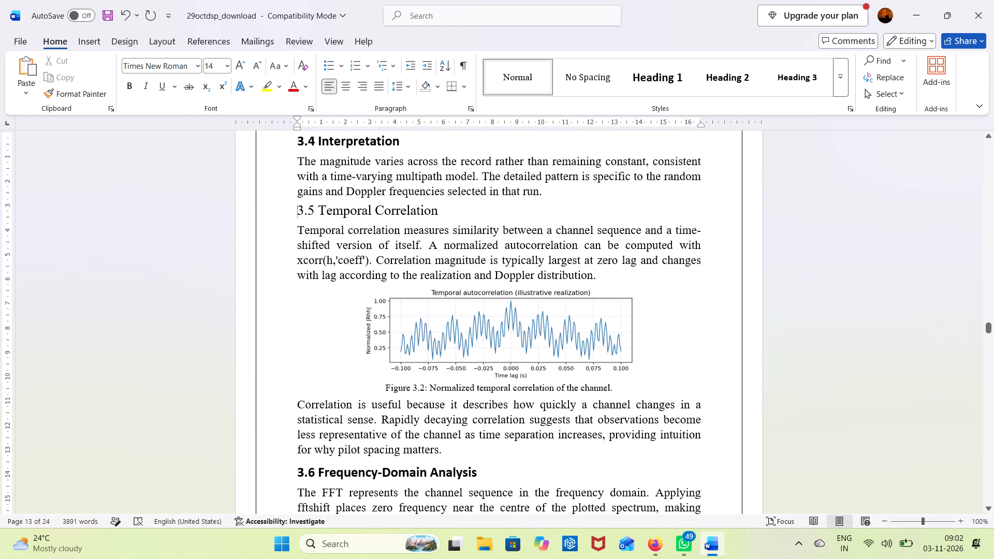
drag(440, 212, 293, 209)
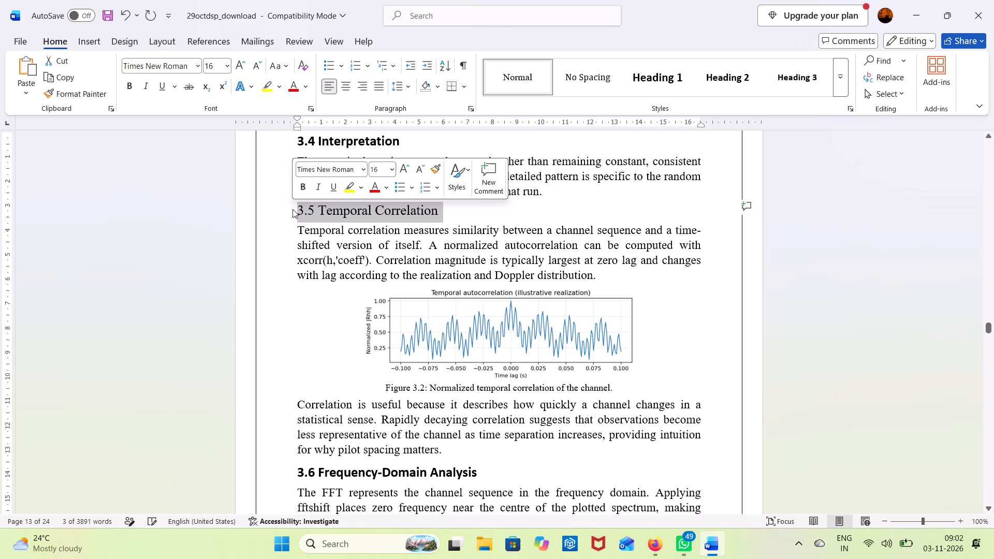
click(132, 83)
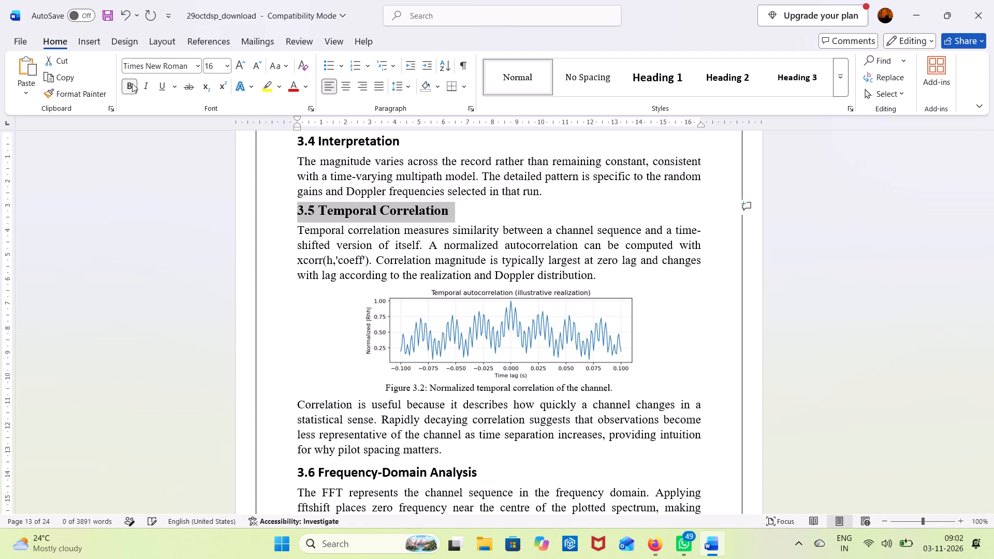
click(331, 321)
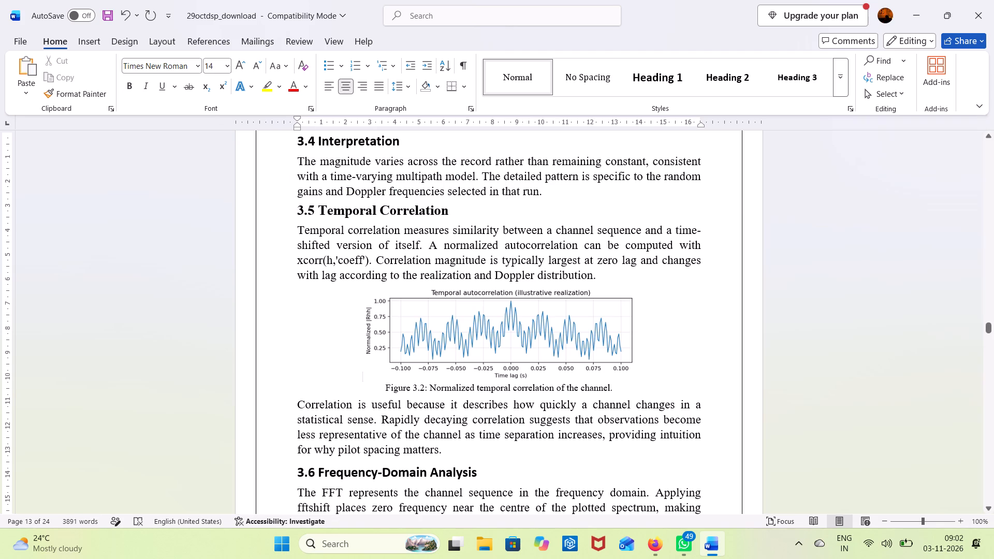
Remove the centred alignment from the Figure 4.2 caption, setting it flush with the left margin.
scroll(322, 362, down, 3)
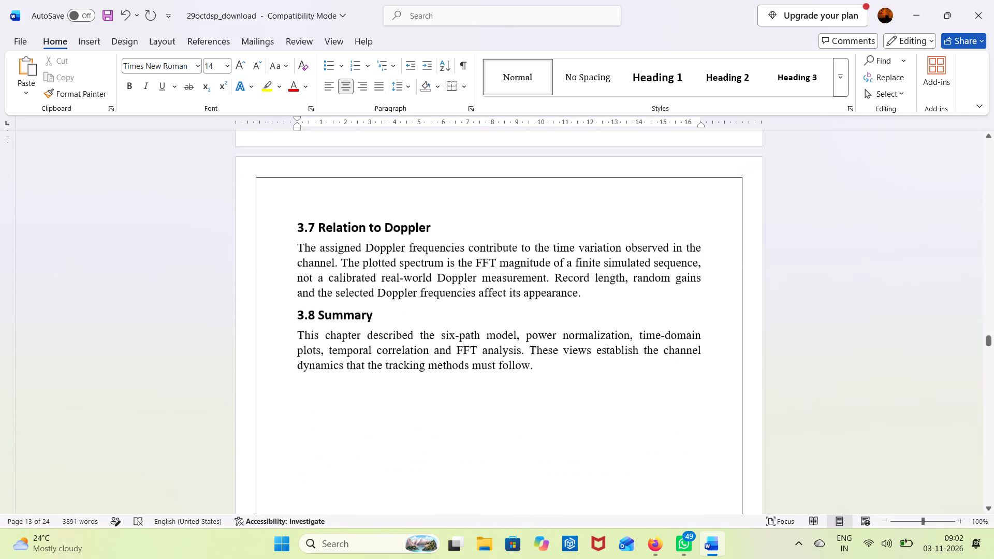
scroll(322, 362, down, 4)
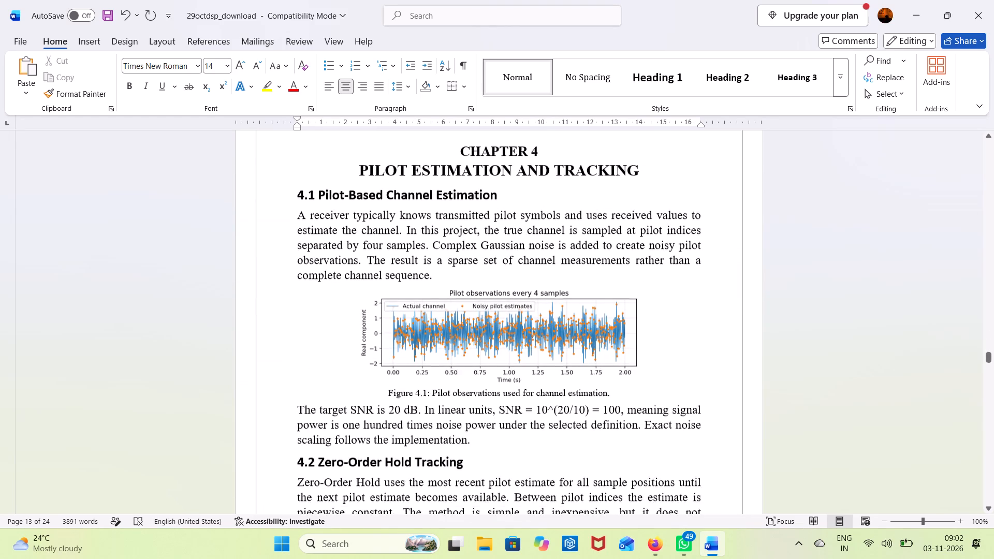
scroll(322, 362, down, 2)
scroll(322, 362, up, 1)
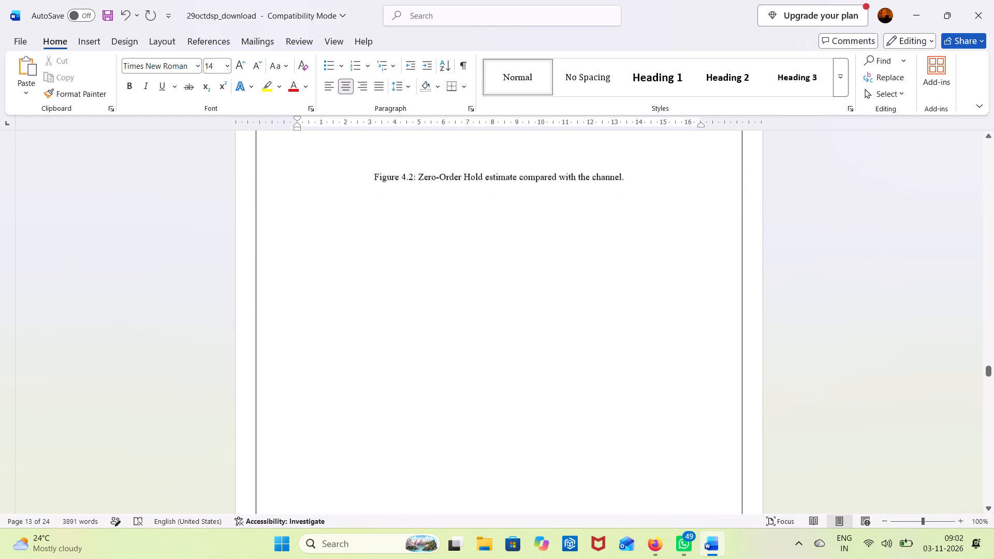
scroll(322, 362, up, 1)
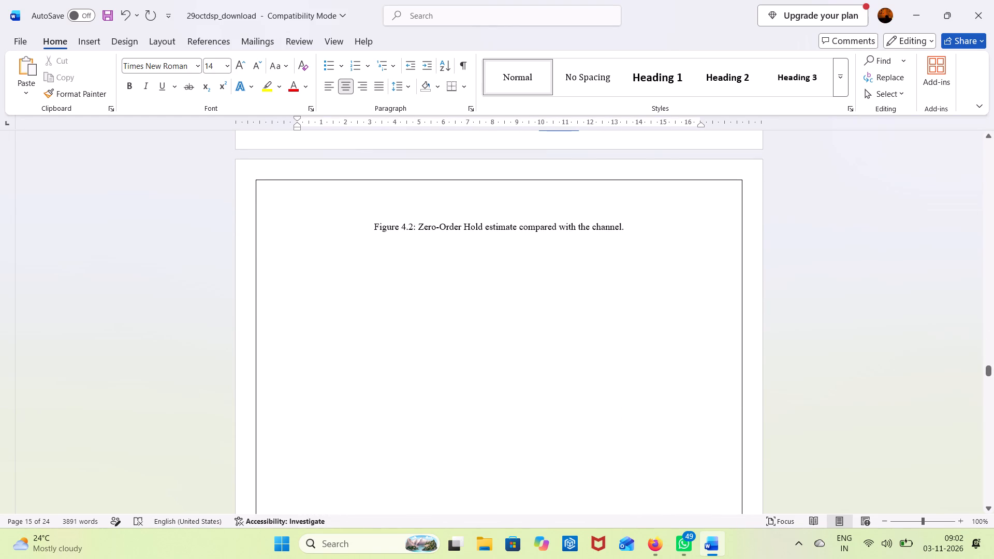
click(367, 230)
key(BackSpace)
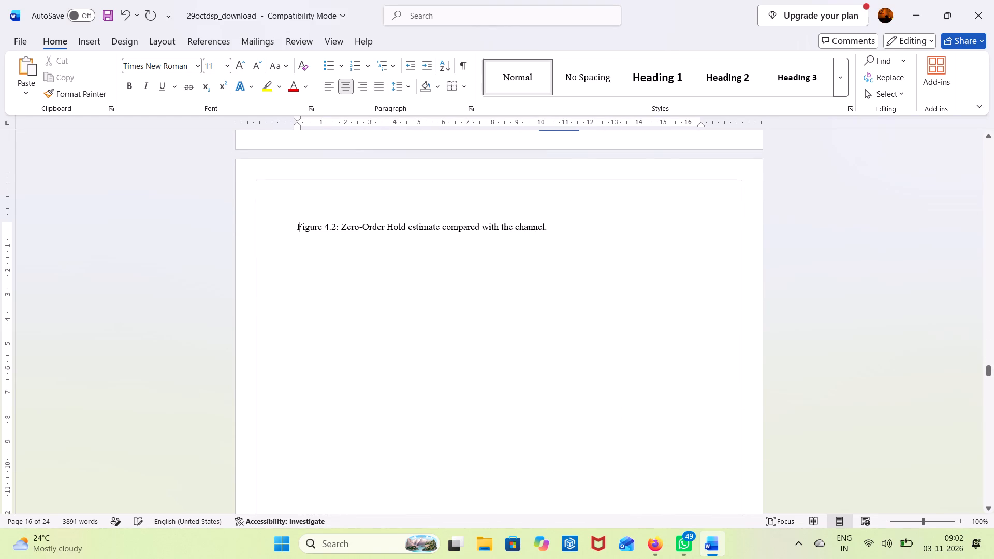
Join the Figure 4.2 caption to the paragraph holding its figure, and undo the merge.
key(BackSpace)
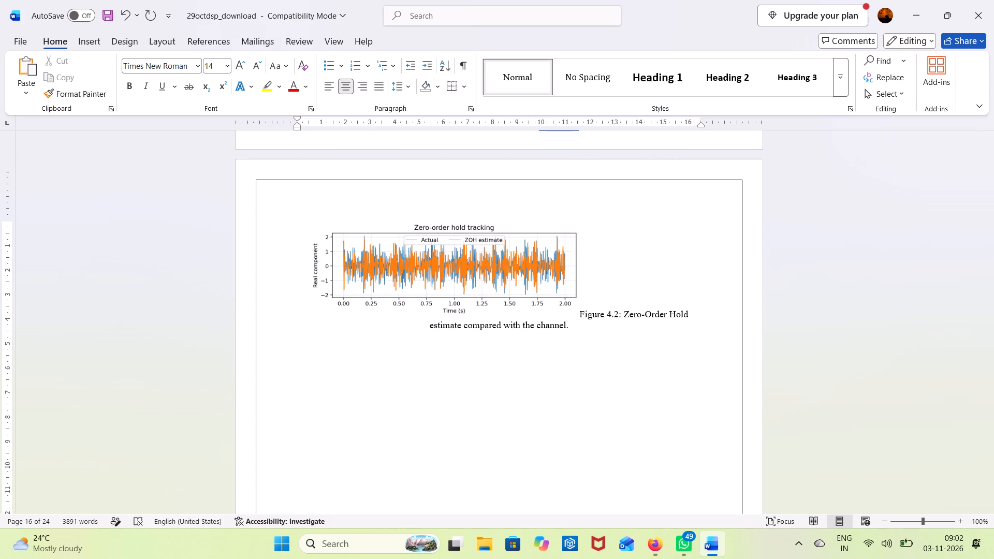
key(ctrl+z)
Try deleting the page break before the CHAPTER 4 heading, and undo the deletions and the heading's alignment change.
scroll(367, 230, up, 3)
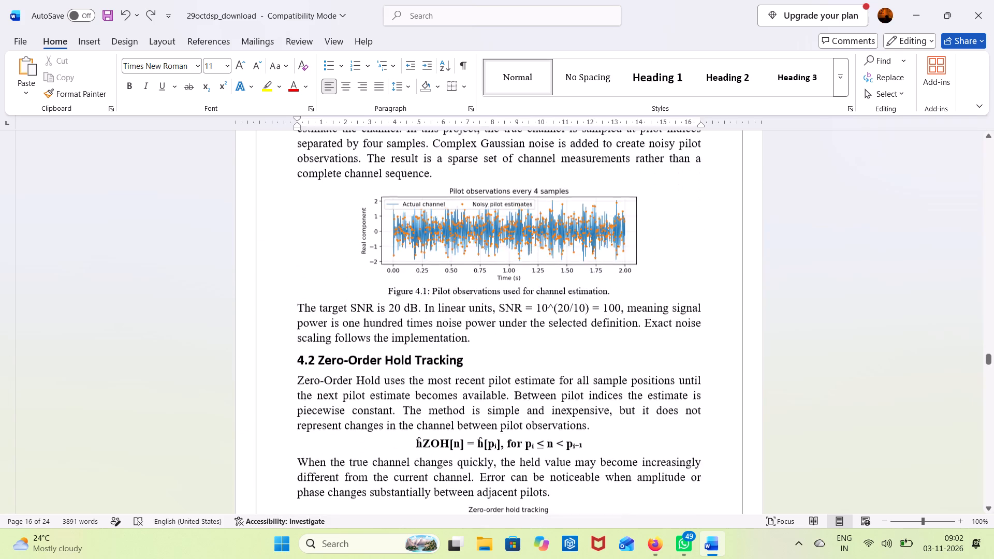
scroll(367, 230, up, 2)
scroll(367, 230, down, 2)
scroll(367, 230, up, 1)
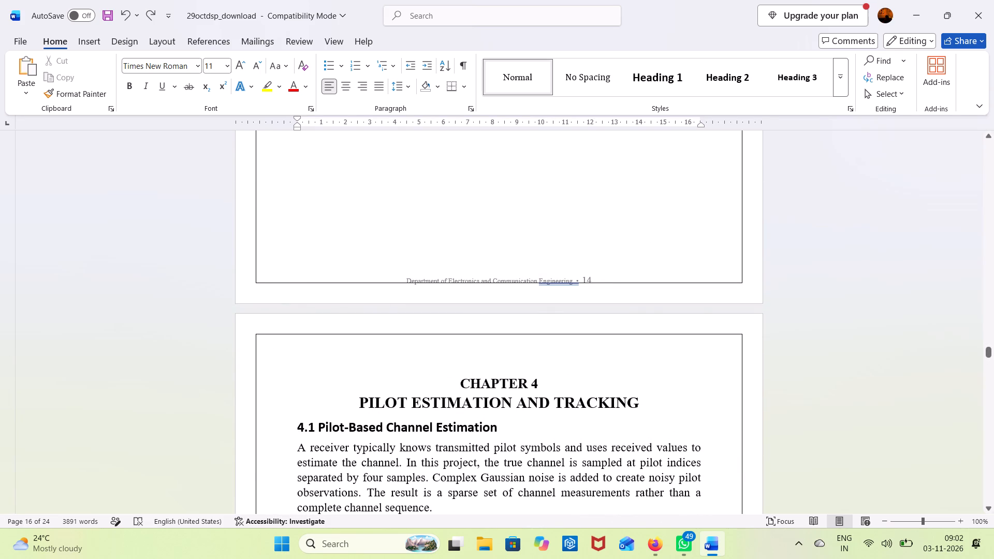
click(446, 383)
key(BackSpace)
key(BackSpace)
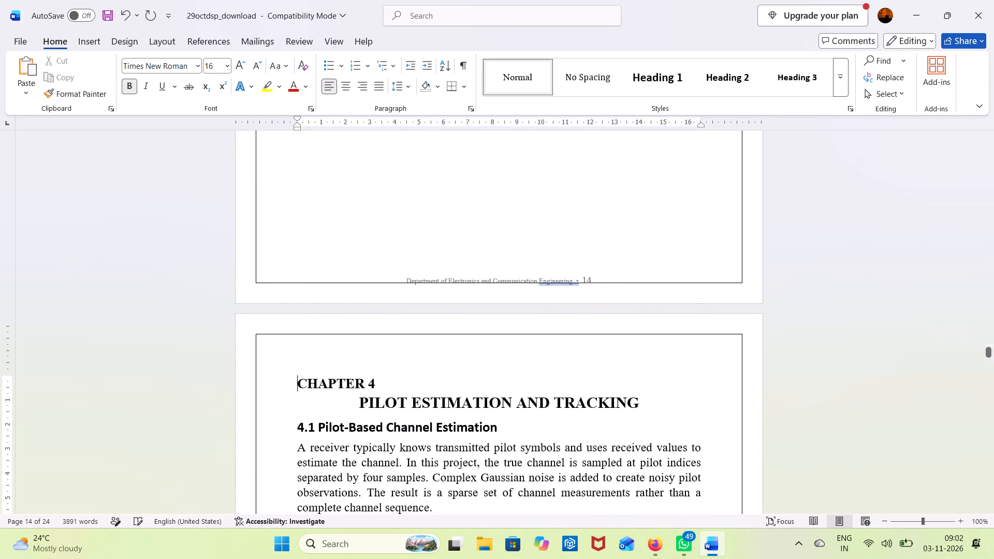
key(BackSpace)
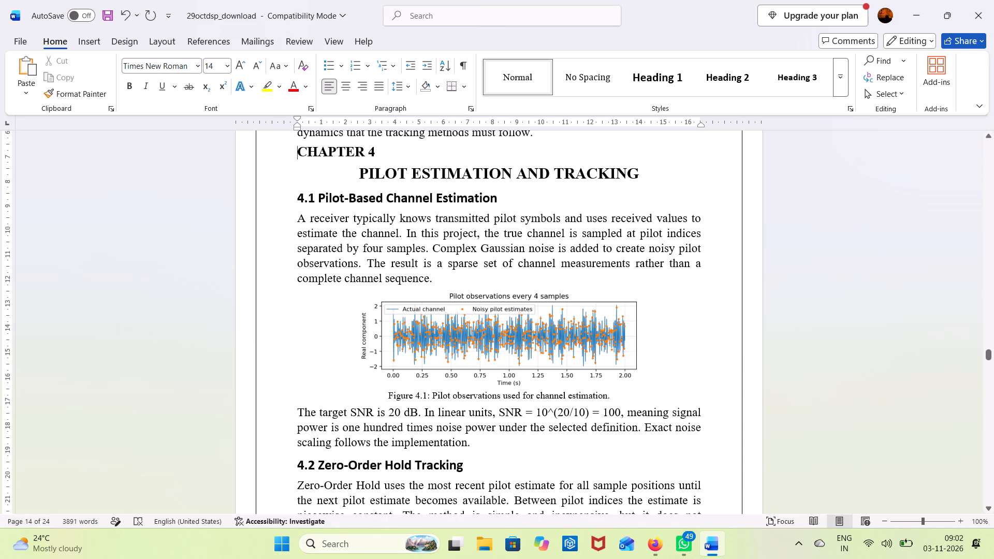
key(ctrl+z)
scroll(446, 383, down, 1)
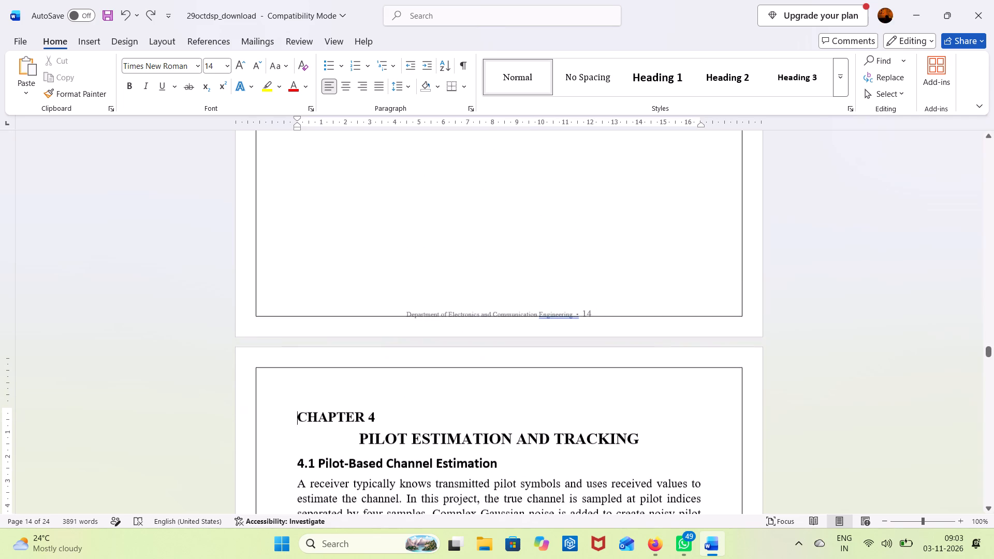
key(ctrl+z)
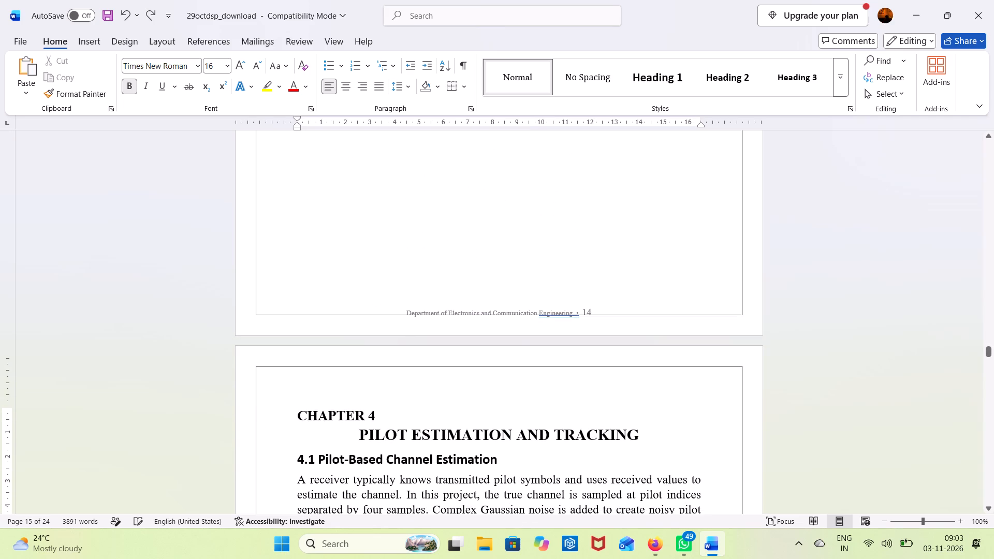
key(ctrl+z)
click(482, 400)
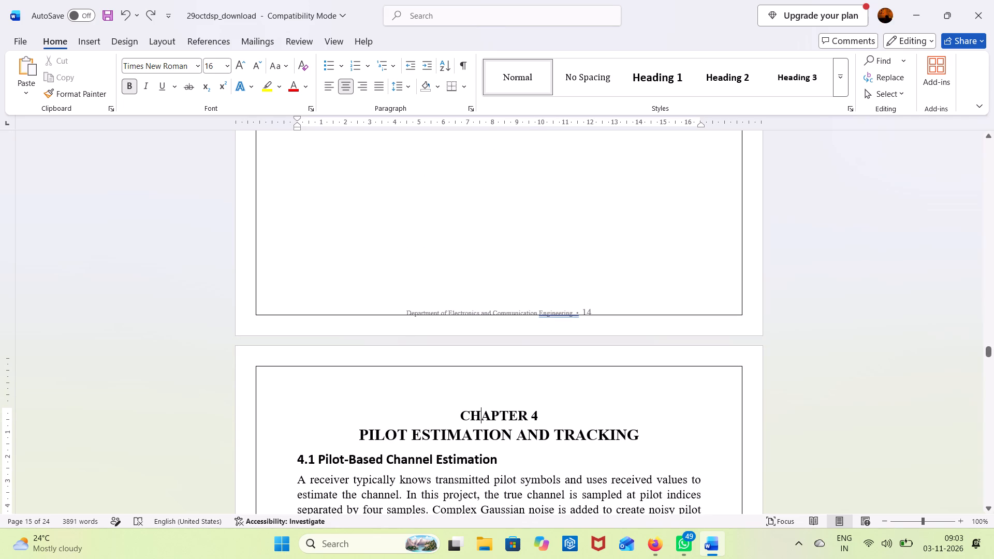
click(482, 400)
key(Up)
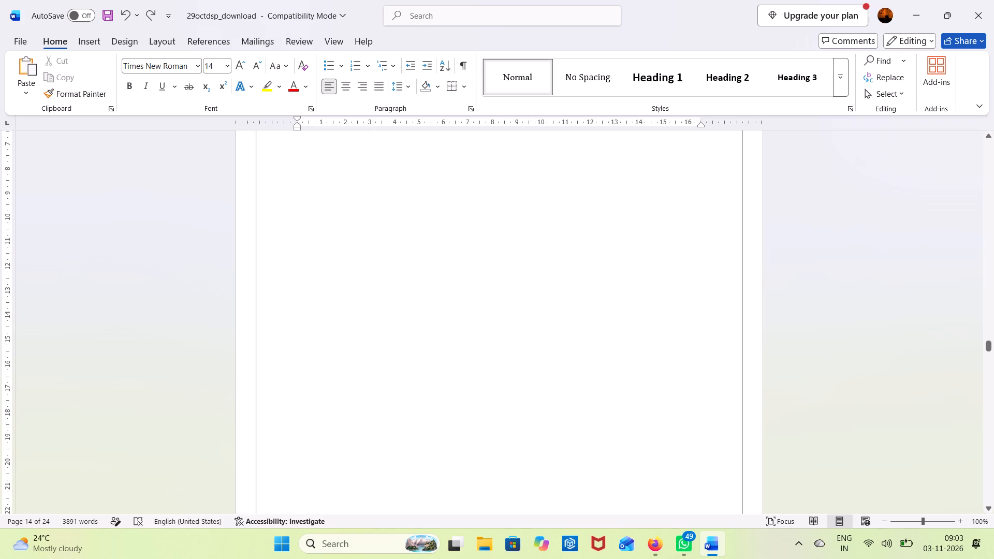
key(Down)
Undo the joining of the Figure 4.2 caption to its figure's paragraph.
key(ctrl+z)
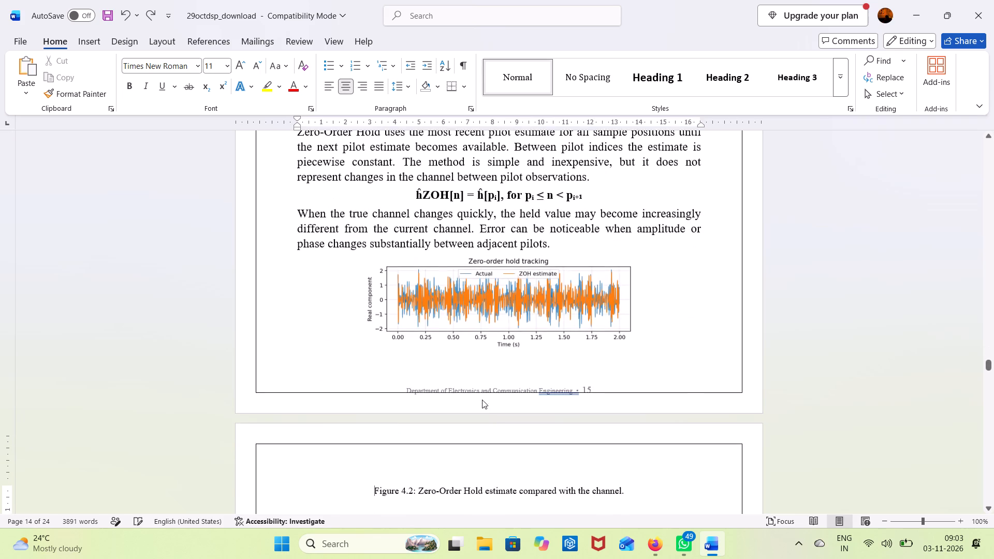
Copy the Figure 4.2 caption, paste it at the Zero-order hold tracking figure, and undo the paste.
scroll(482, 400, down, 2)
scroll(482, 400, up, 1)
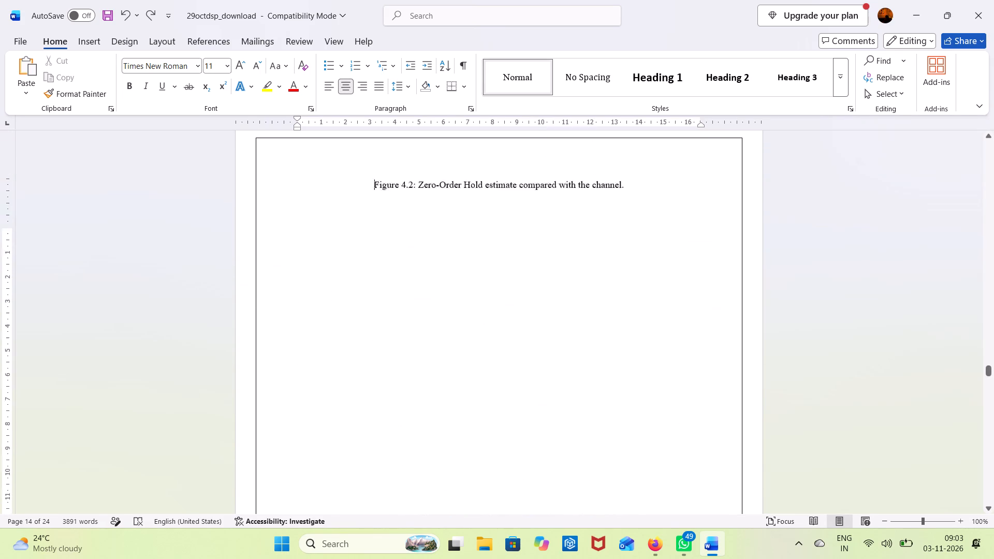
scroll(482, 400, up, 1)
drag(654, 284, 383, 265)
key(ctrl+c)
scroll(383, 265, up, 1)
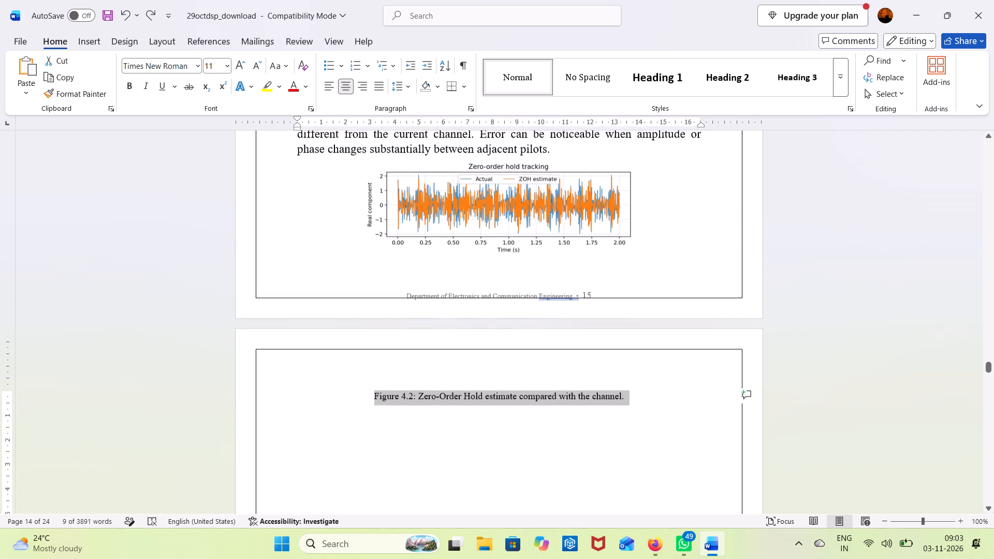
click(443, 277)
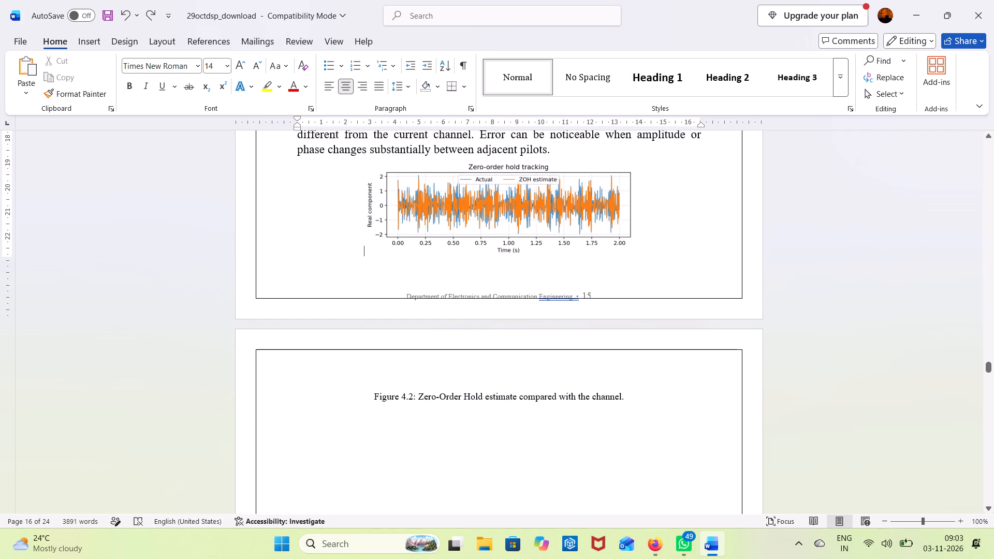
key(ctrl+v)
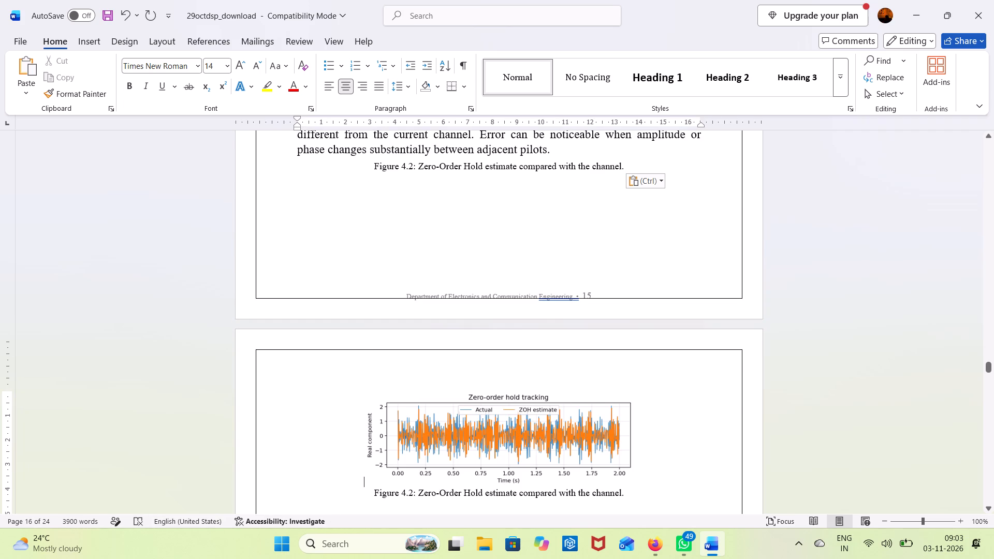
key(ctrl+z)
Delete the Figure 4.2 caption from the page after its figure, undo to check the layout, and delete it again.
drag(633, 398, 425, 414)
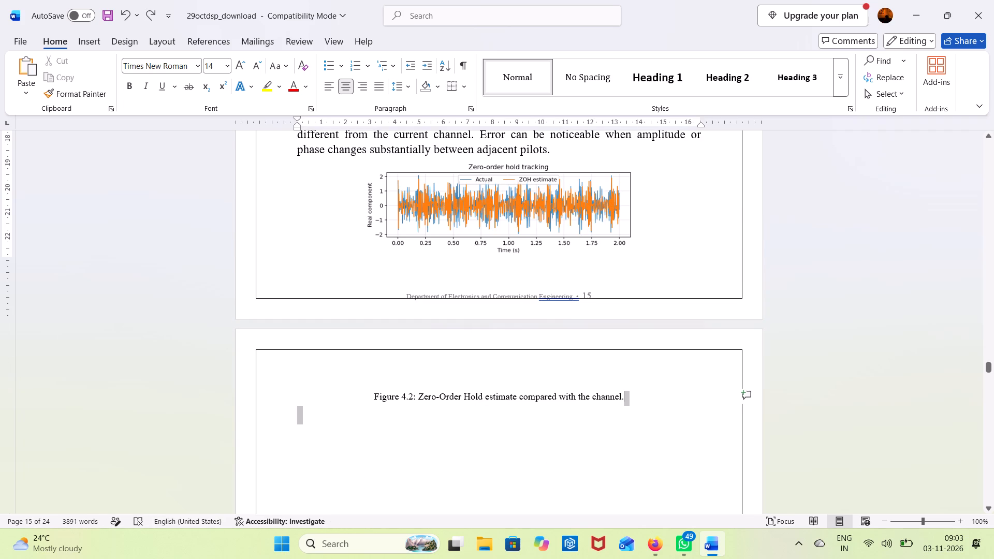
drag(425, 414, 358, 395)
key(BackSpace)
scroll(358, 395, down, 2)
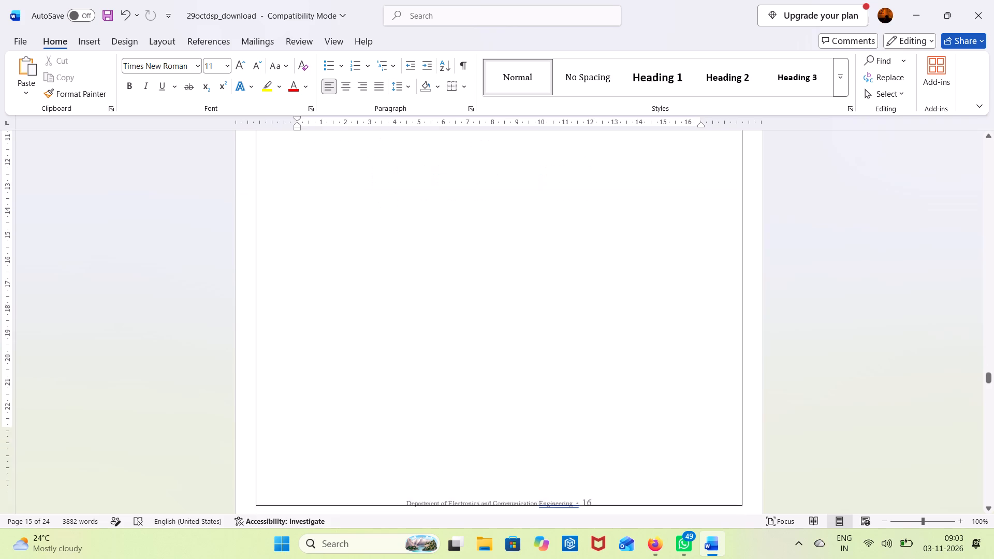
scroll(358, 395, down, 1)
triple_click(377, 293)
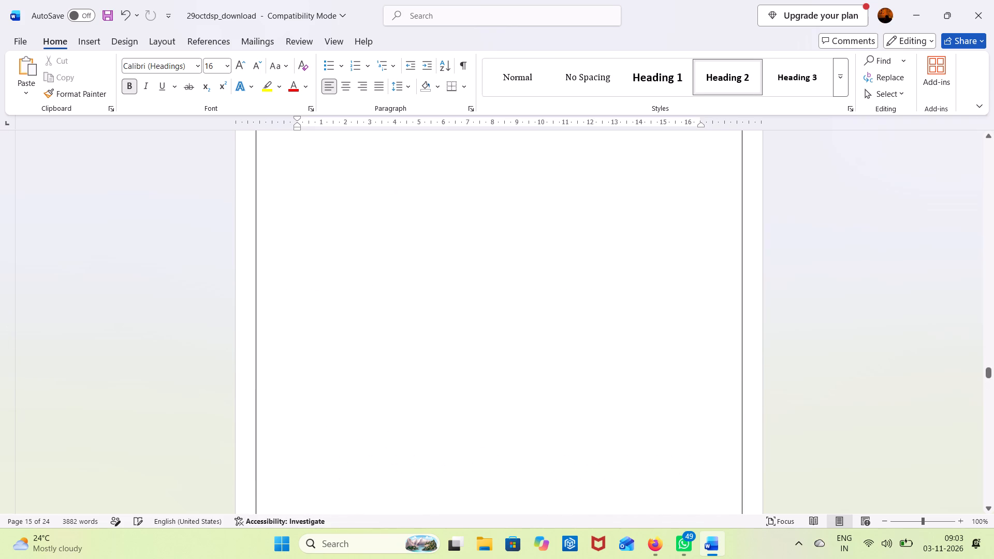
scroll(377, 293, up, 2)
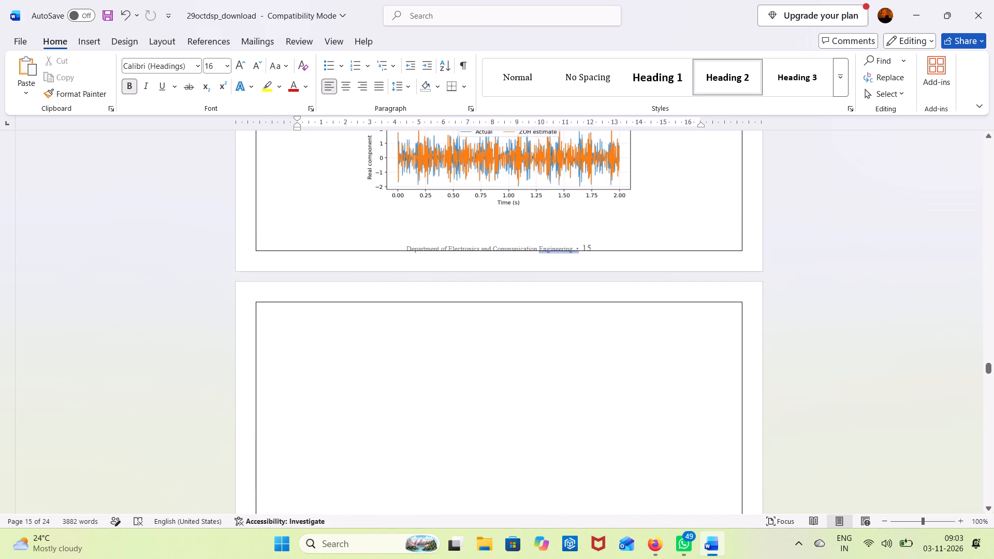
key(ctrl+z)
key(BackSpace)
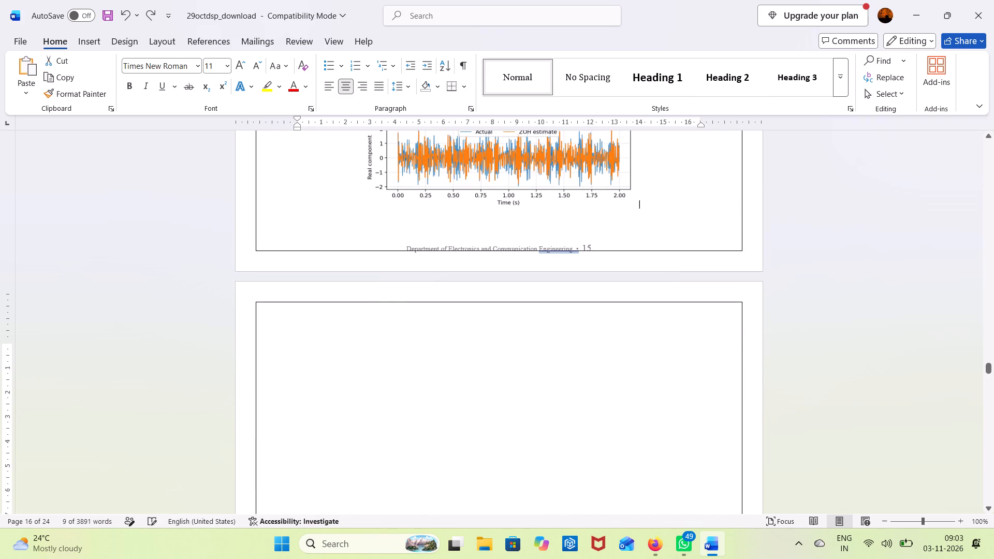
Delete the break on the blank page before the 4.3 Linear Interpolation Tracking heading, keeping the heading's number intact.
triple_click(383, 380)
click(383, 380)
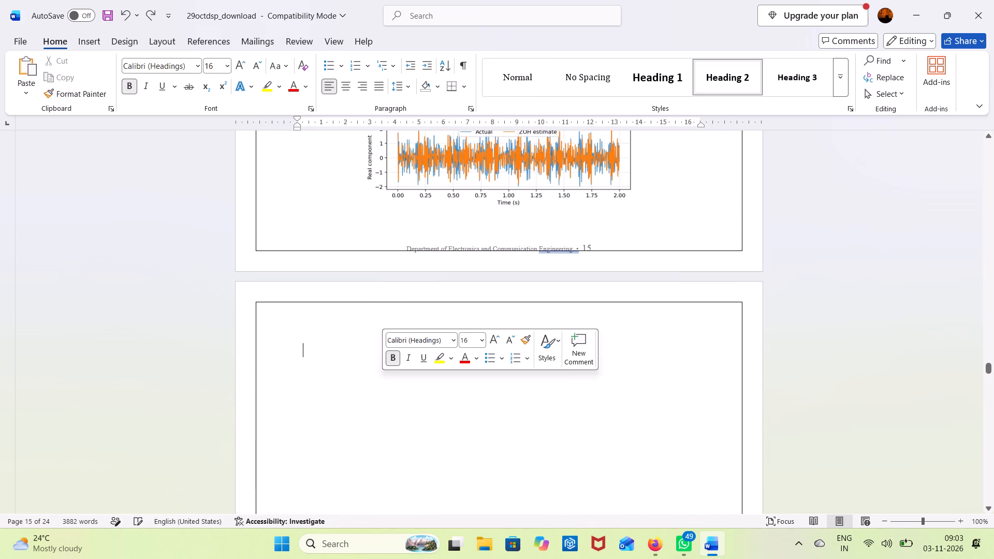
key(Delete)
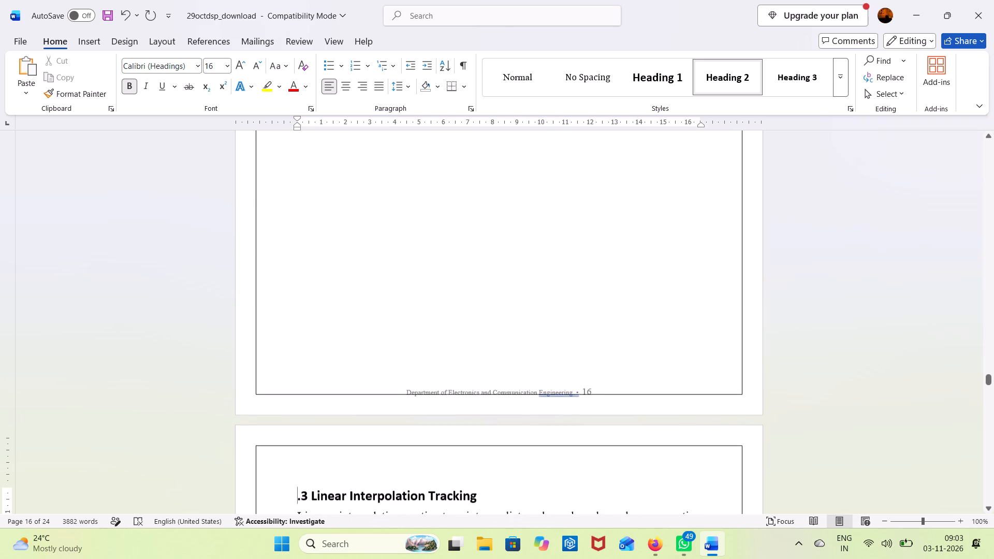
key(ctrl+z)
scroll(383, 380, up, 2)
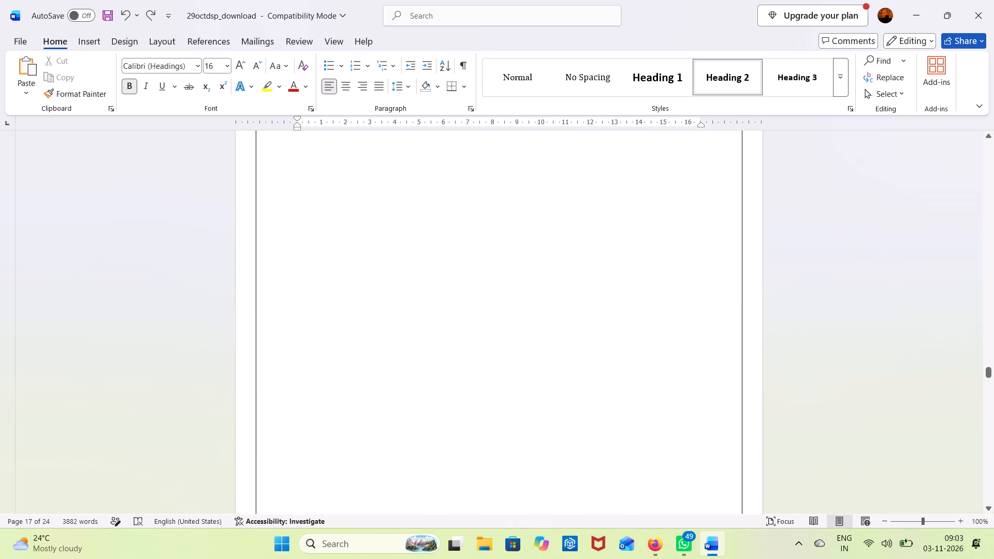
triple_click(423, 304)
click(423, 304)
key(Delete)
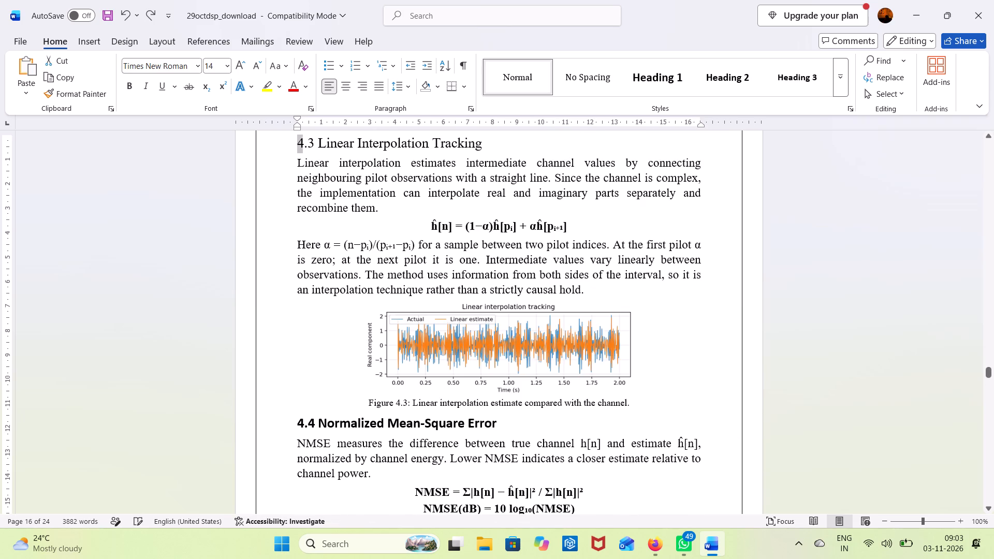
Make the 4.3 Linear Interpolation Tracking heading bold.
scroll(423, 304, up, 4)
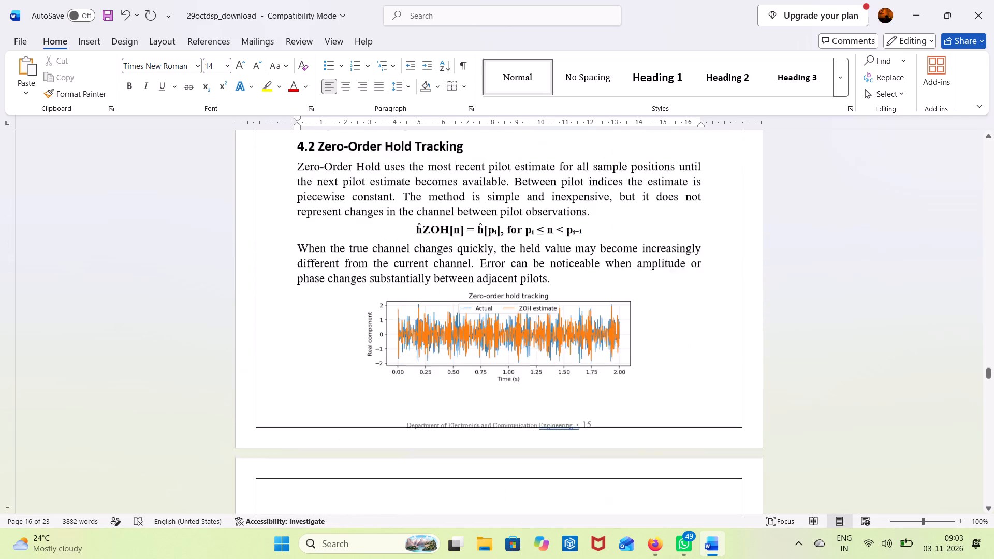
scroll(423, 304, down, 2)
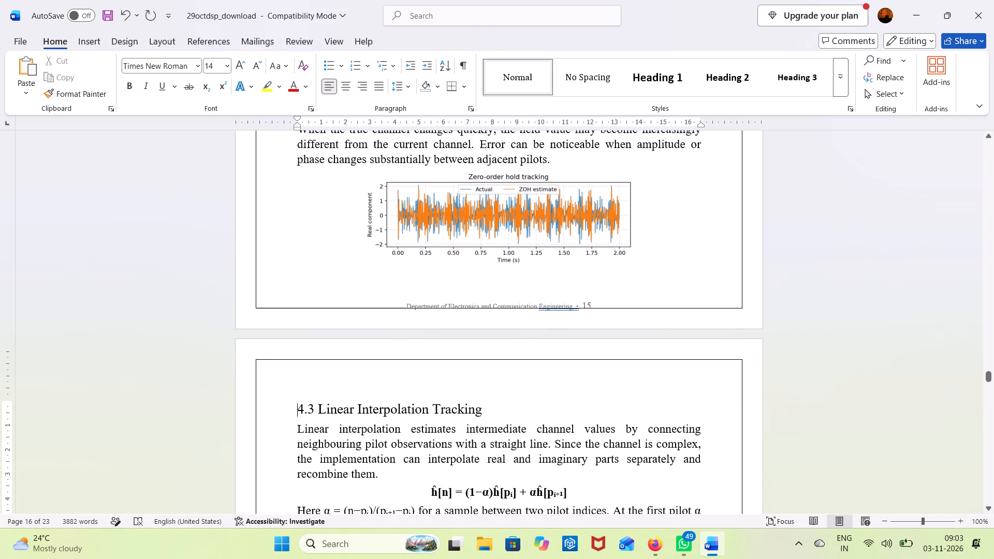
drag(485, 414, 273, 379)
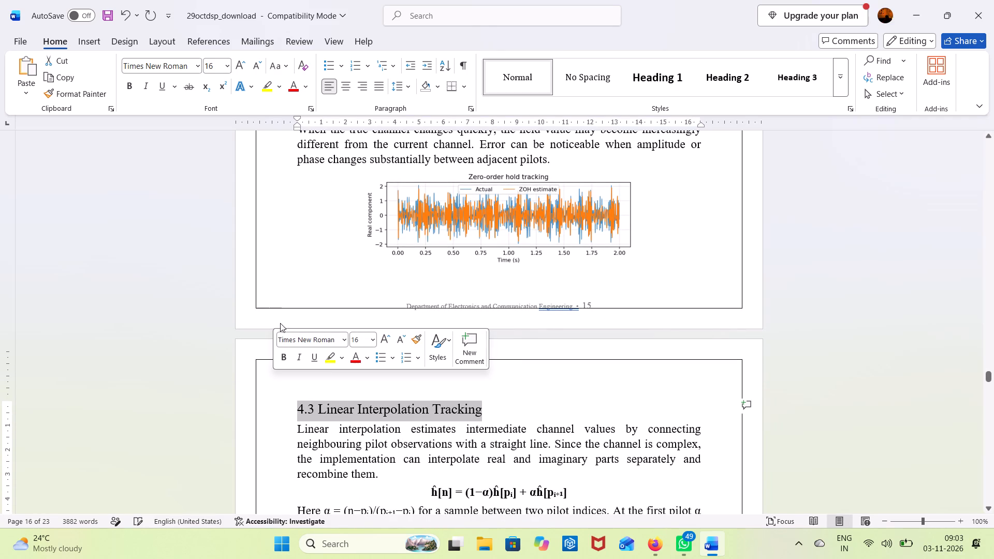
click(284, 355)
Delete the page break before the 5.4 Effect of Pilot Spacing heading so the section follows the 5.3 Discussion text.
scroll(311, 240, down, 1)
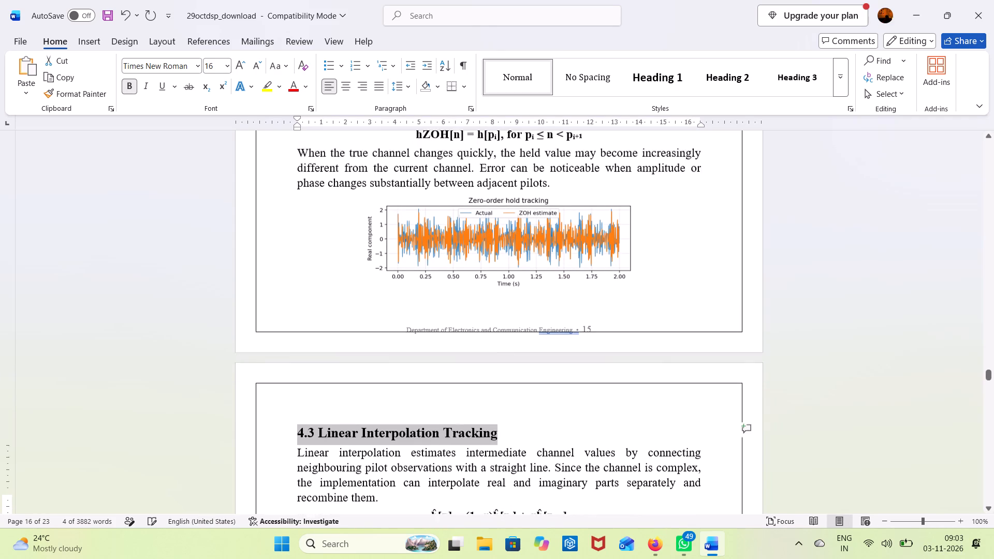
scroll(311, 240, down, 1)
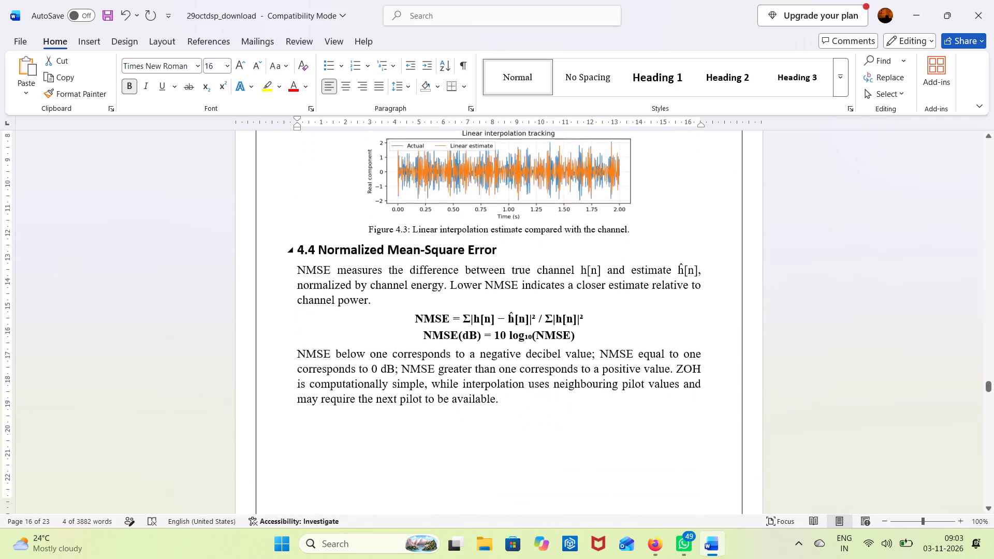
scroll(311, 240, down, 3)
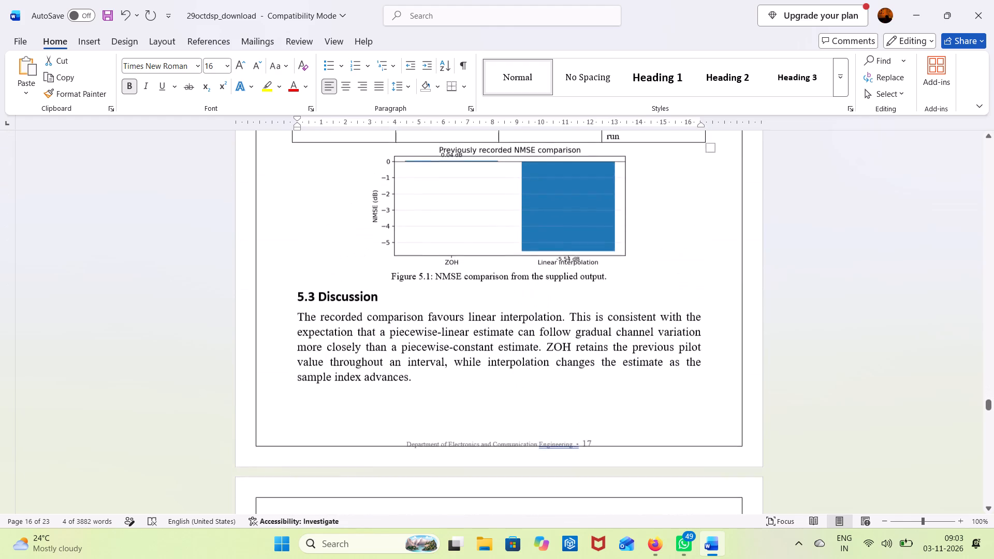
scroll(311, 240, down, 3)
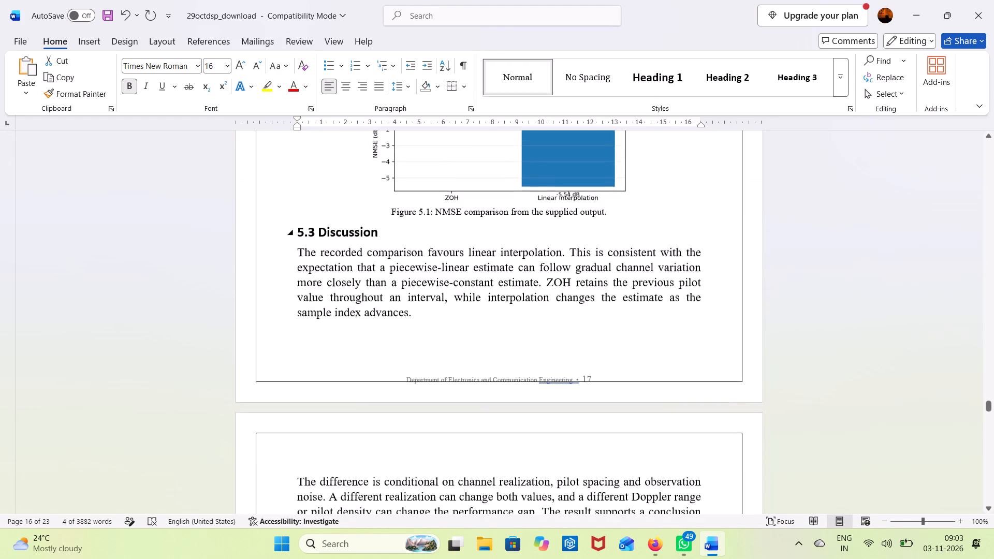
scroll(311, 240, down, 1)
scroll(311, 240, up, 1)
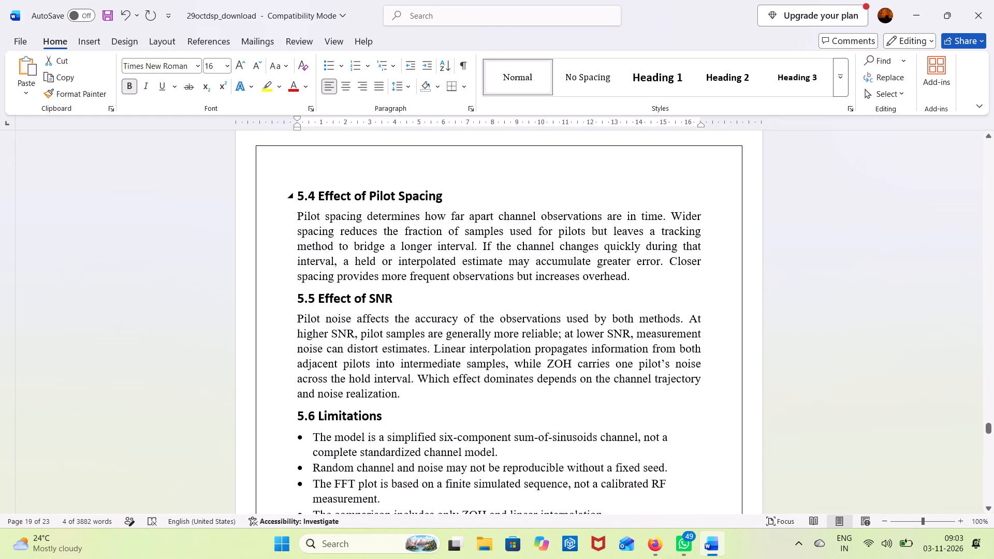
click(294, 203)
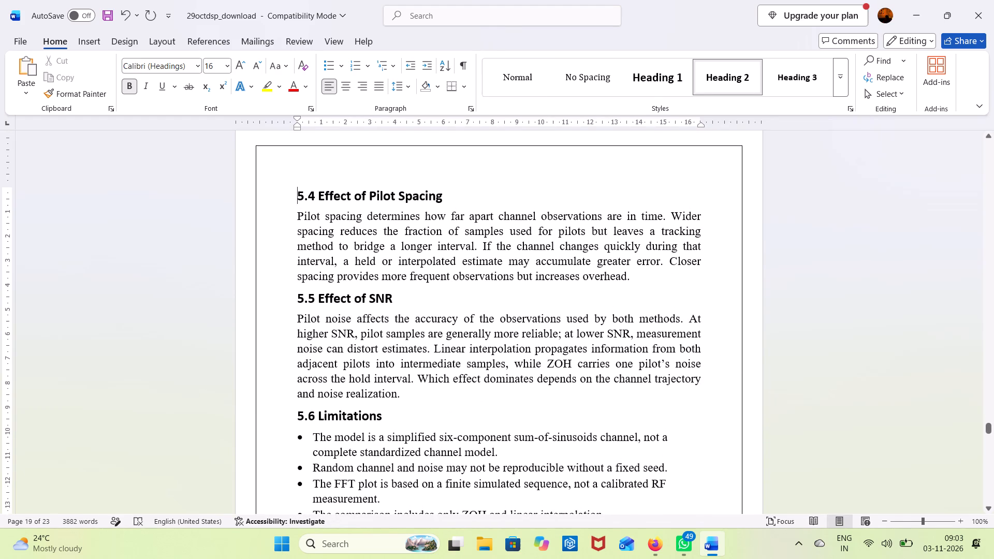
key(BackSpace)
key(BackSpace)
Make the 5.4 Effect of Pilot Spacing heading bold.
scroll(281, 198, up, 1)
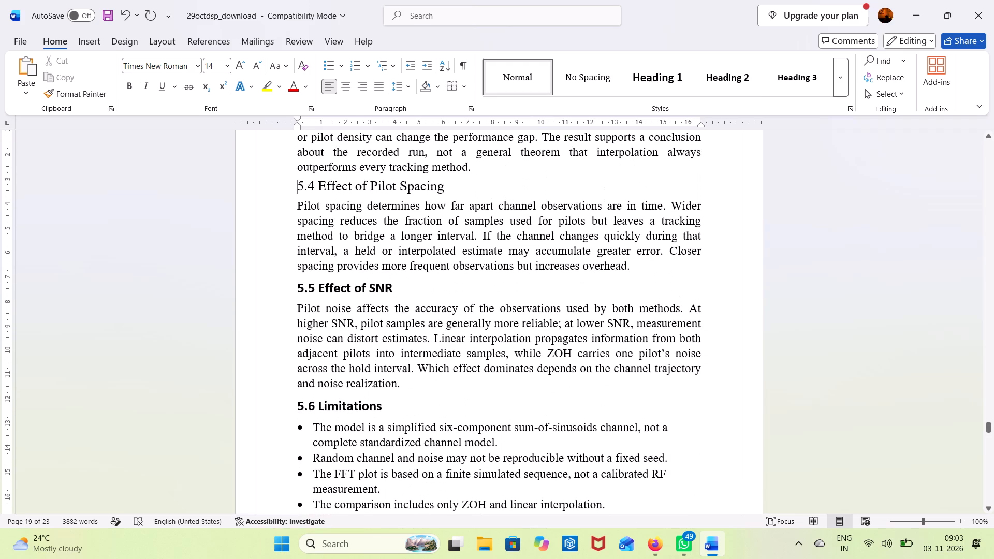
scroll(281, 198, up, 1)
drag(458, 189, 316, 199)
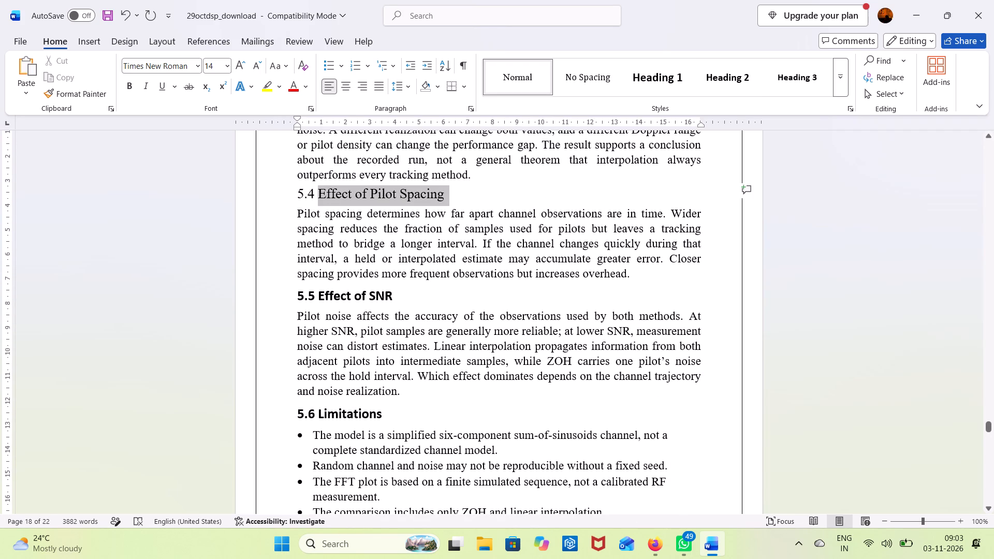
drag(316, 199, 295, 192)
click(125, 85)
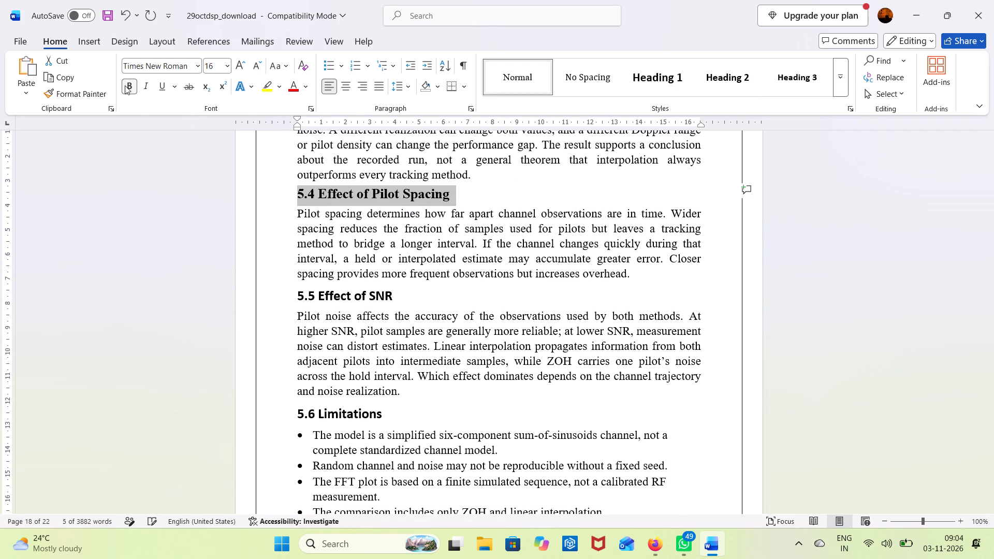
click(506, 187)
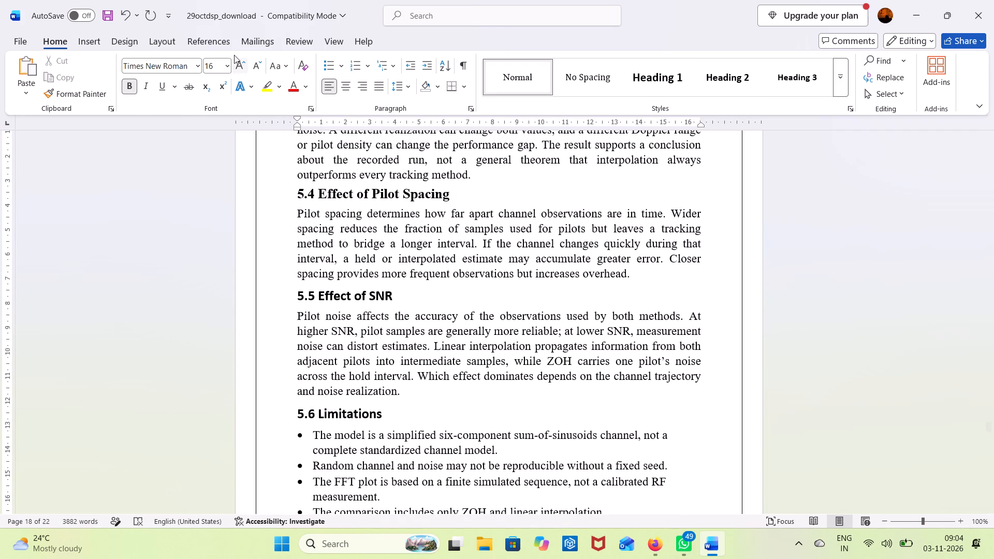
Change the font of the 5.4 Effect of Pilot Spacing heading to Calibri (Headings).
click(195, 68)
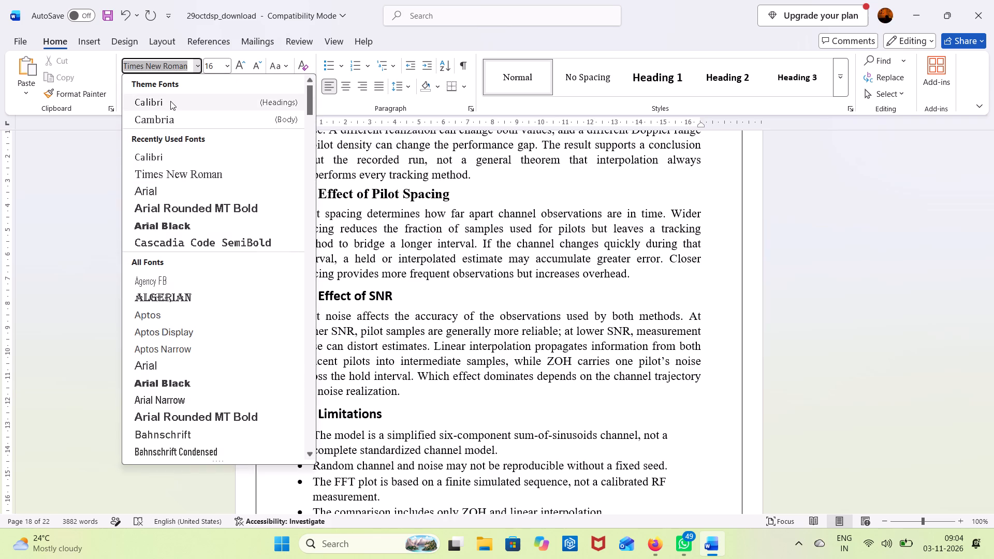
click(170, 101)
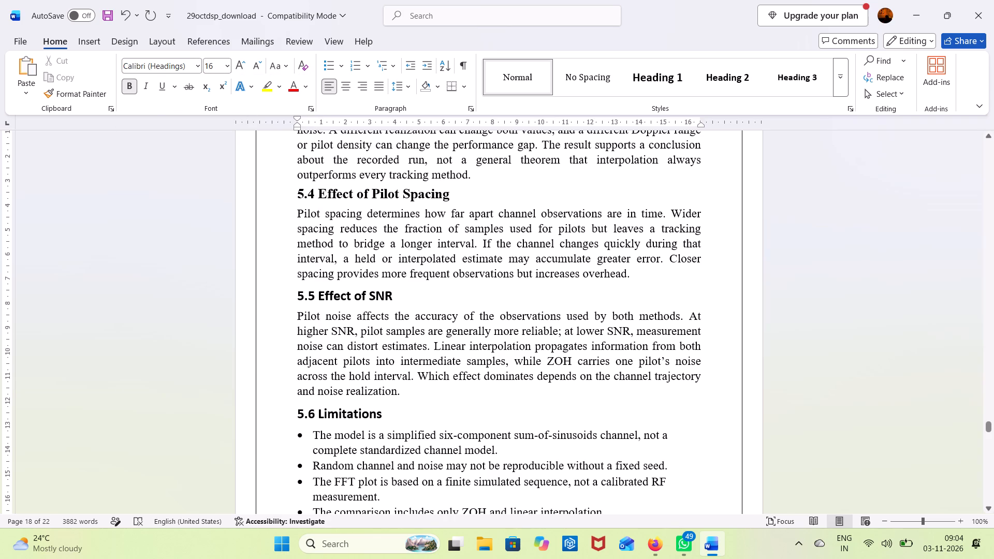
click(488, 198)
click(488, 198)
drag(488, 198, 321, 196)
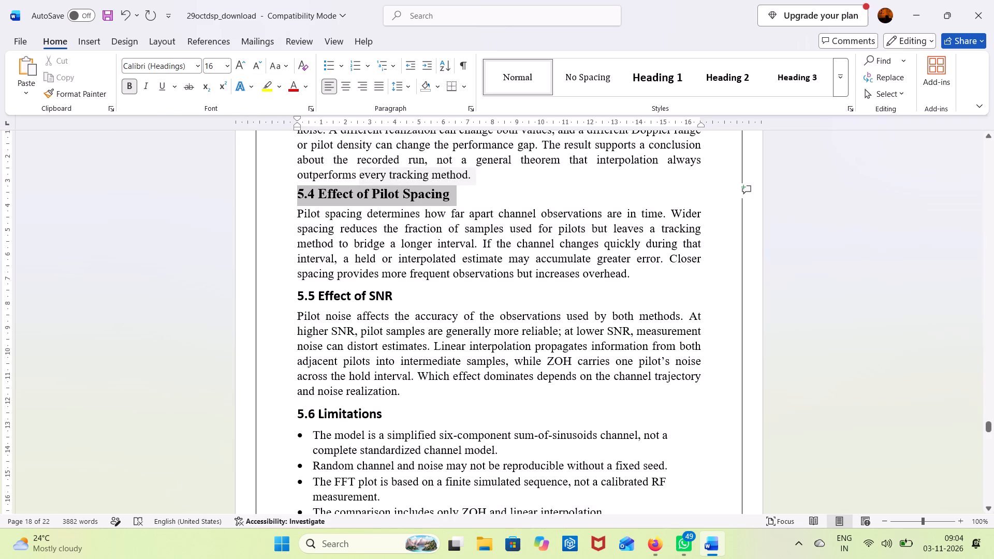
drag(321, 196, 312, 192)
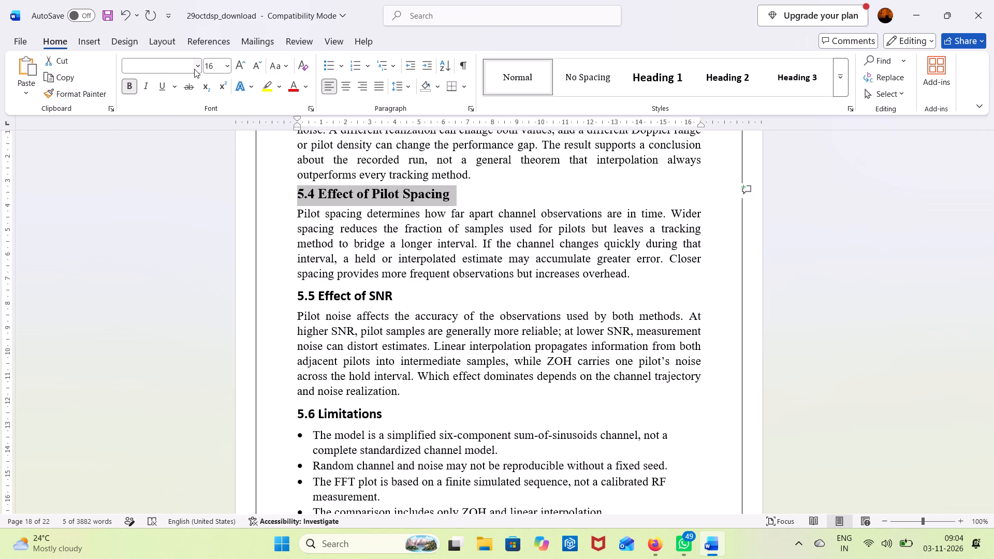
click(197, 69)
click(158, 99)
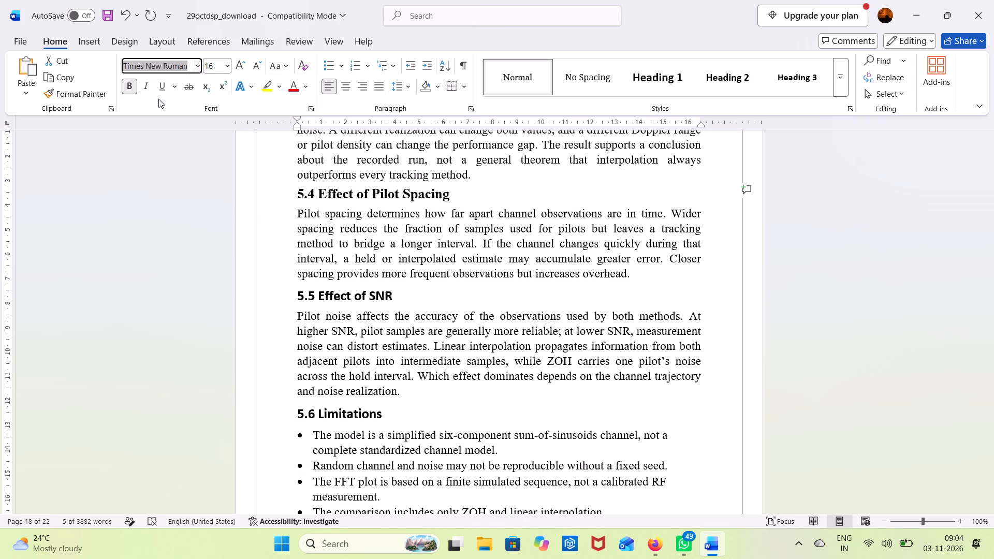
click(544, 194)
Set the text from the REFERENCES heading through the NMSE in decibels row of the Appendix B table to size 14.
scroll(544, 194, down, 1)
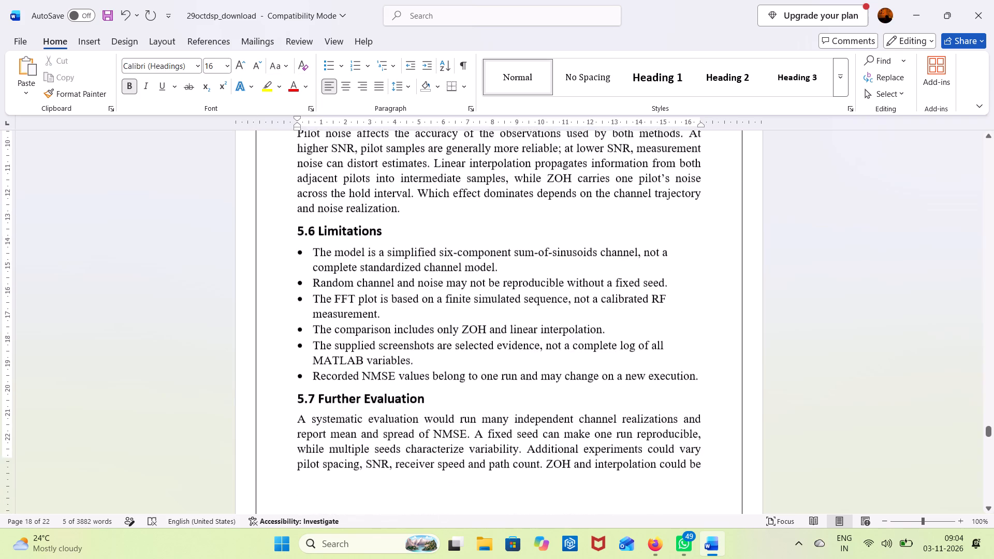
scroll(544, 194, down, 4)
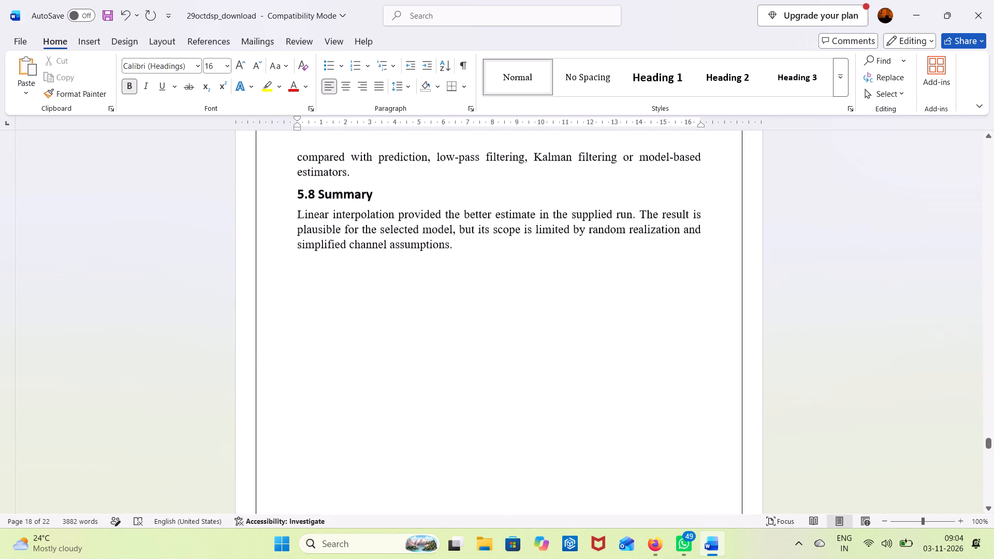
scroll(544, 194, down, 4)
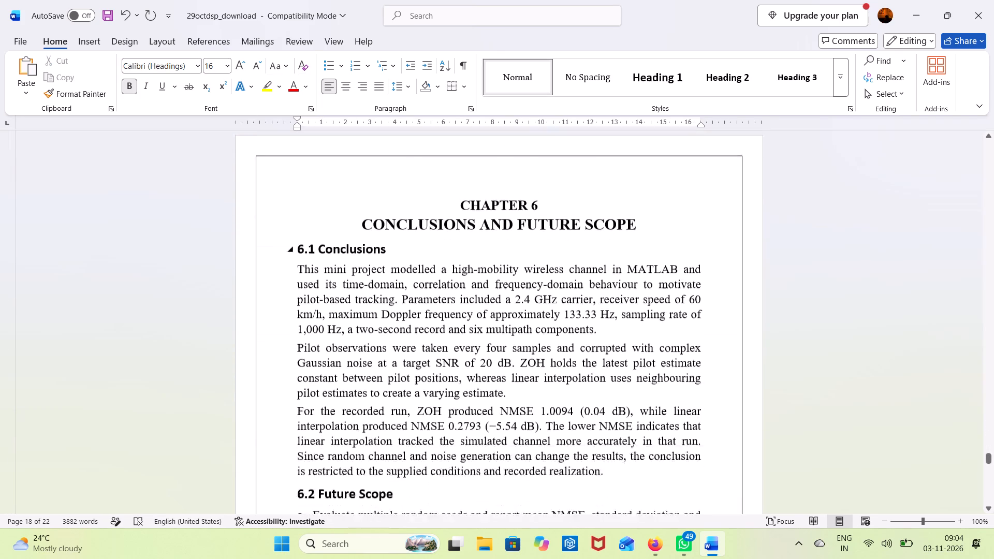
scroll(544, 194, down, 2)
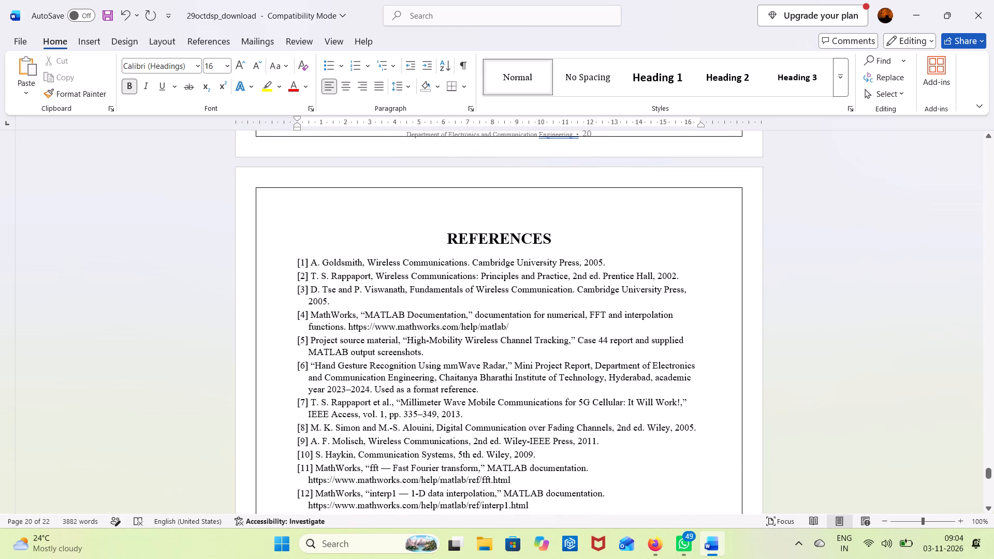
drag(297, 254, 621, 486)
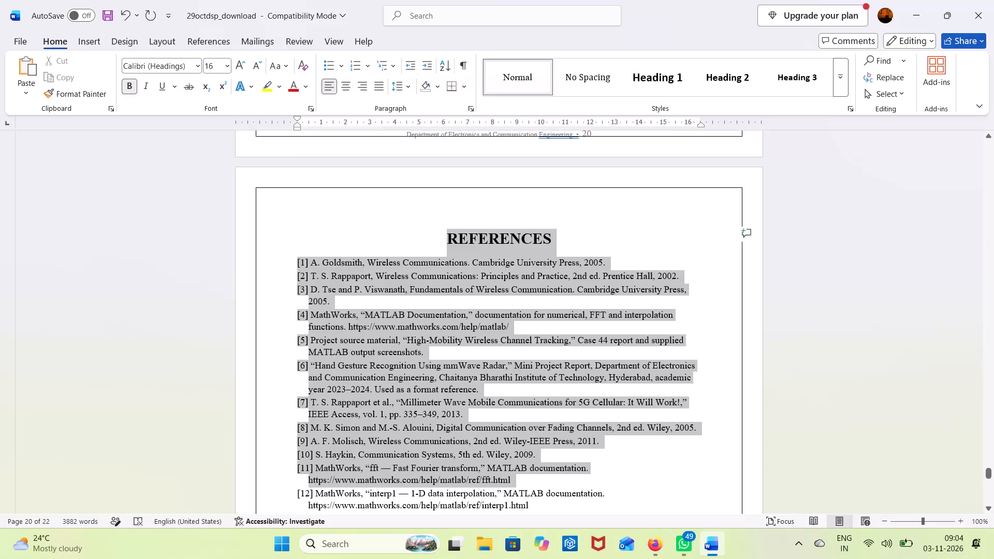
drag(621, 486, 593, 402)
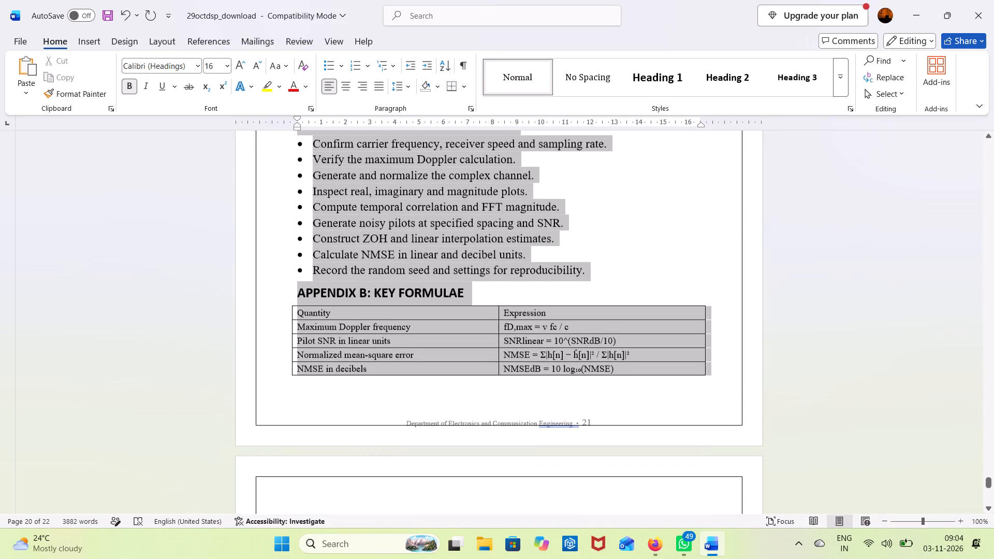
drag(593, 402, 590, 394)
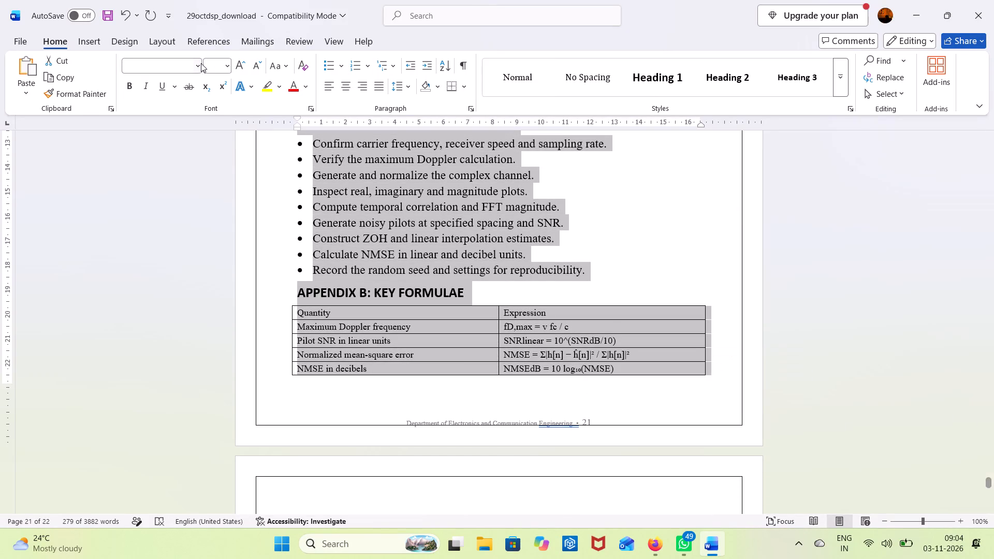
click(227, 65)
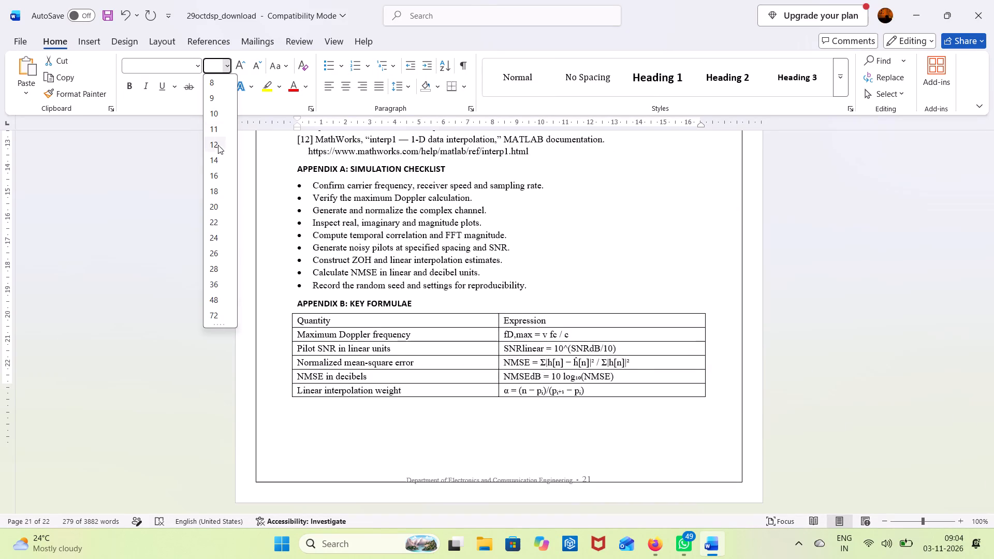
click(220, 162)
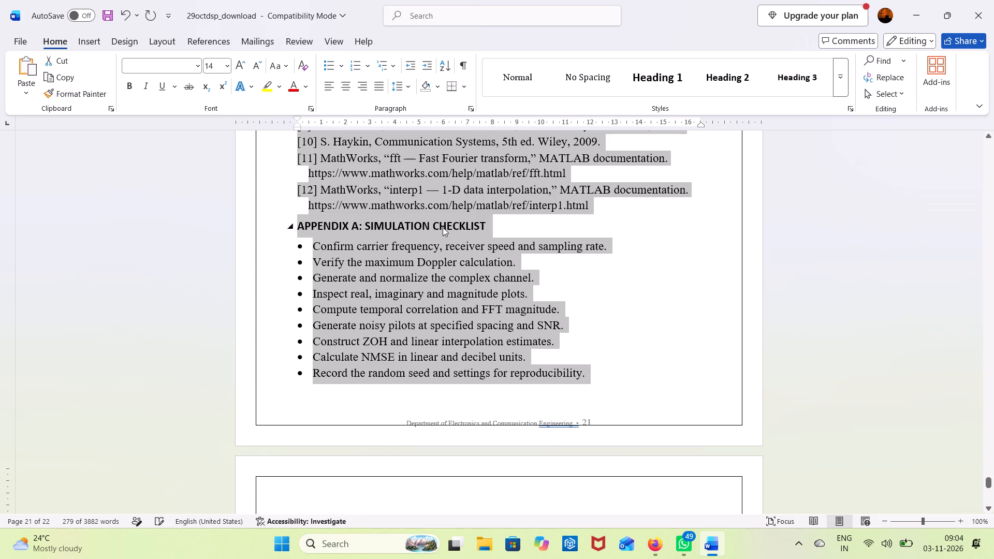
Justify the resized text from the REFERENCES heading through the appendices.
scroll(561, 255, up, 2)
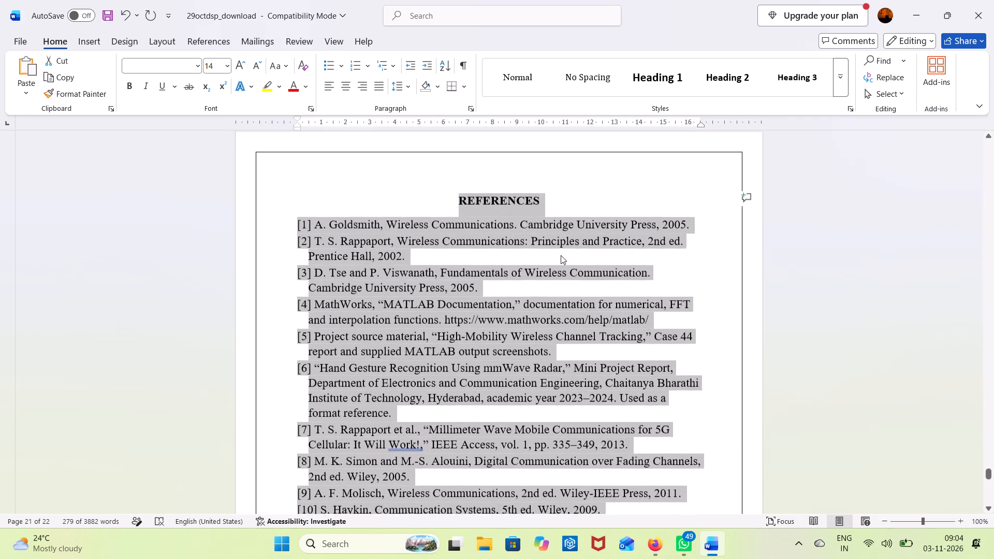
scroll(561, 255, up, 1)
click(379, 86)
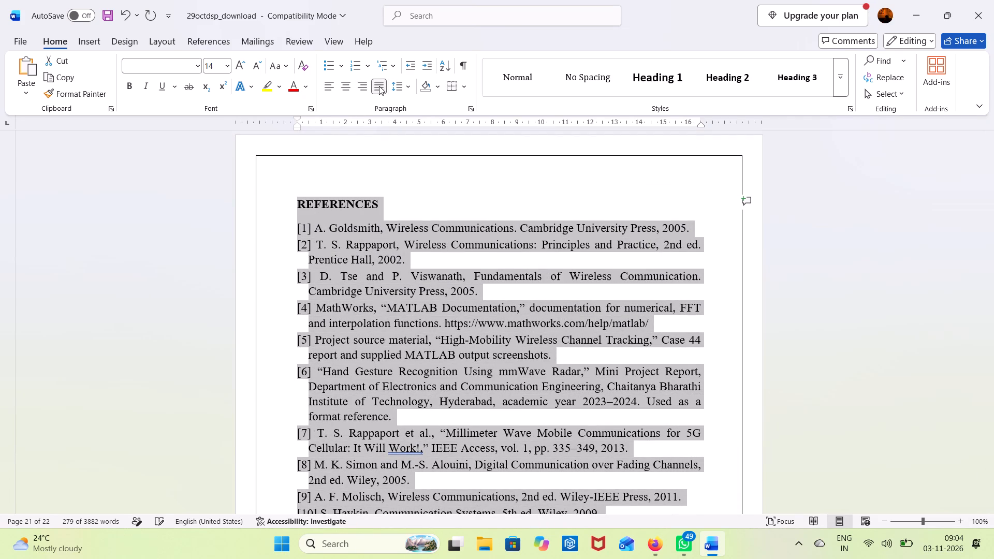
Center the REFERENCES heading above the reference list.
double_click(405, 202)
drag(405, 202, 274, 197)
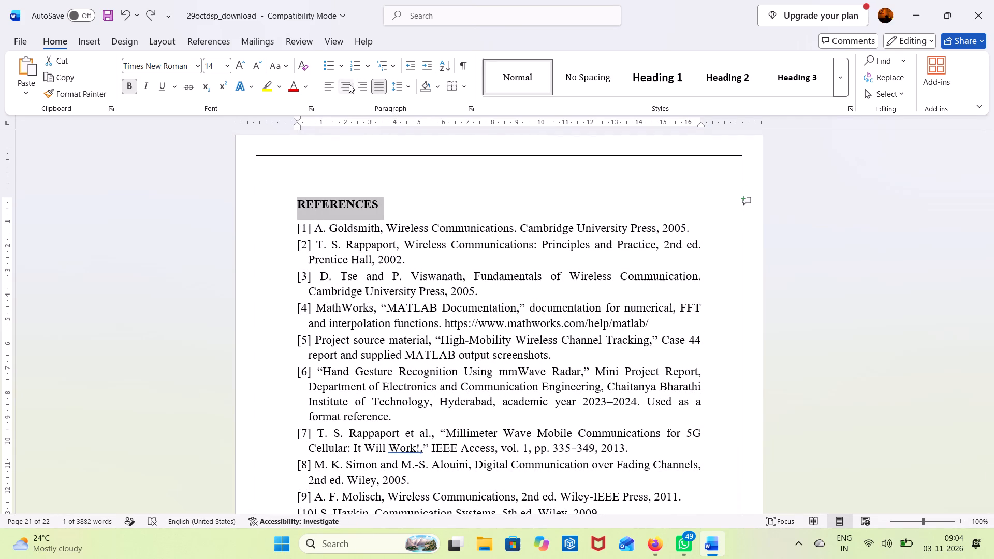
click(349, 84)
Justify sections 4.1 and 4.2, from the Pilot-Based Channel Estimation heading through the zero-order hold tracking plot.
scroll(435, 185, down, 2)
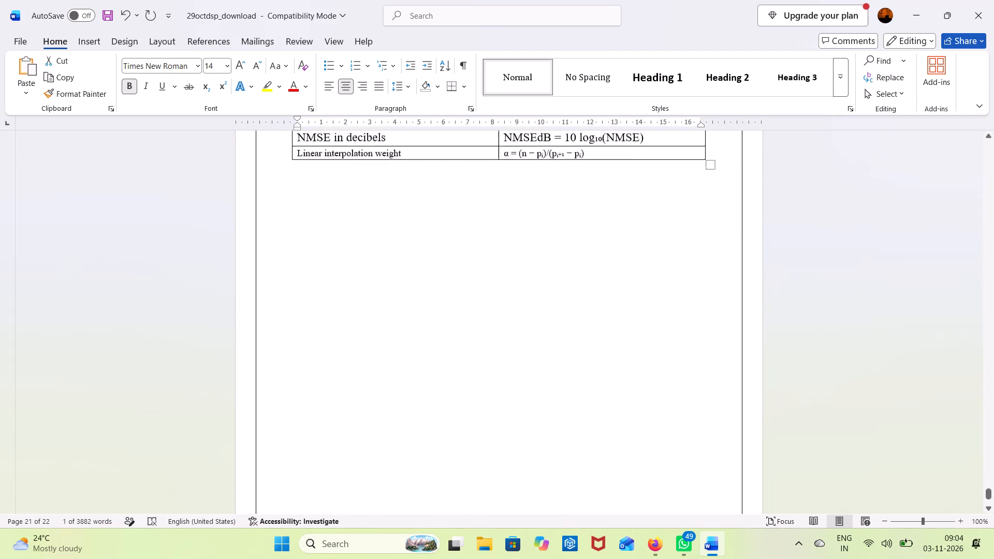
scroll(435, 185, down, 3)
scroll(435, 185, up, 2)
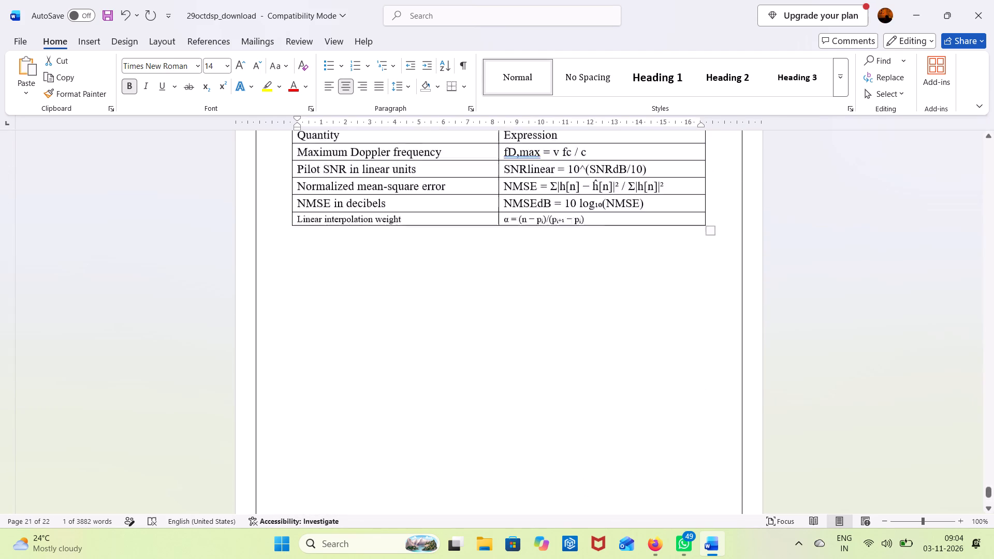
scroll(435, 185, up, 9)
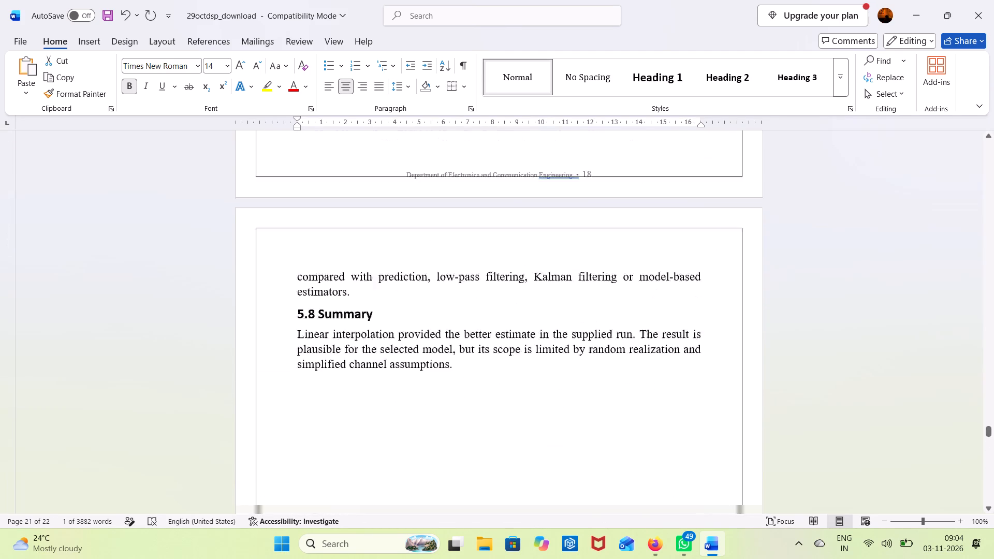
scroll(435, 185, up, 6)
scroll(435, 185, down, 1)
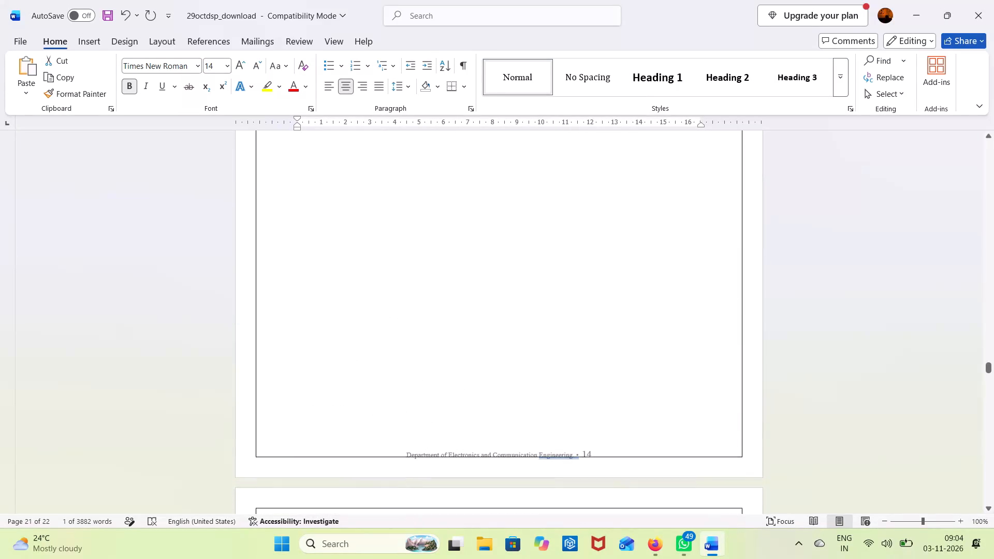
scroll(435, 185, down, 2)
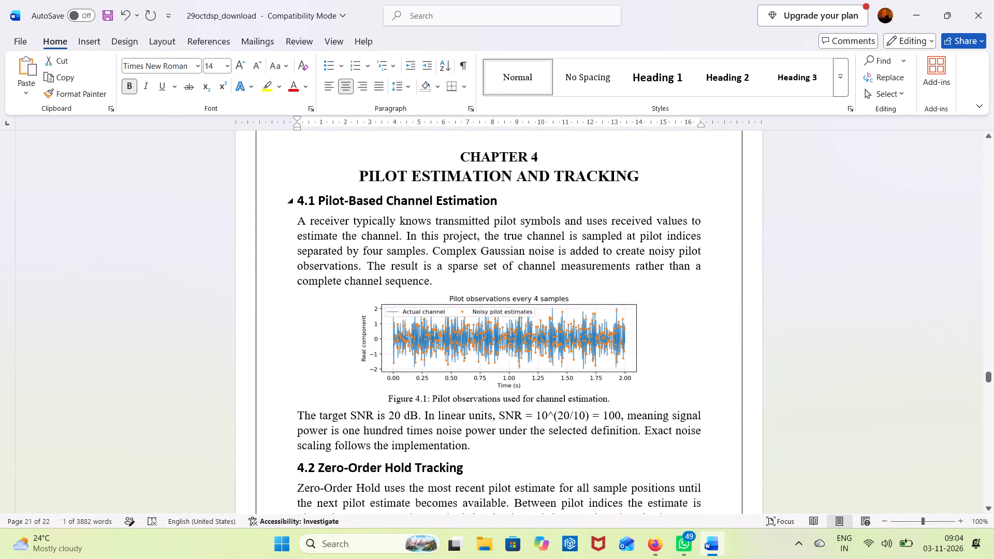
drag(296, 196, 661, 491)
scroll(646, 447, up, 1)
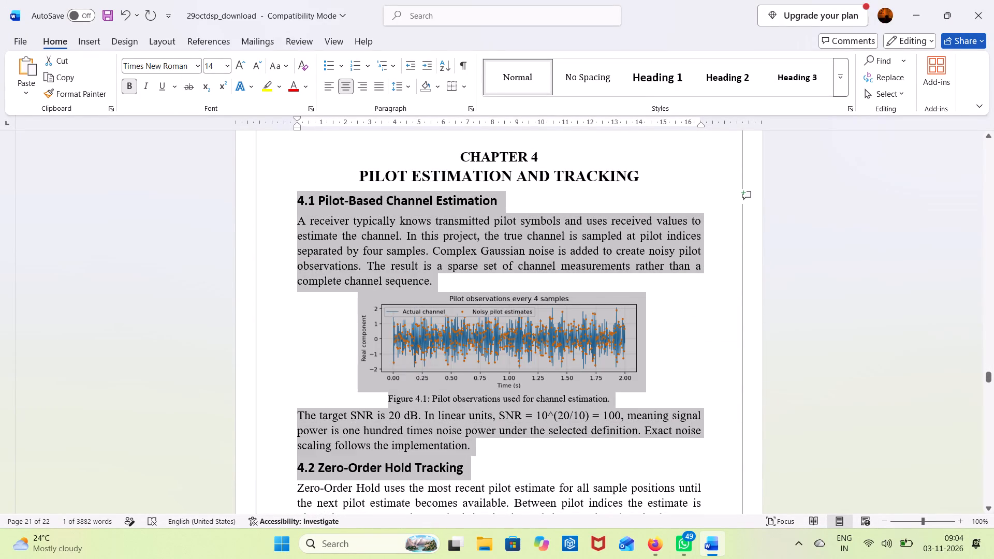
scroll(661, 491, up, 1)
drag(661, 491, 626, 316)
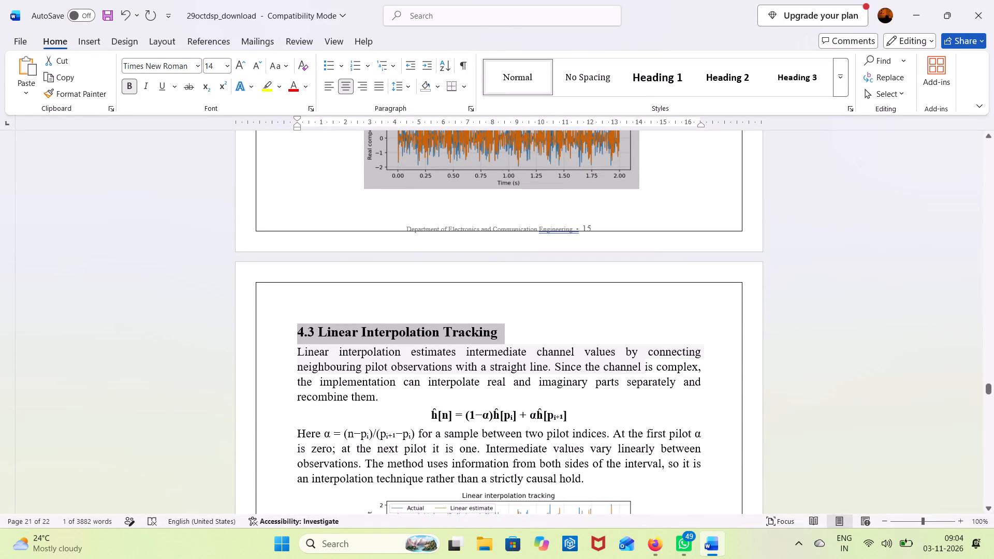
drag(626, 316, 680, 194)
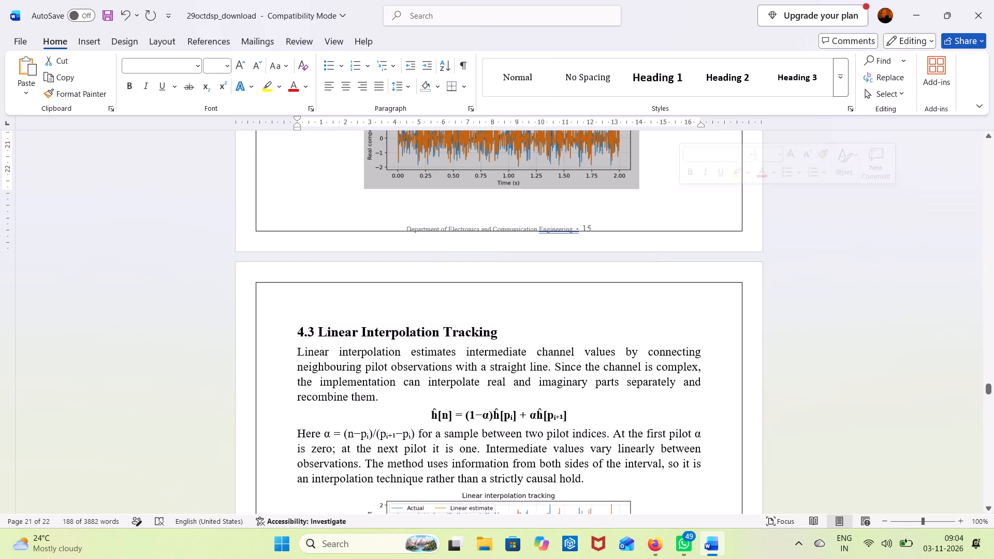
click(381, 89)
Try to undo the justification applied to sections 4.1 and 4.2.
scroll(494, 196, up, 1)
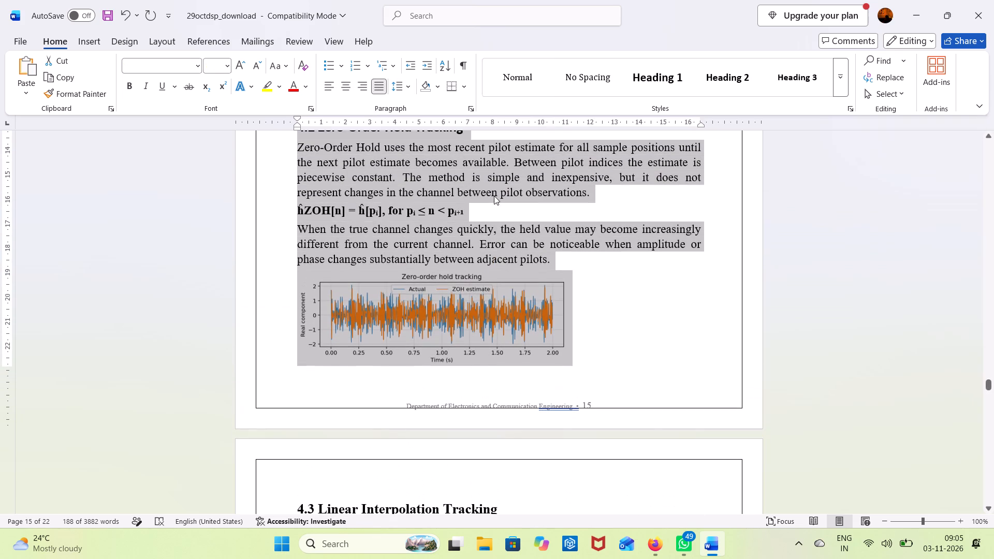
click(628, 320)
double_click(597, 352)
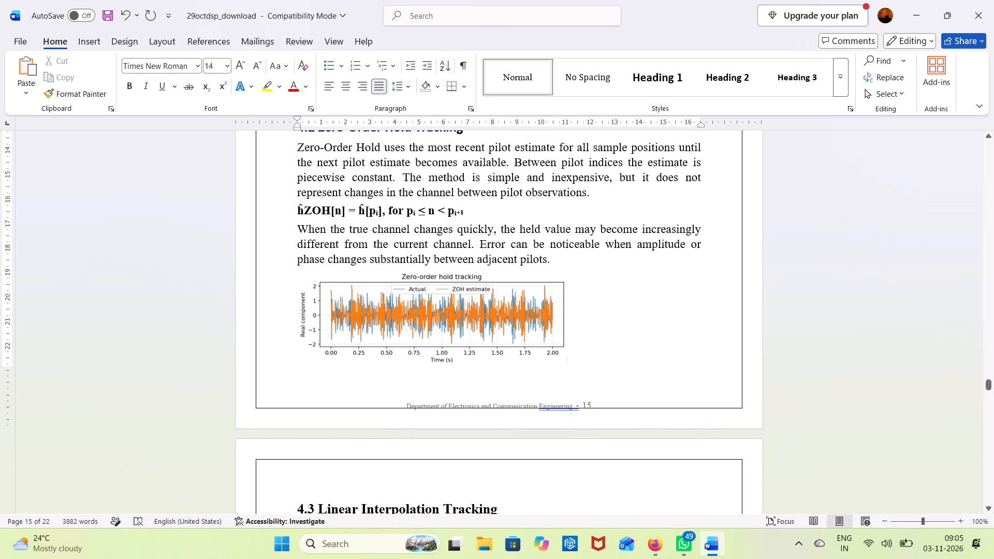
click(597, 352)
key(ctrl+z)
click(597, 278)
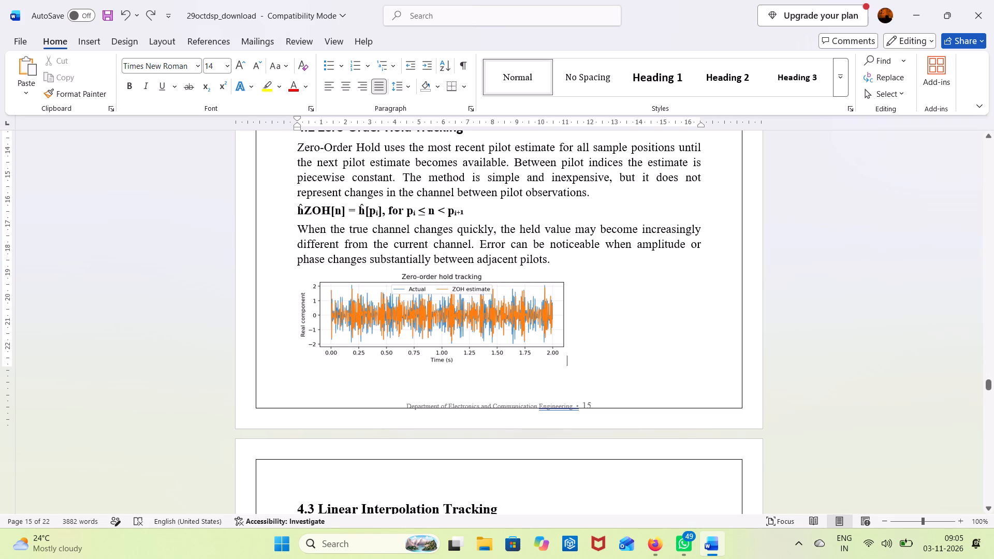
Center the pilot observations plot above the Figure 4.1 caption.
scroll(597, 278, up, 3)
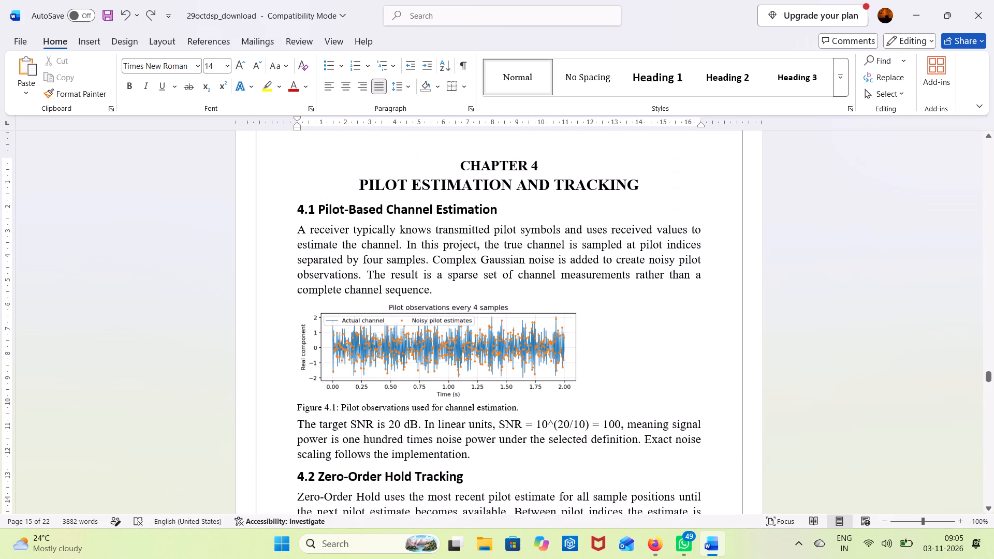
click(286, 343)
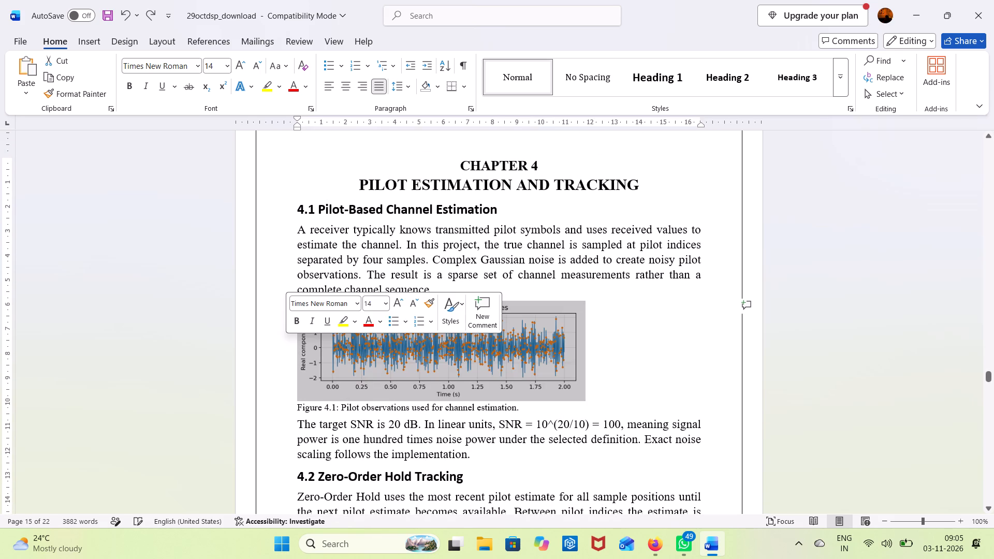
click(348, 81)
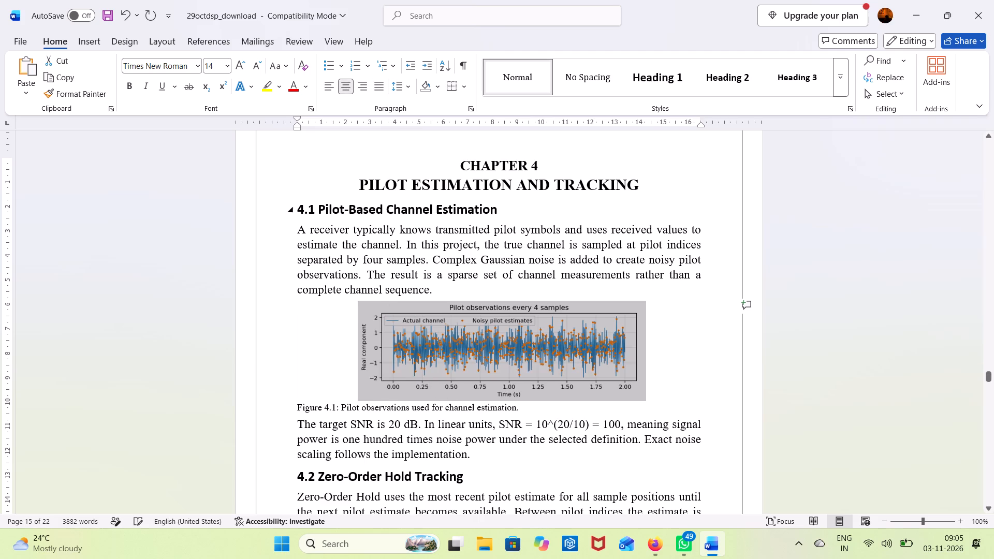
Center the zero-order hold tracking plot at the end of section 4.2.
scroll(478, 256, down, 3)
click(449, 369)
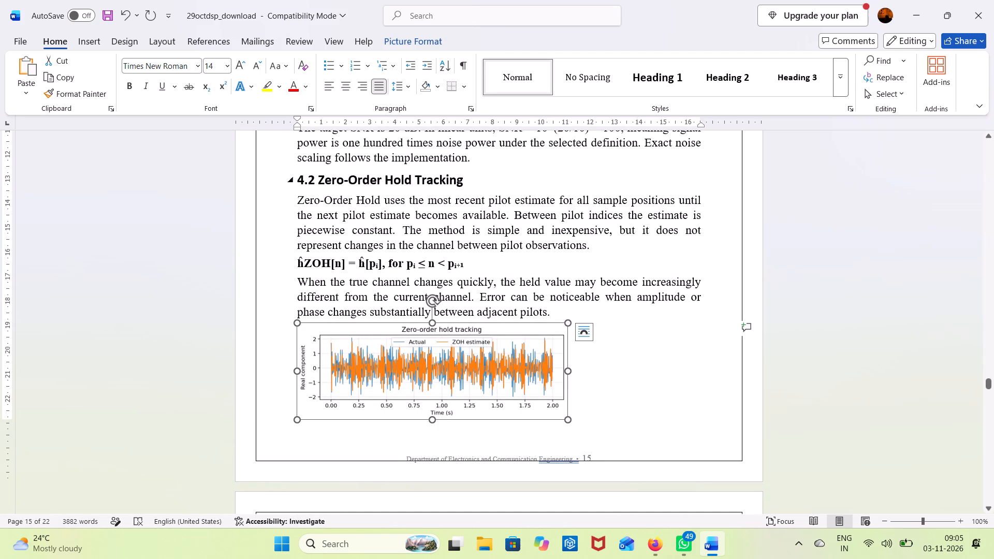
click(348, 83)
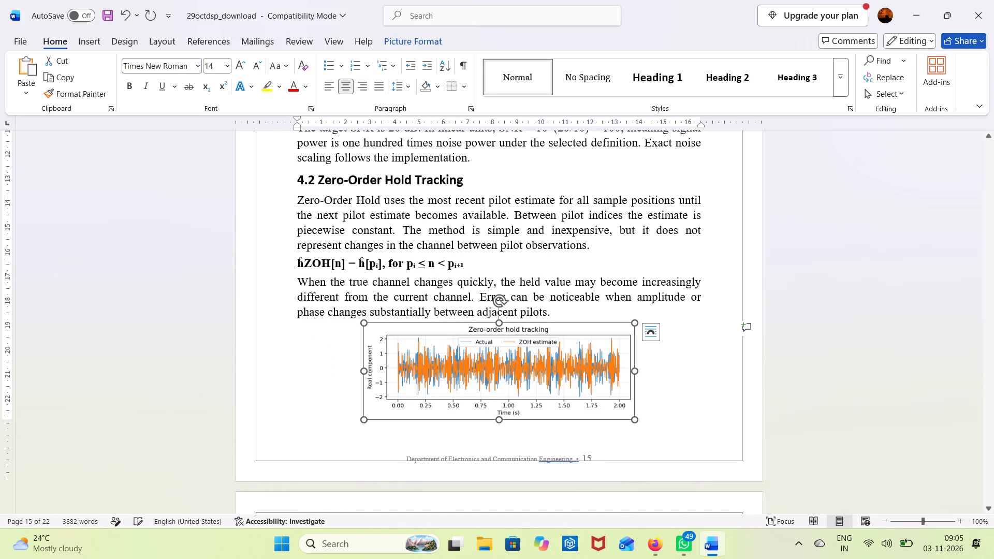
scroll(482, 259, up, 4)
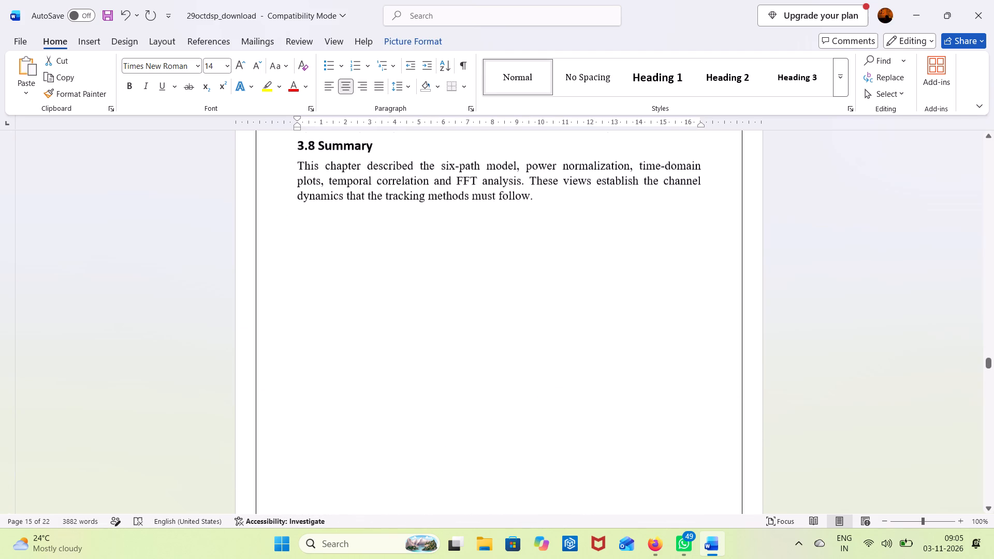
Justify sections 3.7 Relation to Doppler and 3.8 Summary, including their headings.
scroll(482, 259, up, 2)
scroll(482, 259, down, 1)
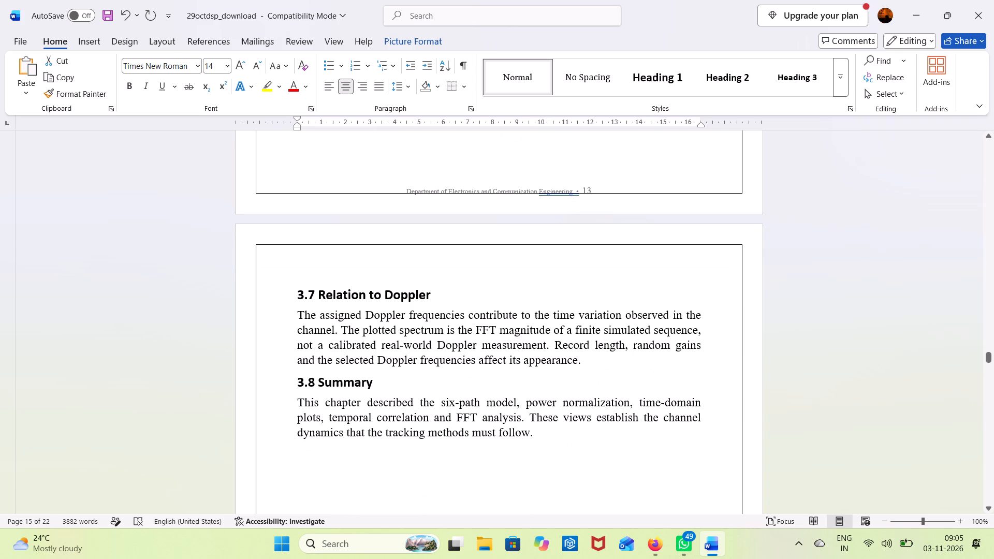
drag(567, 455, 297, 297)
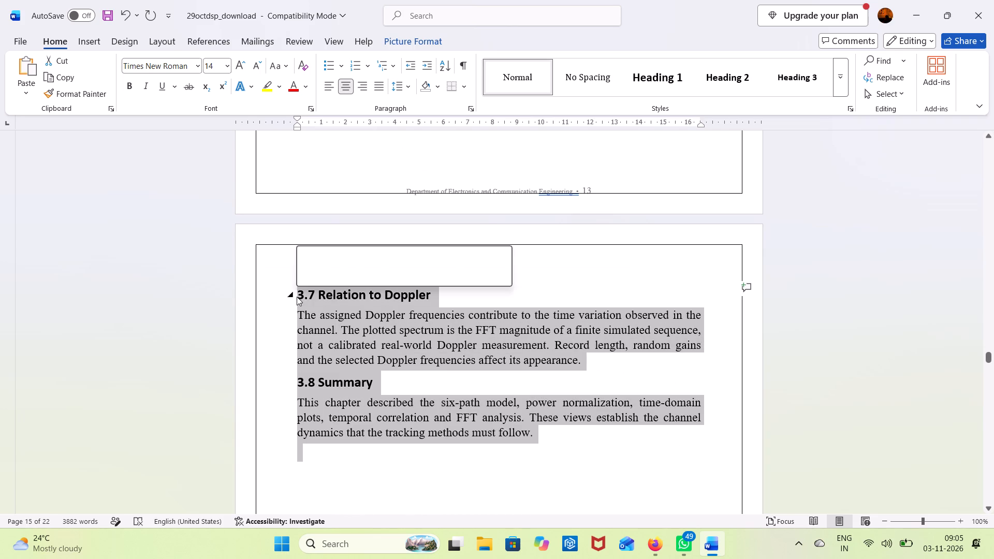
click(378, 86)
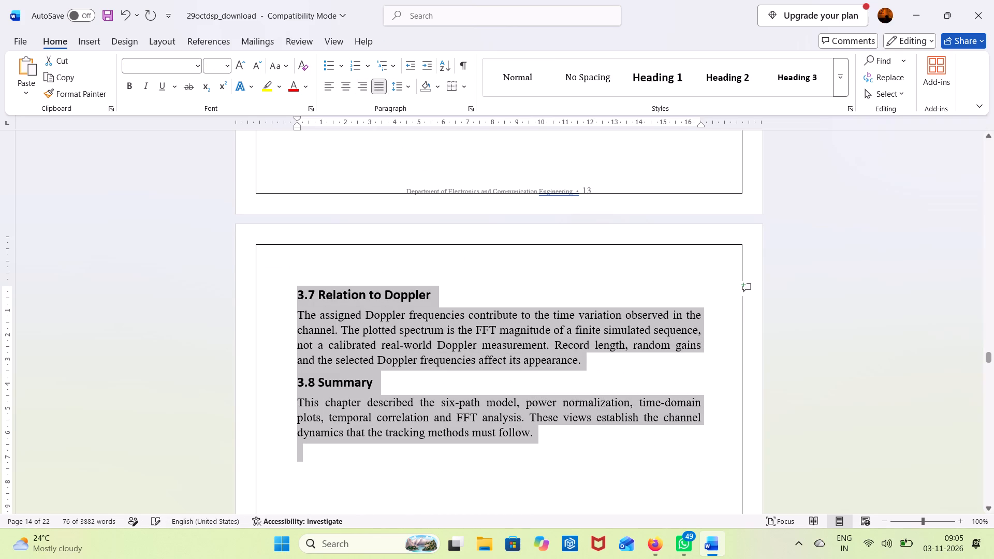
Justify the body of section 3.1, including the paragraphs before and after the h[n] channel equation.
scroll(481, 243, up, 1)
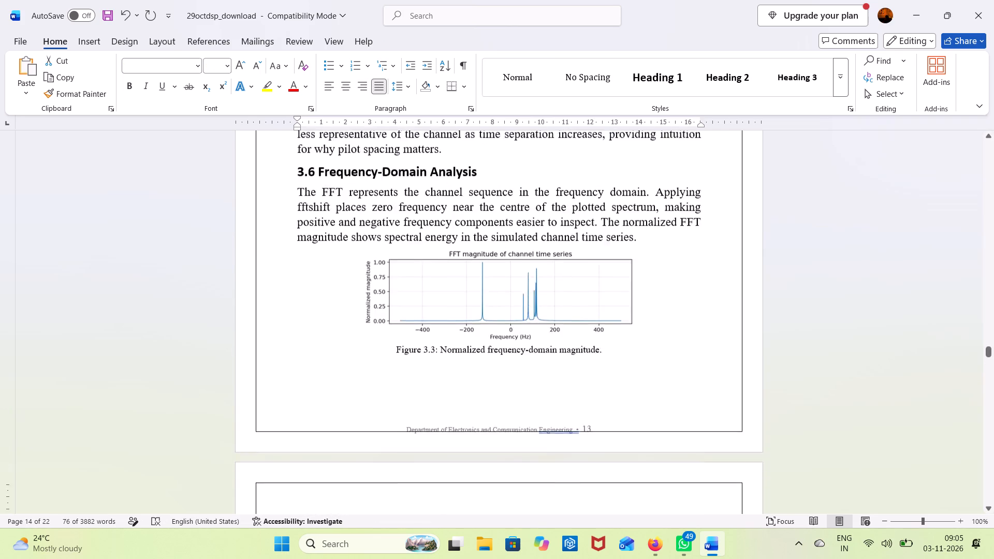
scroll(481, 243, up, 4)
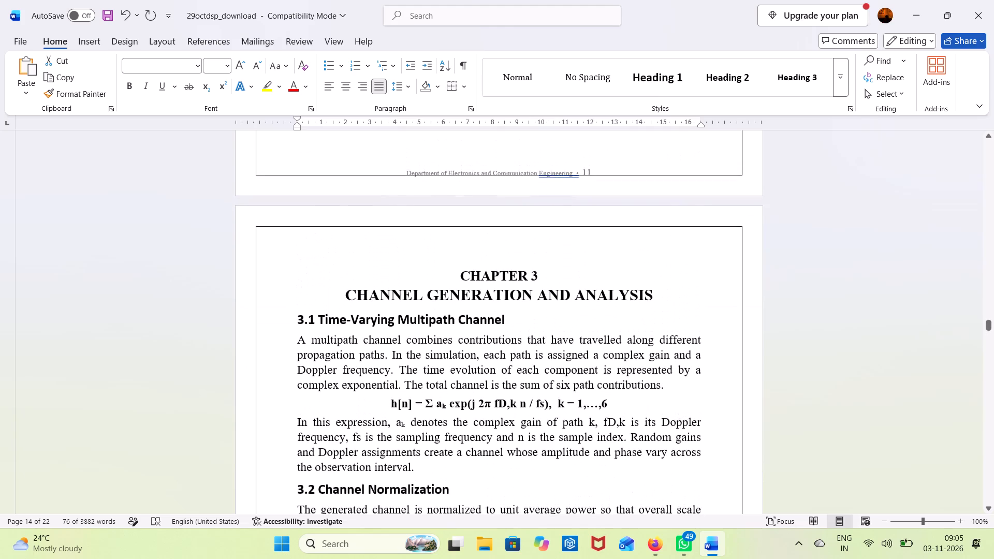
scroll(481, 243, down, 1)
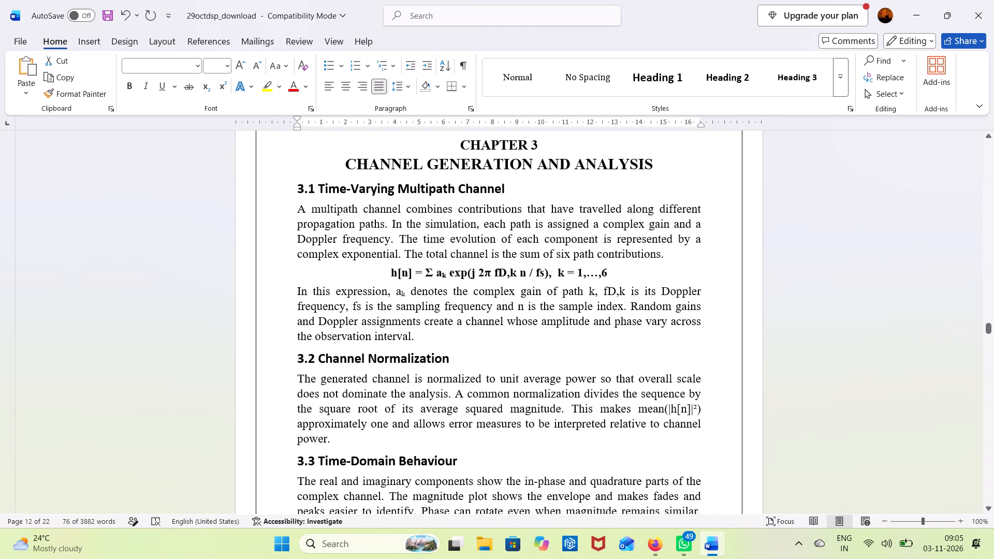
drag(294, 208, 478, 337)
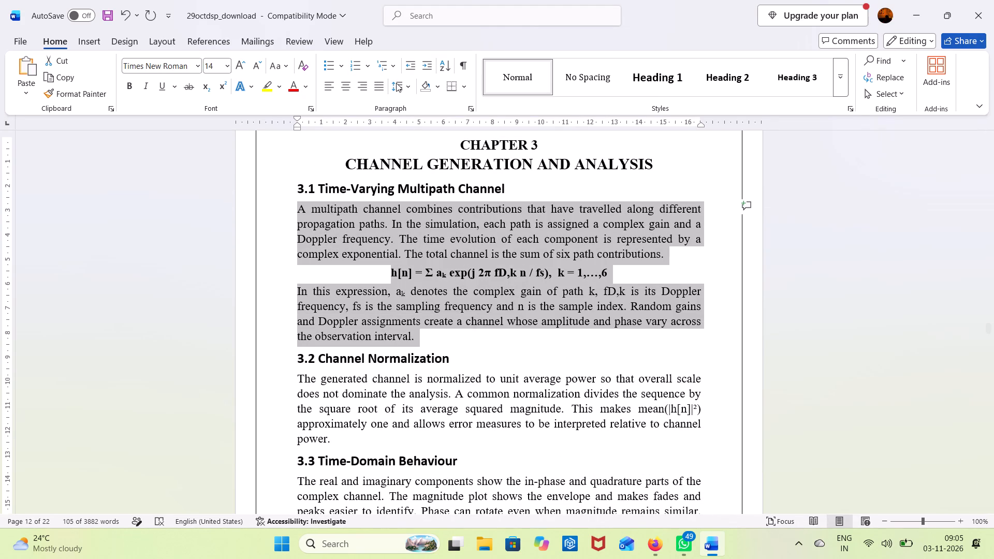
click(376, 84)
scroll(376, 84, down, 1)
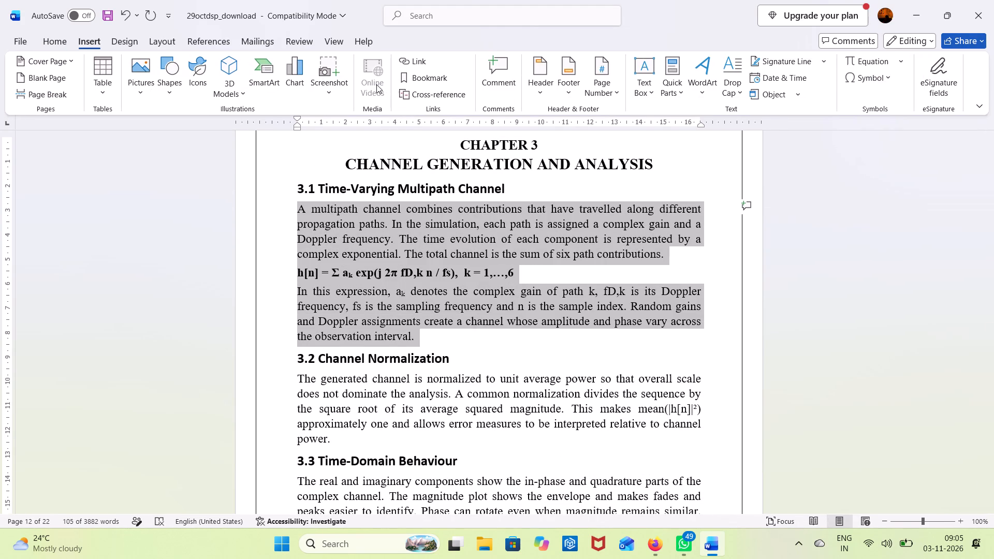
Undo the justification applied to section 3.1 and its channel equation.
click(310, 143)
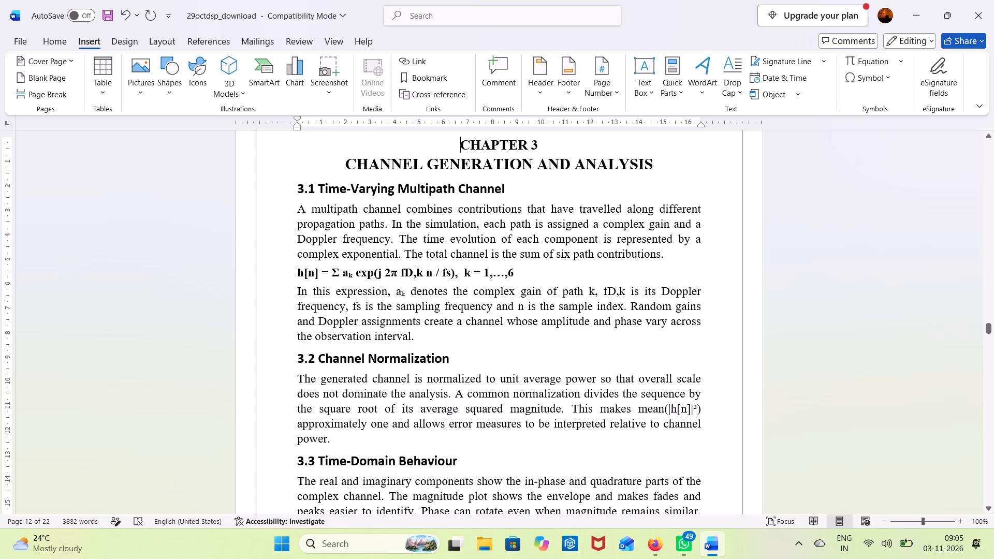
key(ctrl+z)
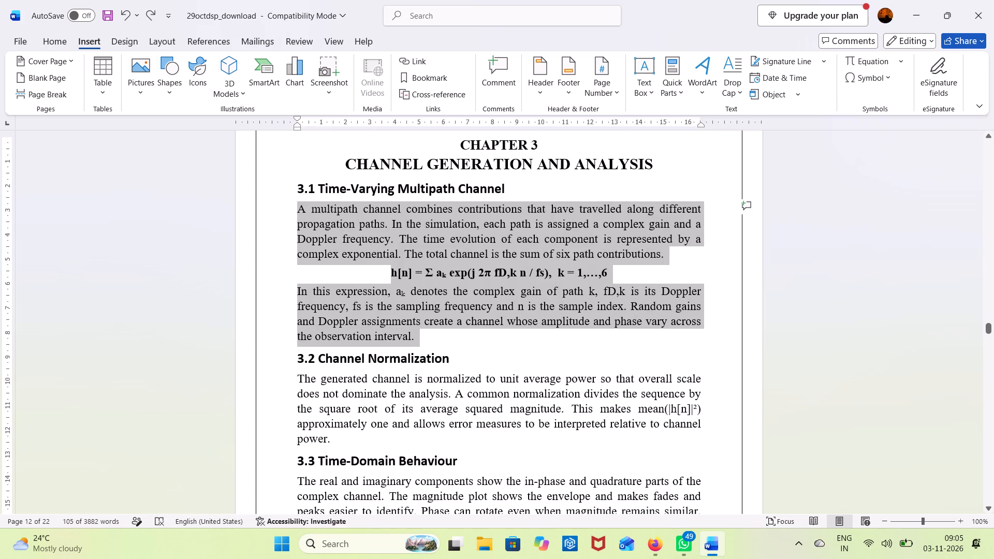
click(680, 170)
Review the layout of chapters 4 and 5 and the Acknowledgement page.
scroll(680, 170, down, 10)
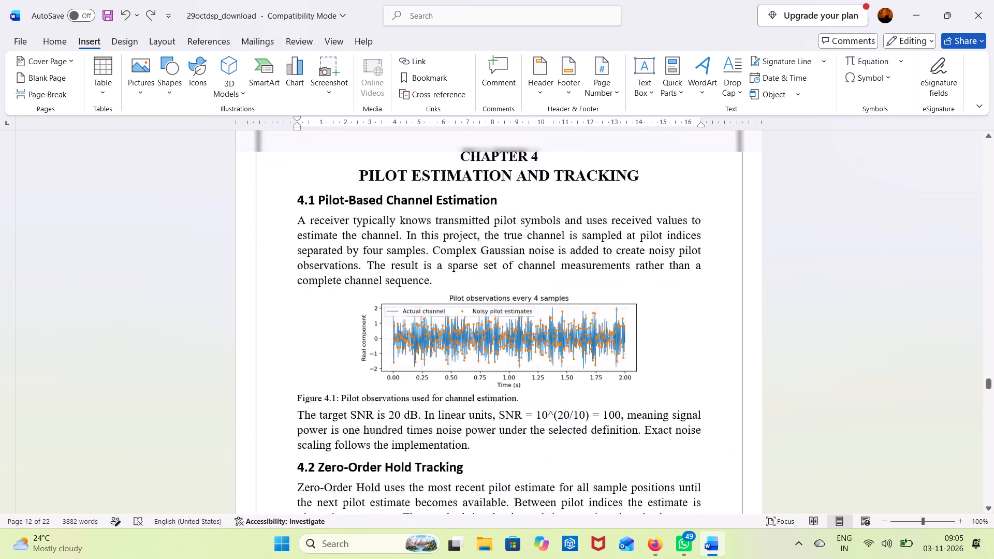
scroll(680, 170, down, 8)
scroll(680, 170, up, 14)
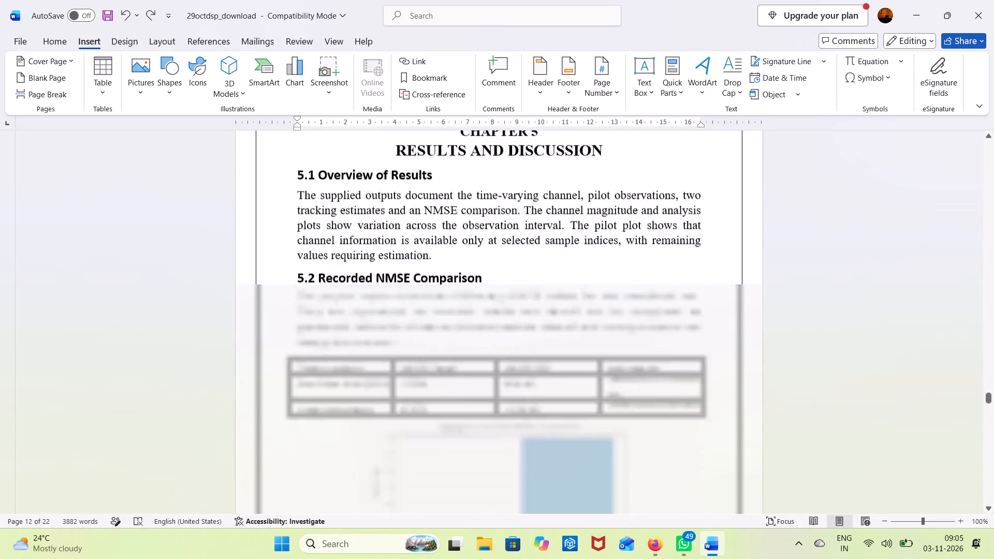
scroll(680, 170, up, 20)
scroll(680, 170, up, 8)
scroll(680, 170, down, 1)
ctrl+scroll(680, 170, down, 1)
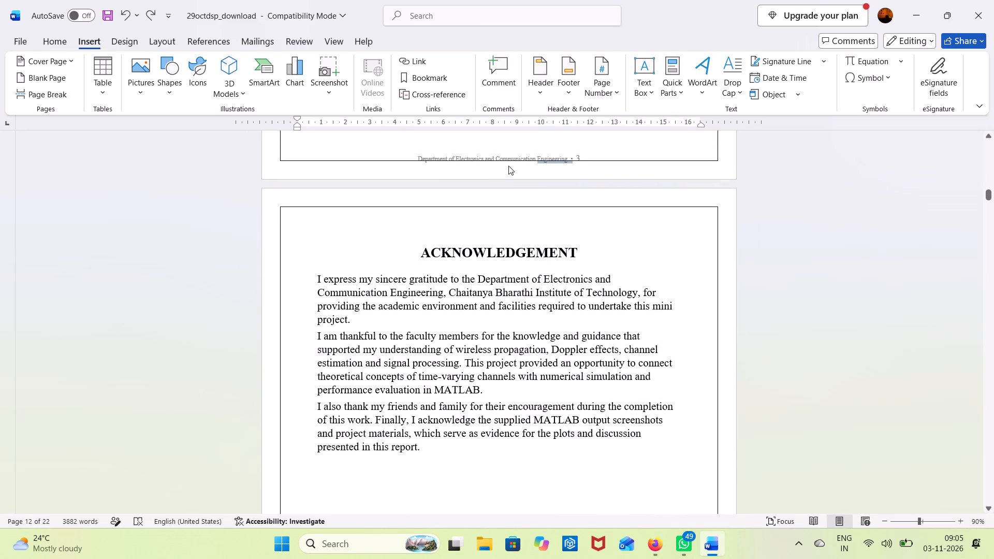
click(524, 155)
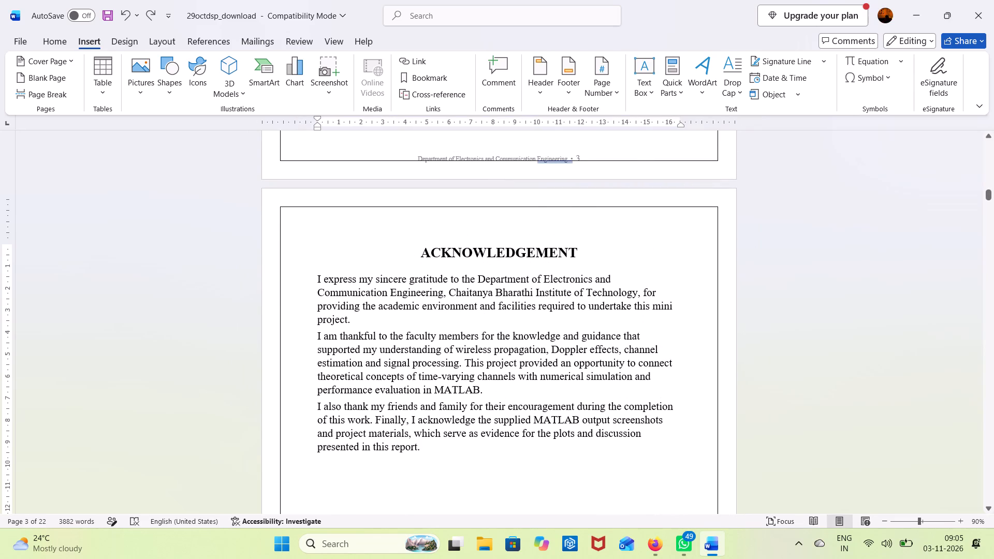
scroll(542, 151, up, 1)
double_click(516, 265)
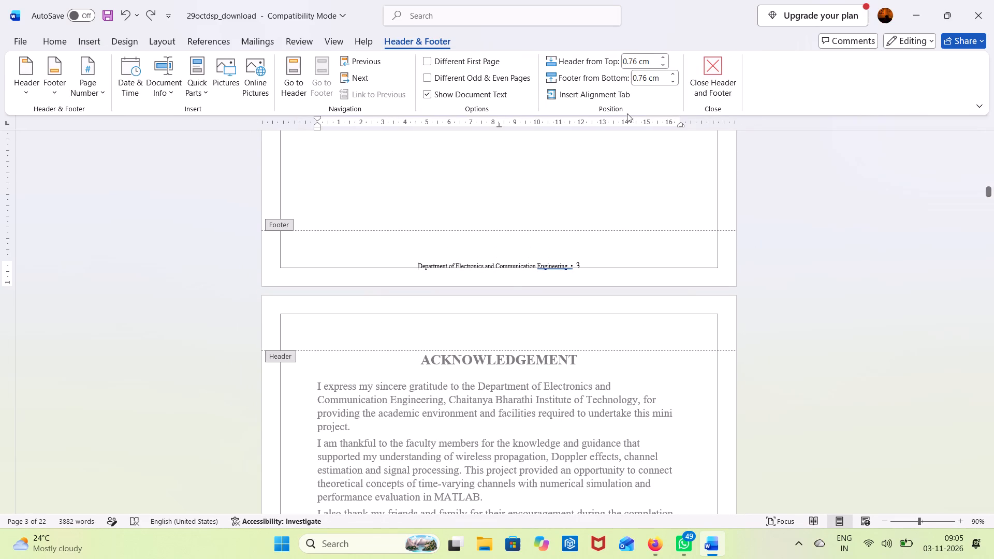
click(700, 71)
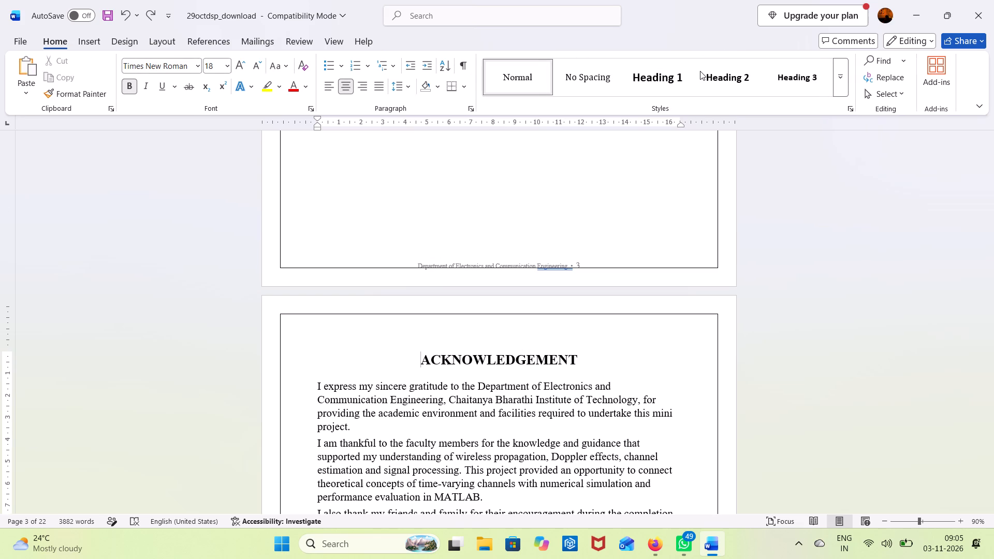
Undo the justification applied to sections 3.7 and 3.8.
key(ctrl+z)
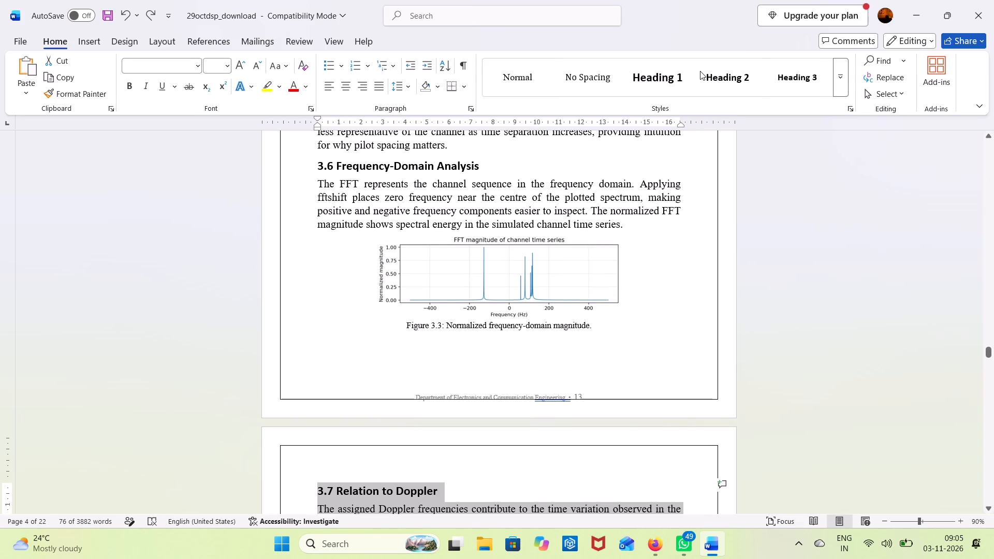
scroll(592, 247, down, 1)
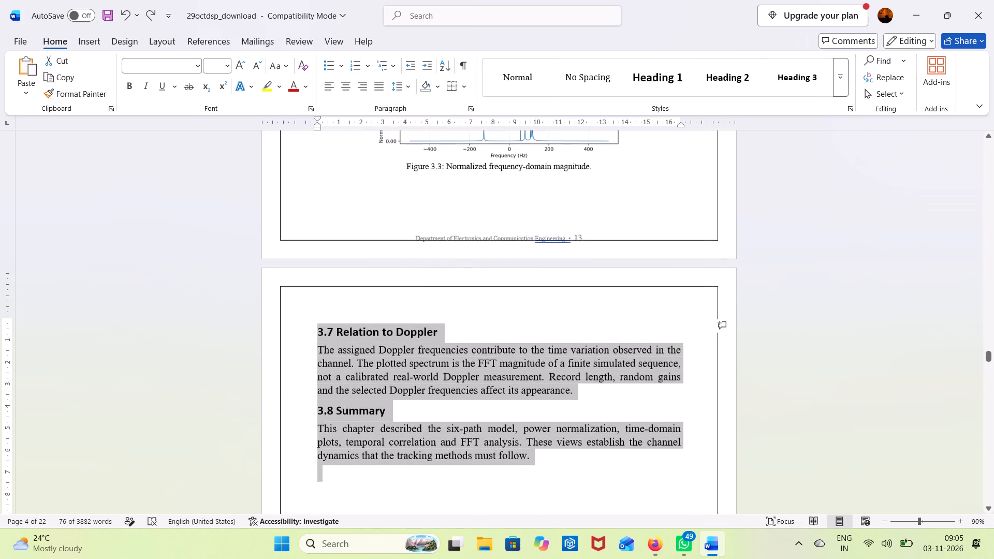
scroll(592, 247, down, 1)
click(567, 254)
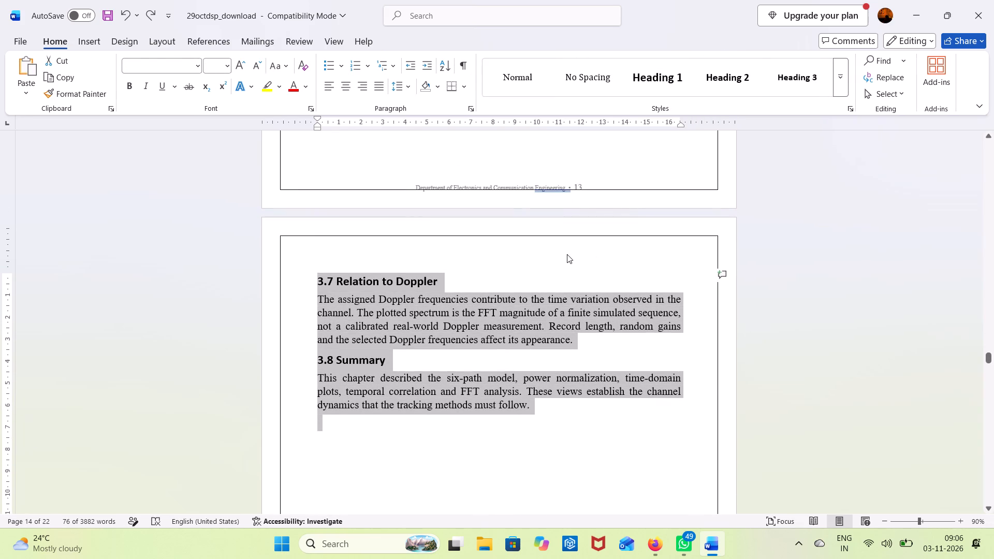
Delete the footer line containing the department name and page number, working from the page with Figure 3.3.
scroll(567, 254, down, 2)
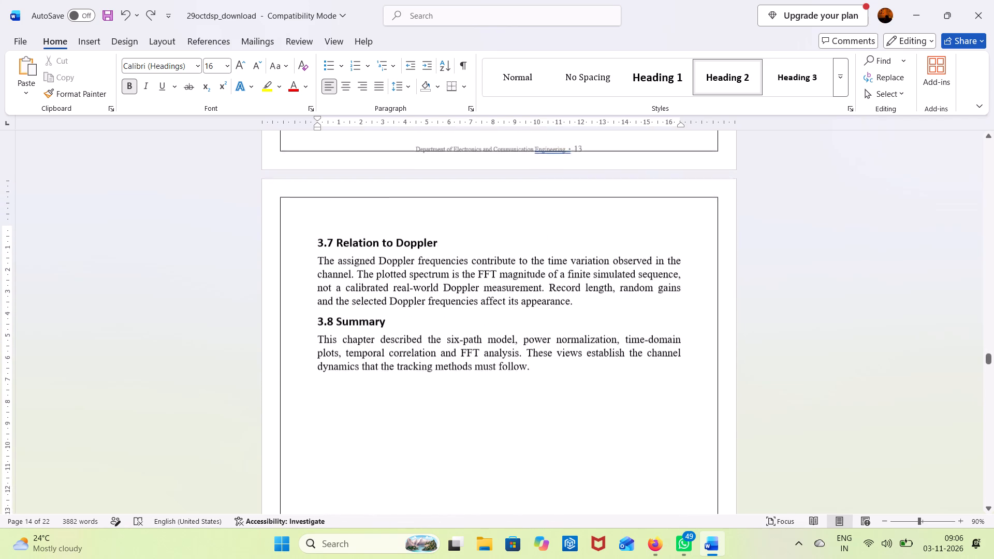
scroll(567, 254, down, 1)
scroll(567, 254, up, 2)
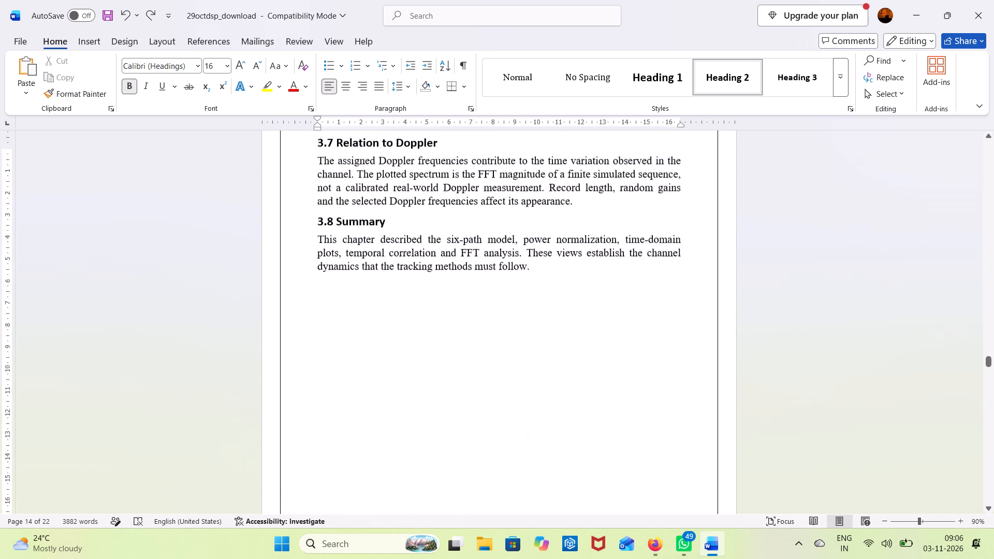
scroll(567, 254, up, 2)
click(542, 329)
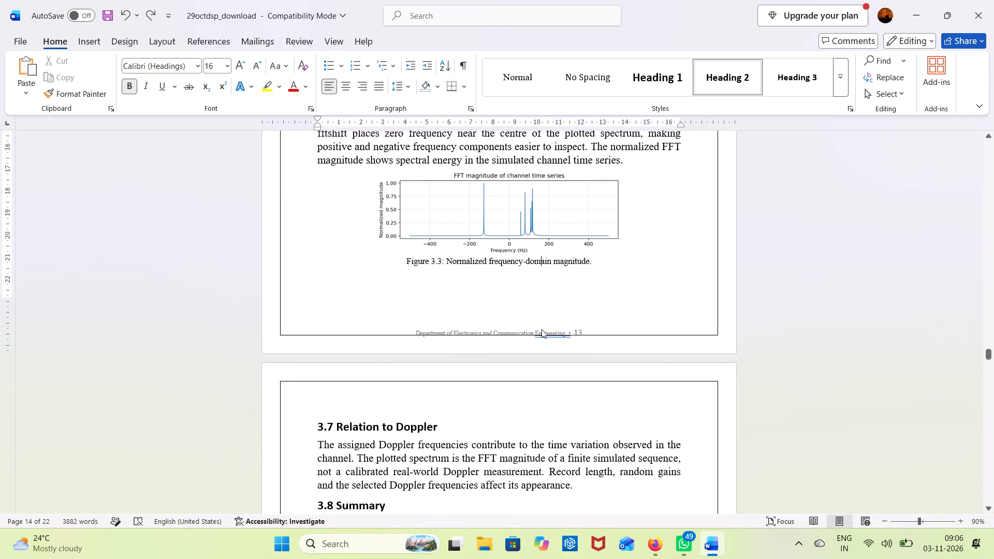
triple_click(536, 333)
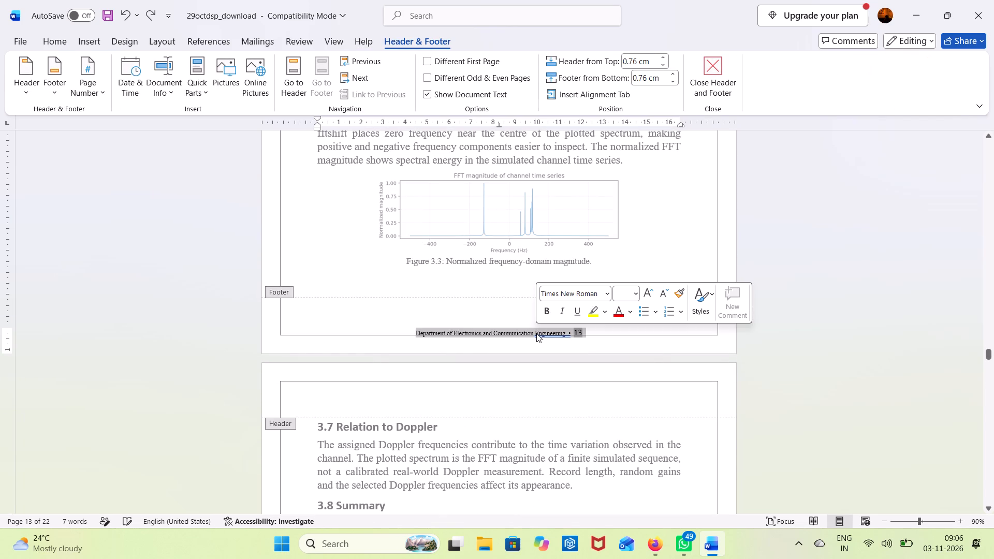
key(BackSpace)
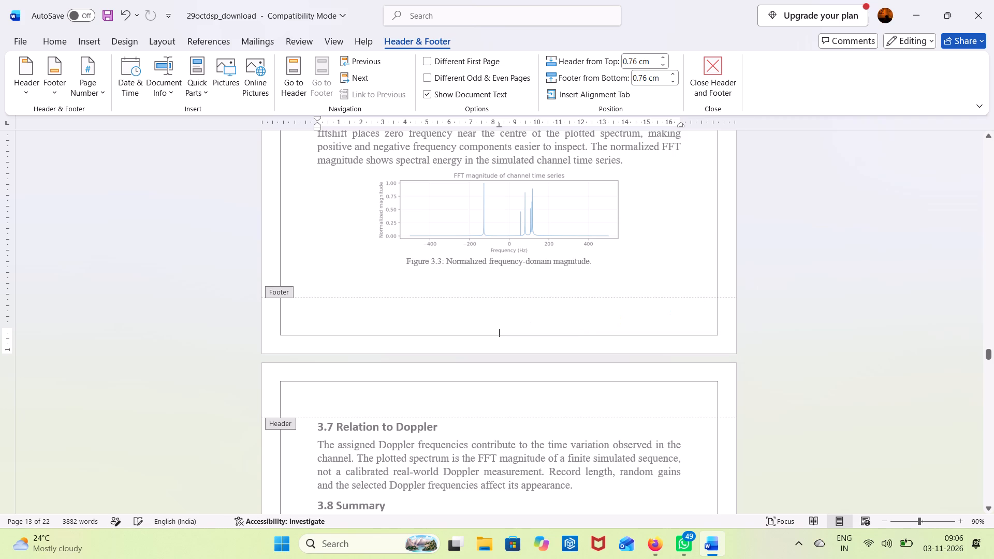
click(718, 77)
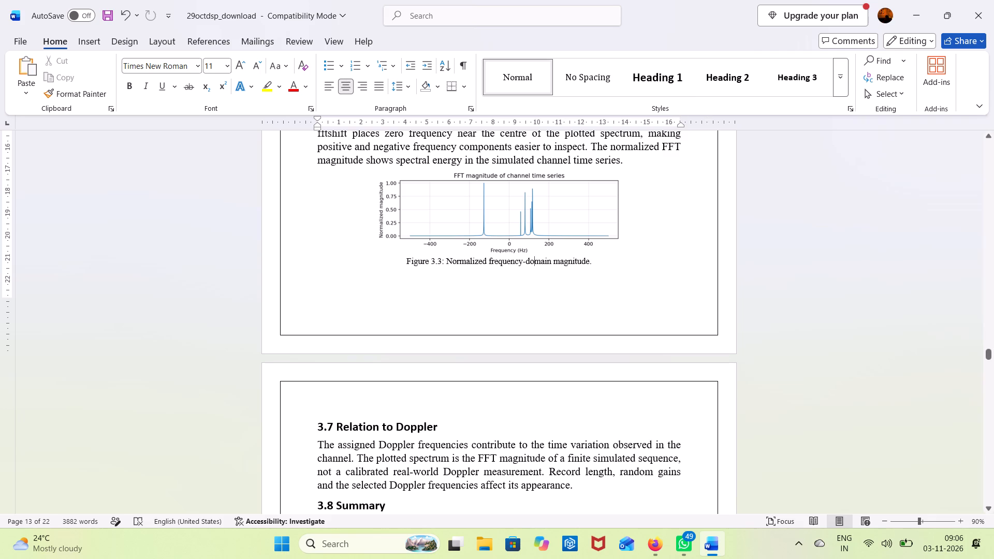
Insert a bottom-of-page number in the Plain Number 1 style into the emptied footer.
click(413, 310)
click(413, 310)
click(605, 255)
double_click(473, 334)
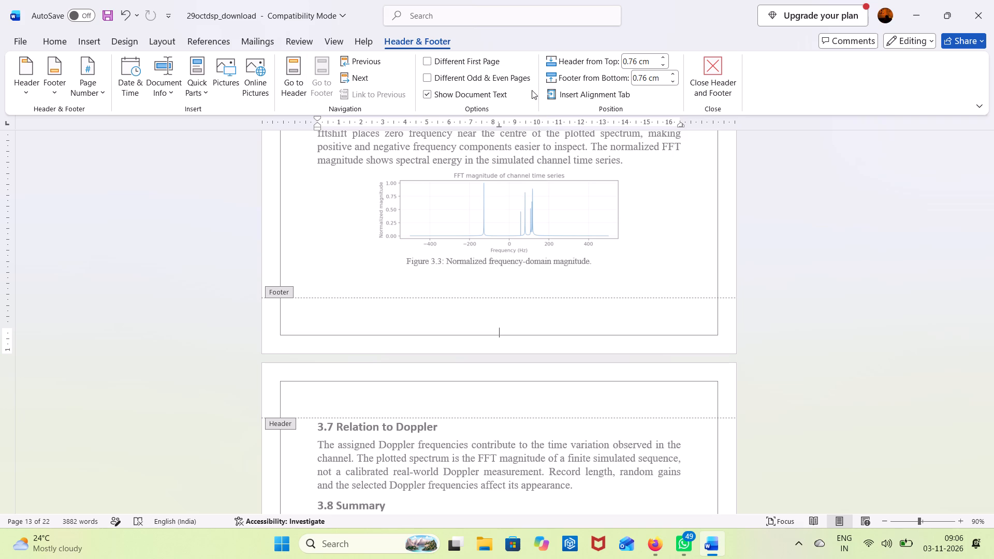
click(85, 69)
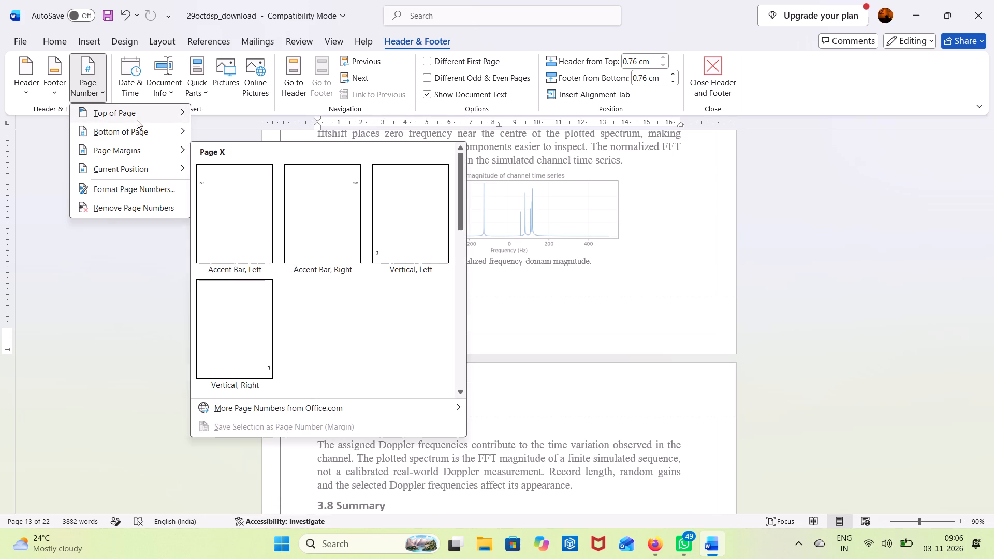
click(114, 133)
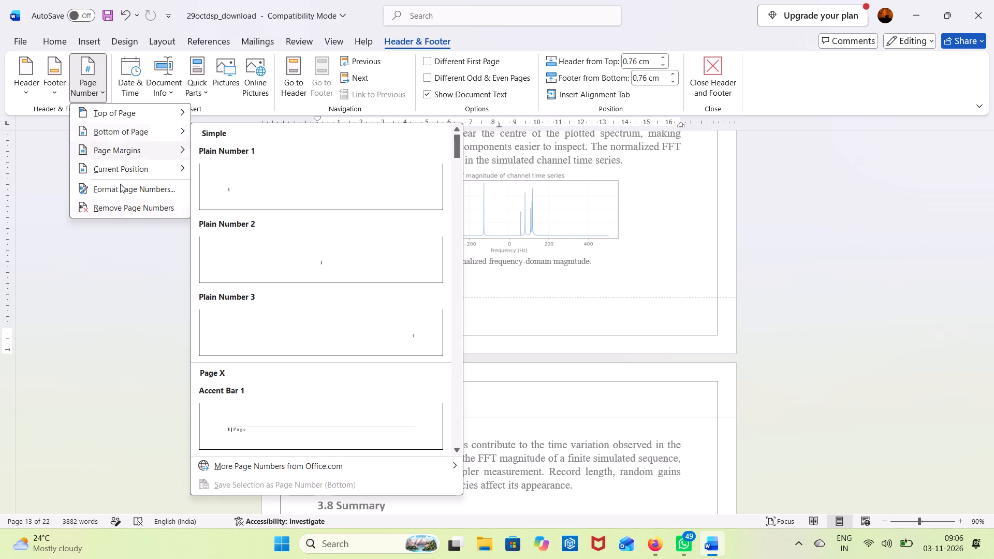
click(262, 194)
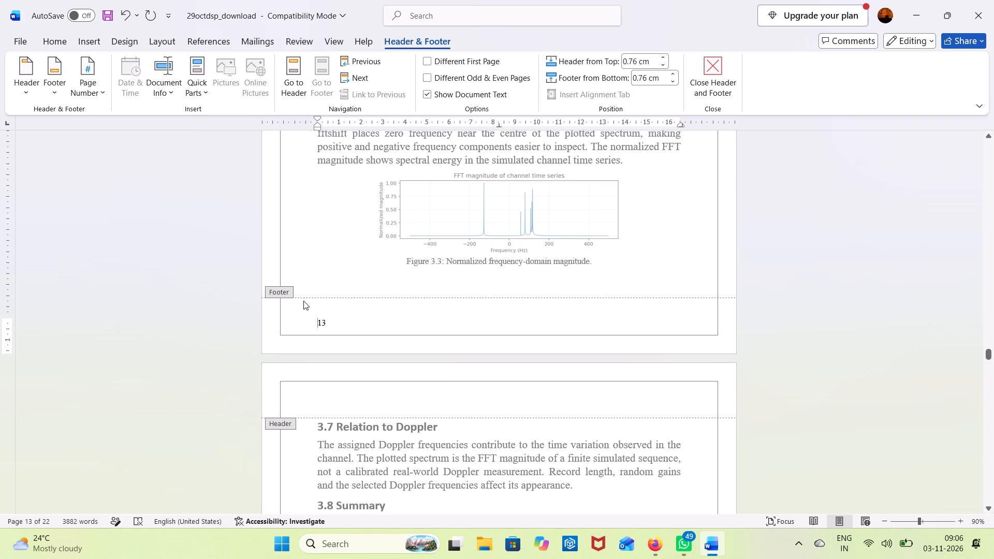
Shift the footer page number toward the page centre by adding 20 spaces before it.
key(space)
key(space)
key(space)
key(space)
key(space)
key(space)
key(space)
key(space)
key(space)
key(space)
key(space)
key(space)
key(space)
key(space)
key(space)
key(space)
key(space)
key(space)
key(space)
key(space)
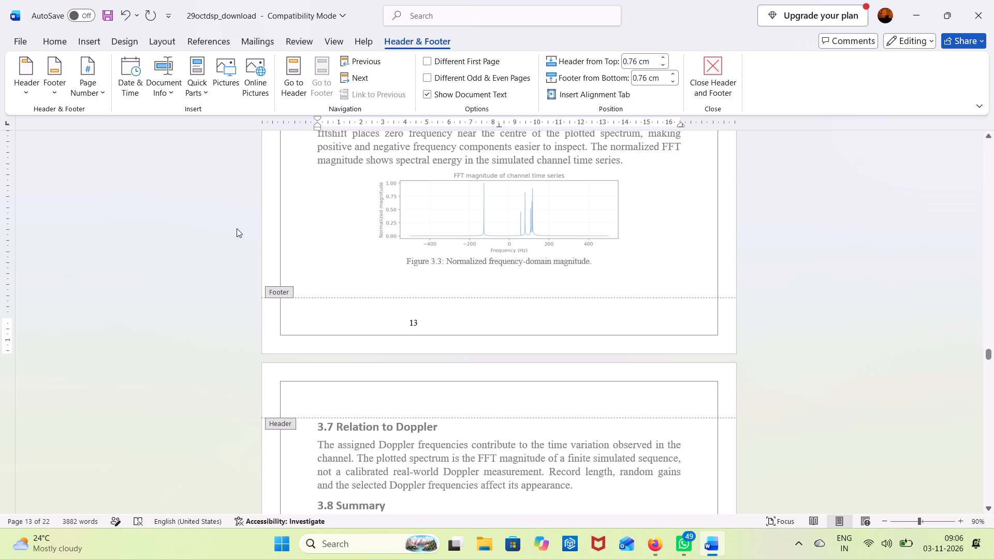
Replace the footer page number with the centred Plain Number 2 style at the bottom of the page.
click(93, 90)
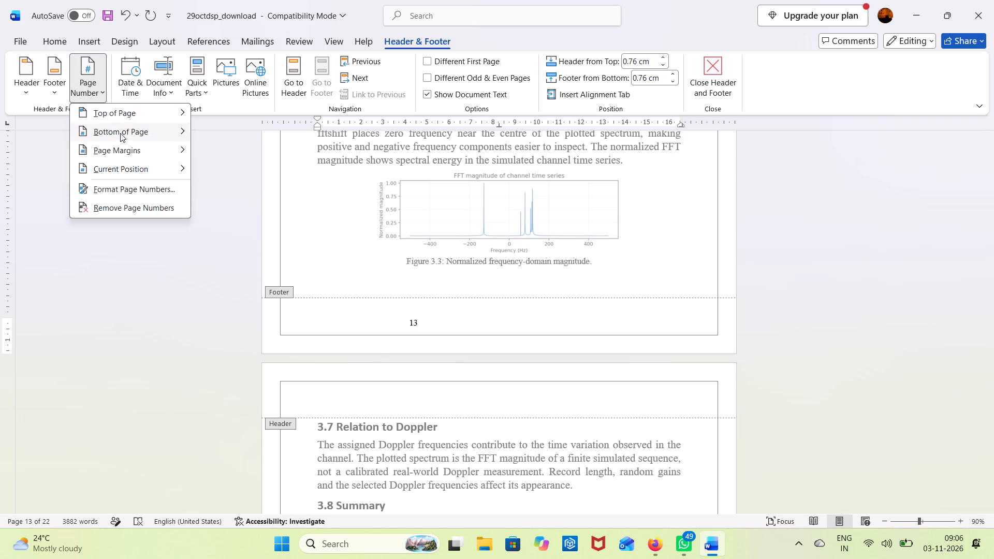
click(121, 133)
click(289, 258)
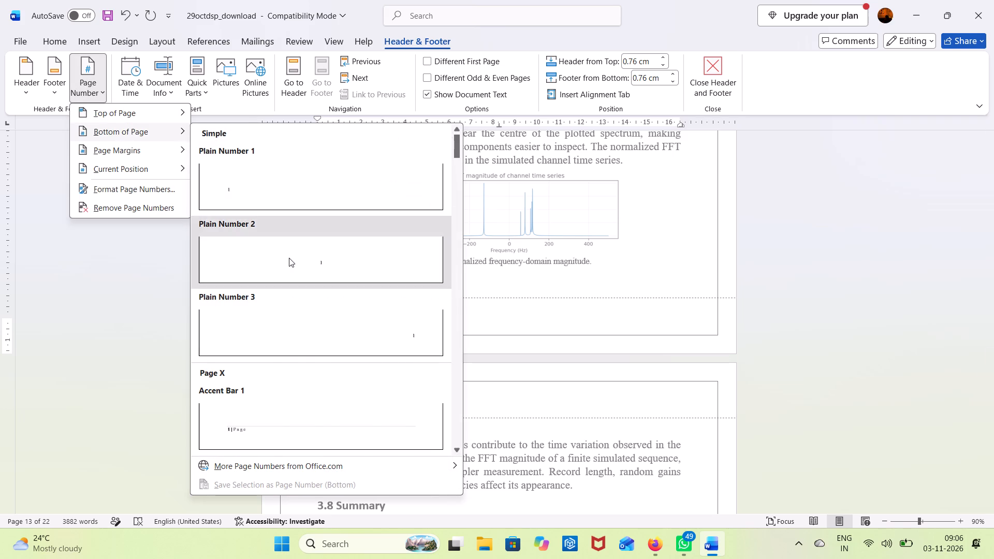
click(817, 318)
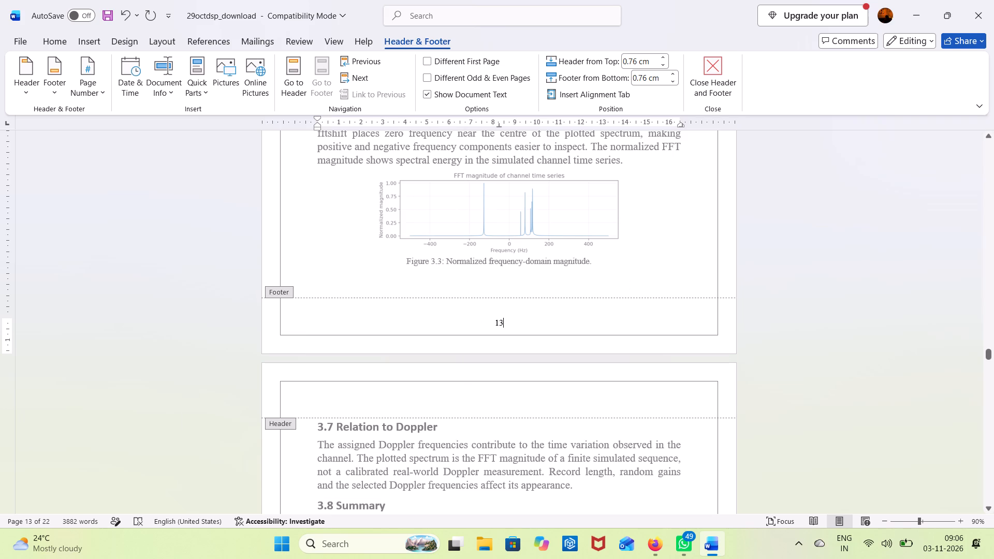
click(841, 238)
scroll(841, 238, up, 8)
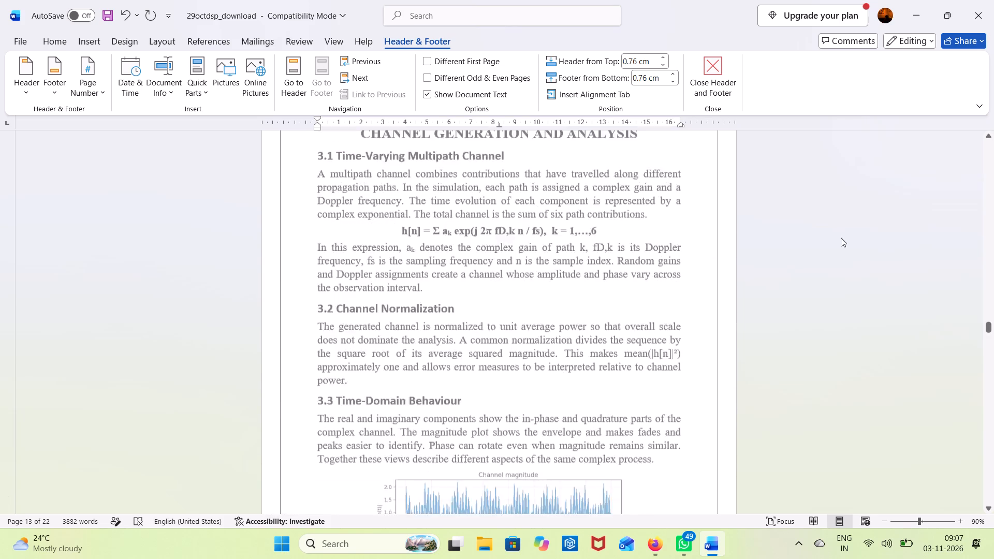
Leave header and footer editing and return to the document body on the cover page.
scroll(841, 238, up, 3)
click(584, 463)
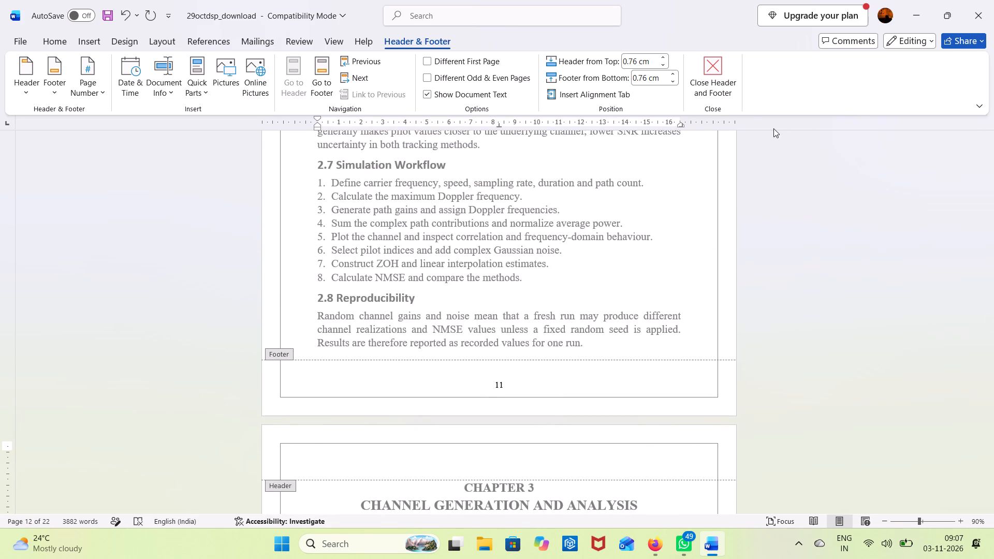
click(717, 108)
click(177, 231)
scroll(503, 218, up, 3)
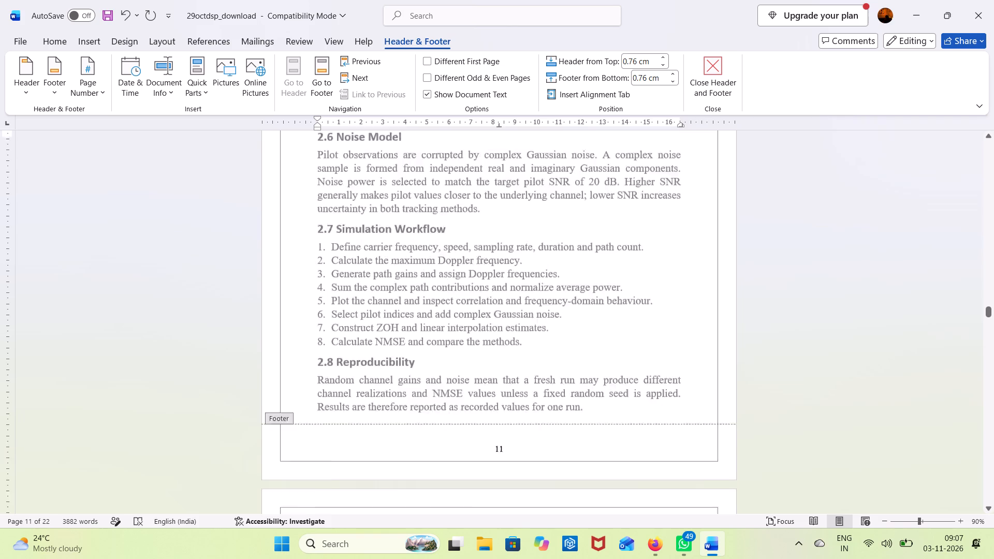
scroll(503, 218, up, 20)
scroll(503, 218, up, 7)
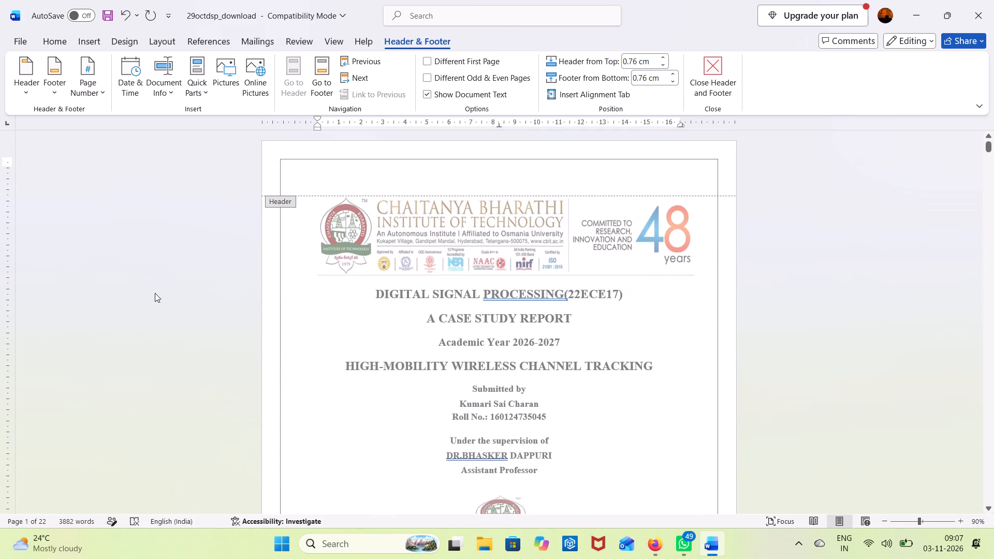
click(333, 276)
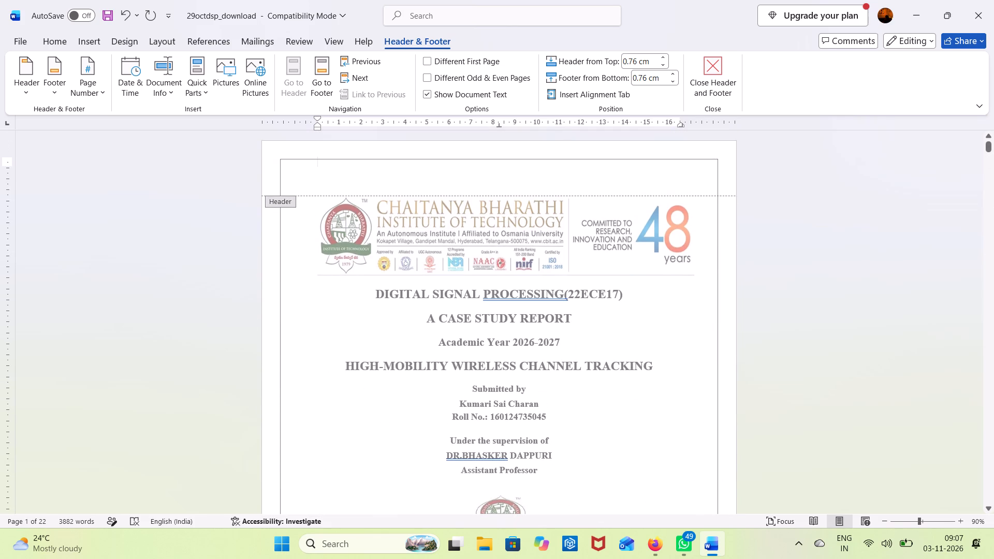
click(416, 166)
click(228, 328)
double_click(373, 325)
Set the line spacing of the Acknowledgement heading and its paragraphs to 1.5.
scroll(373, 325, down, 3)
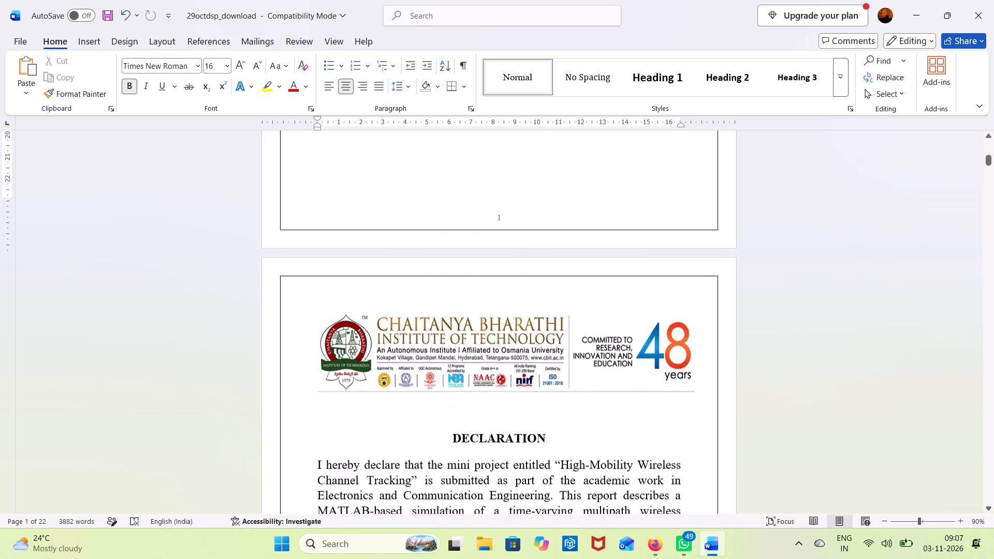
scroll(373, 325, down, 5)
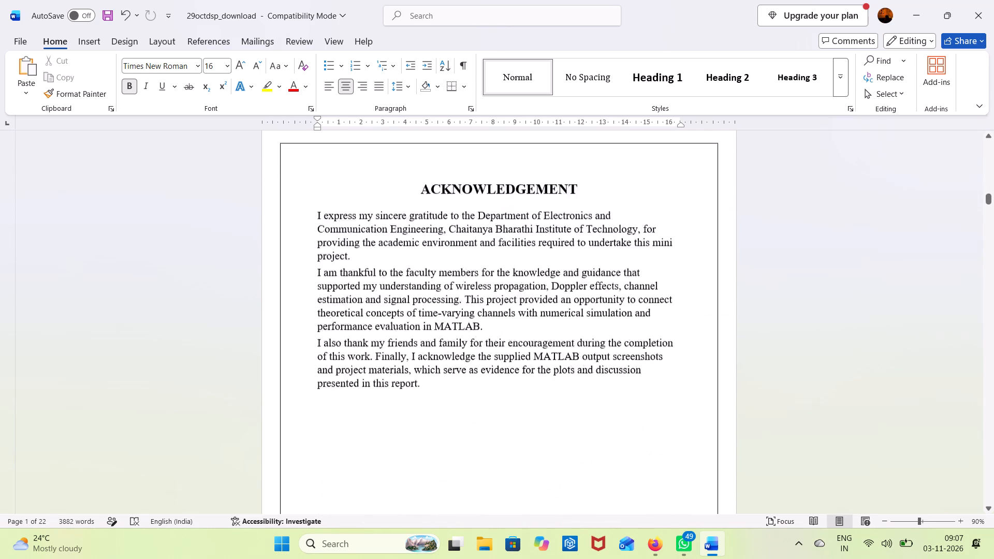
scroll(373, 325, down, 2)
scroll(373, 325, up, 2)
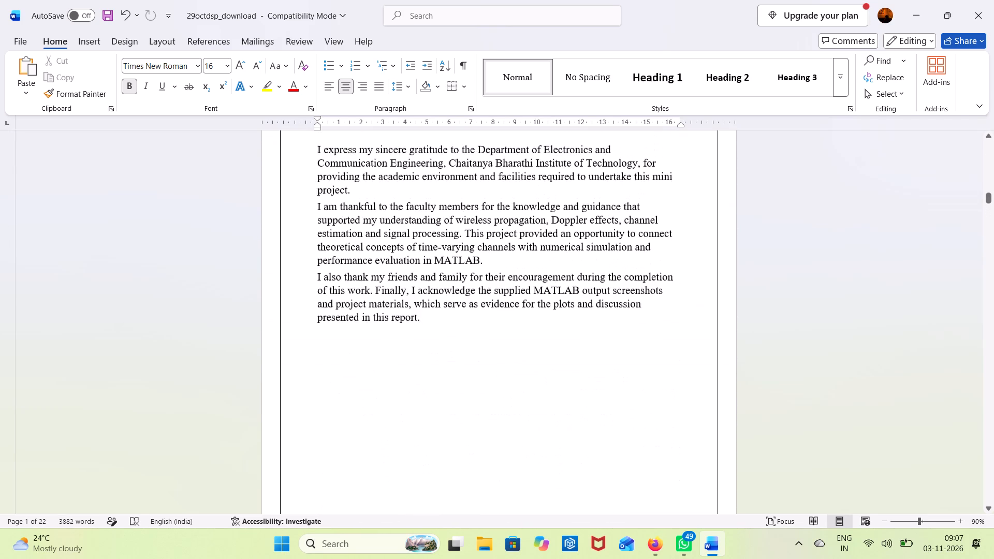
scroll(373, 325, up, 1)
drag(434, 392, 313, 199)
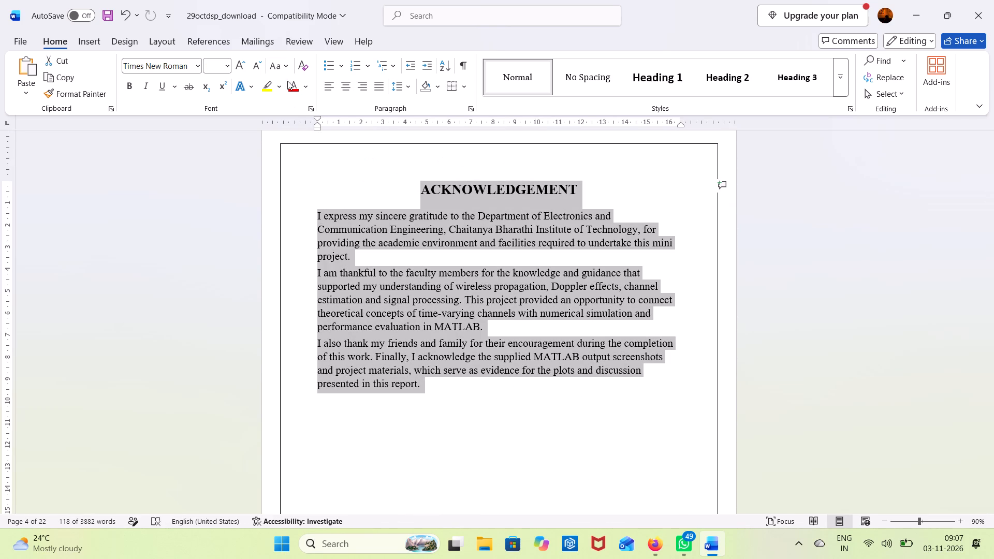
click(410, 85)
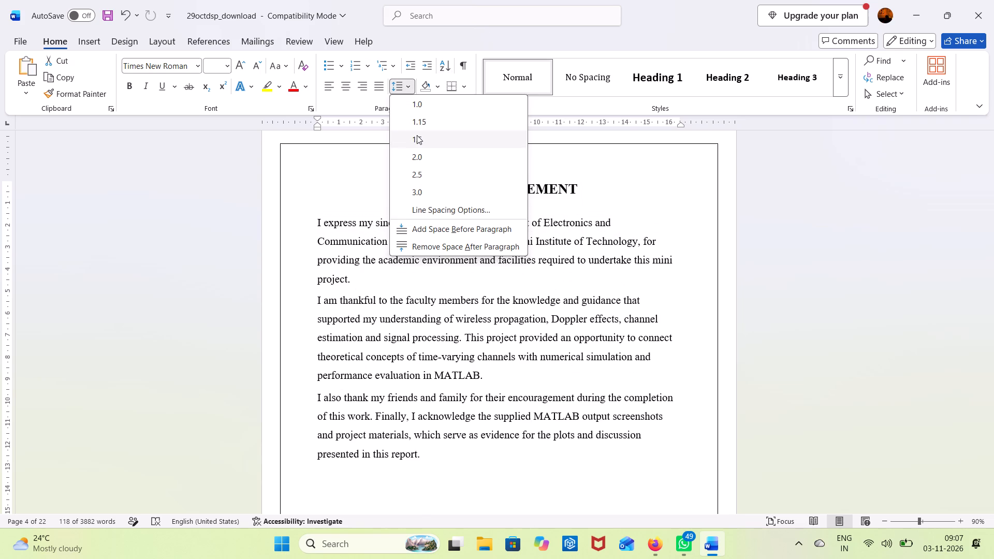
click(417, 134)
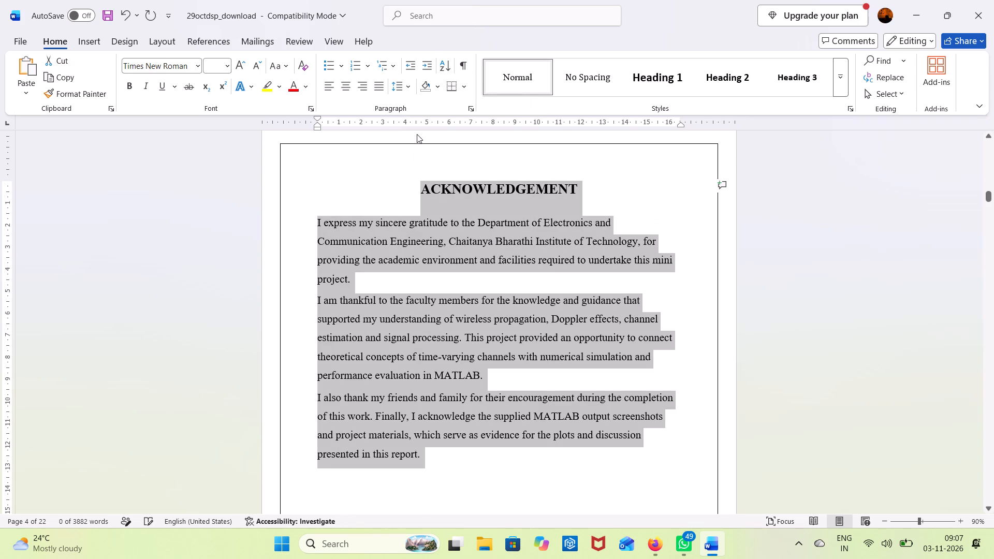
Justify the body paragraphs of the Acknowledgement page, leaving the heading centred.
click(309, 212)
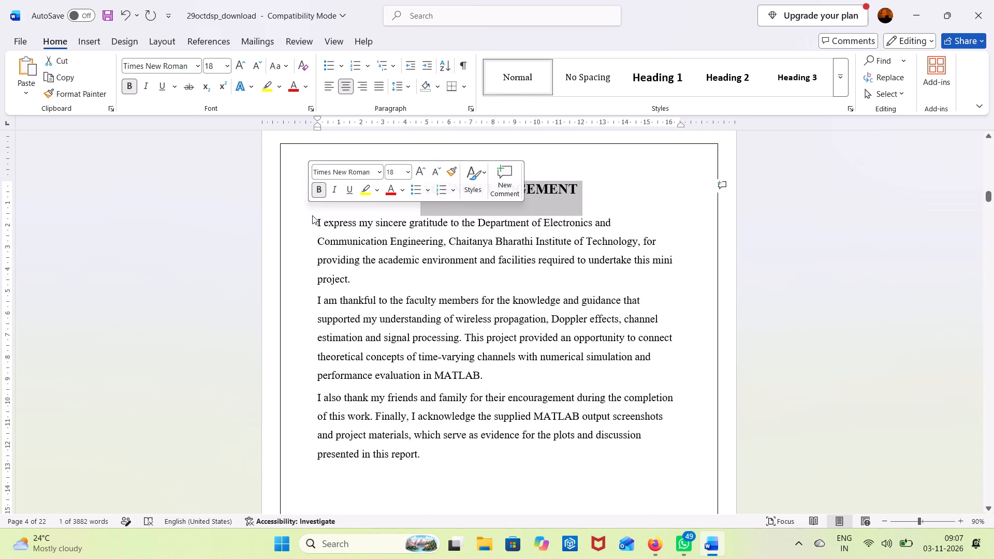
drag(314, 216, 433, 440)
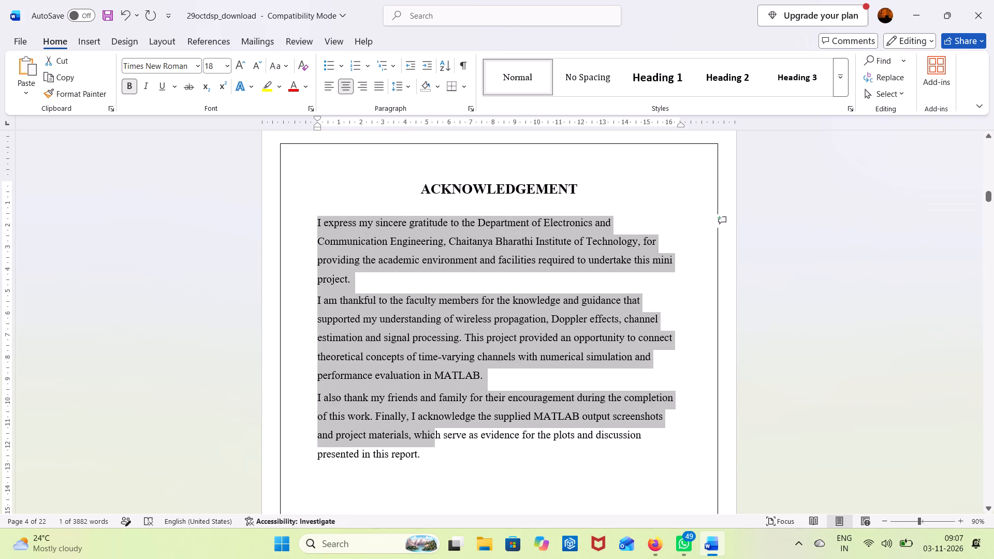
drag(433, 440, 432, 493)
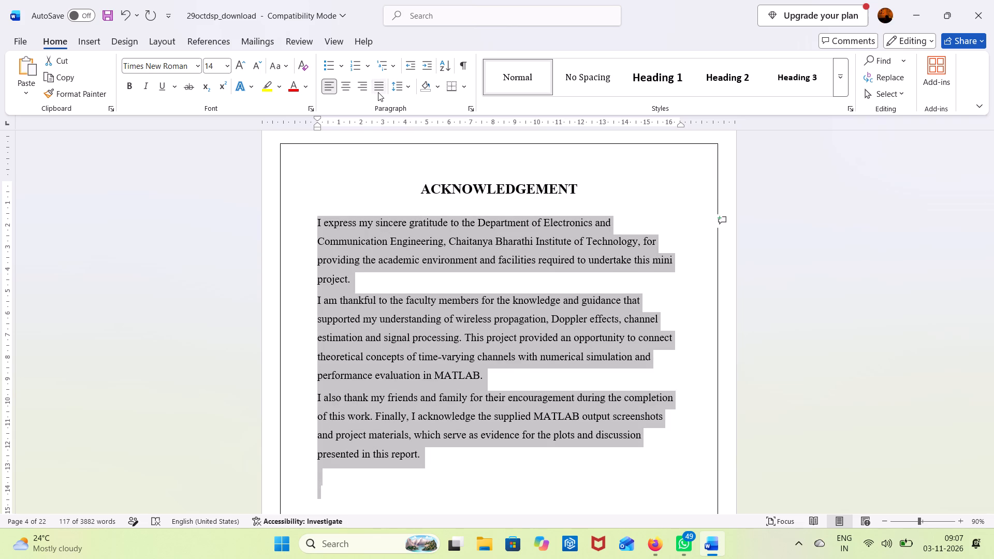
click(378, 92)
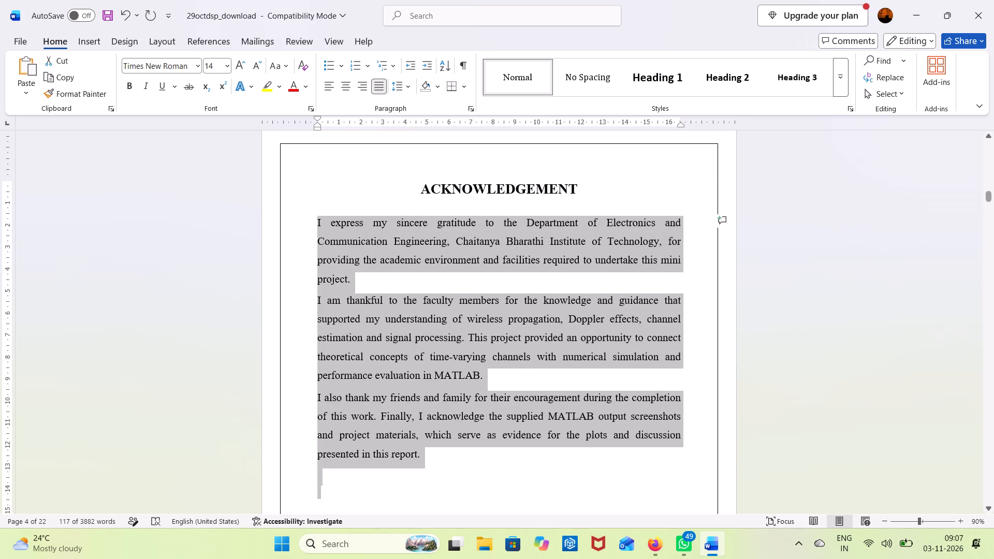
click(756, 217)
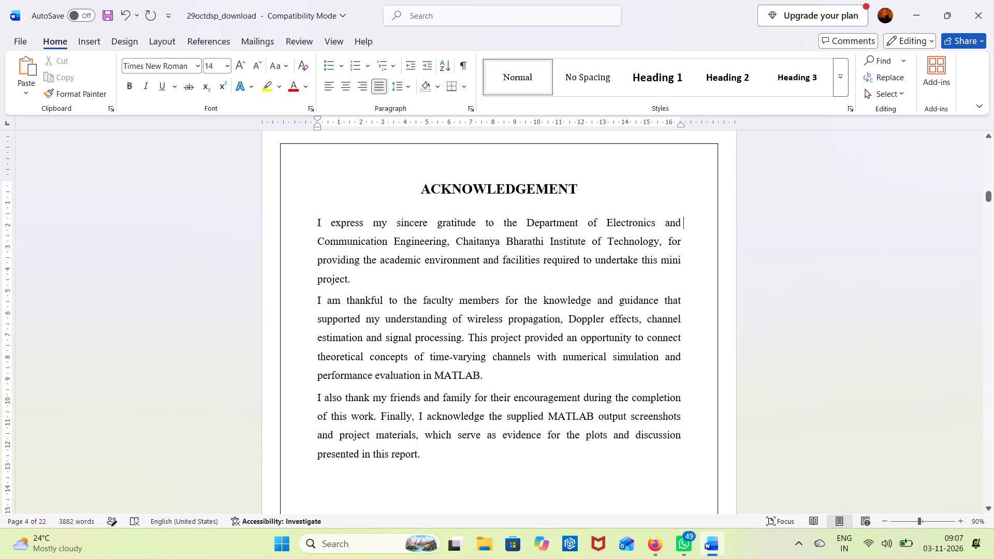
drag(434, 457, 316, 238)
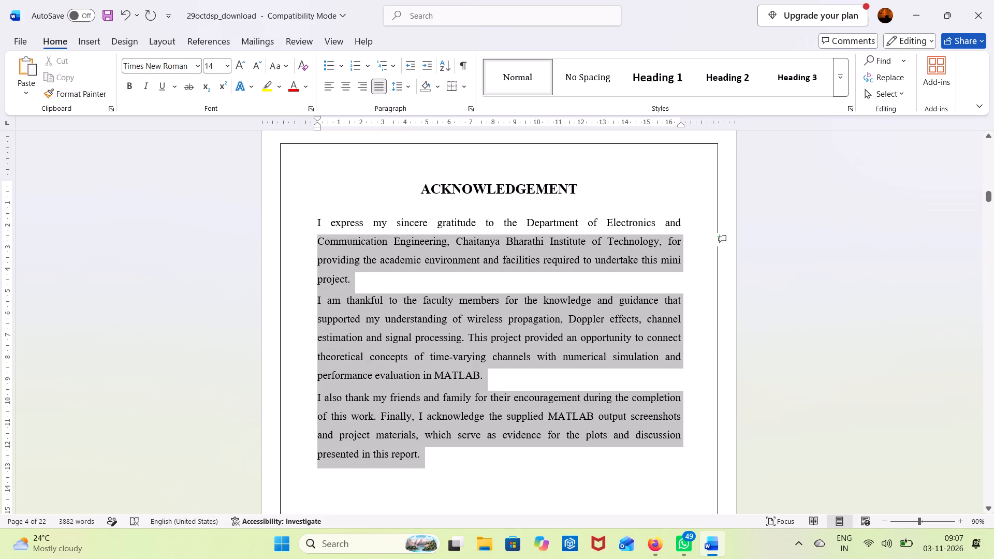
drag(316, 238, 312, 228)
click(321, 164)
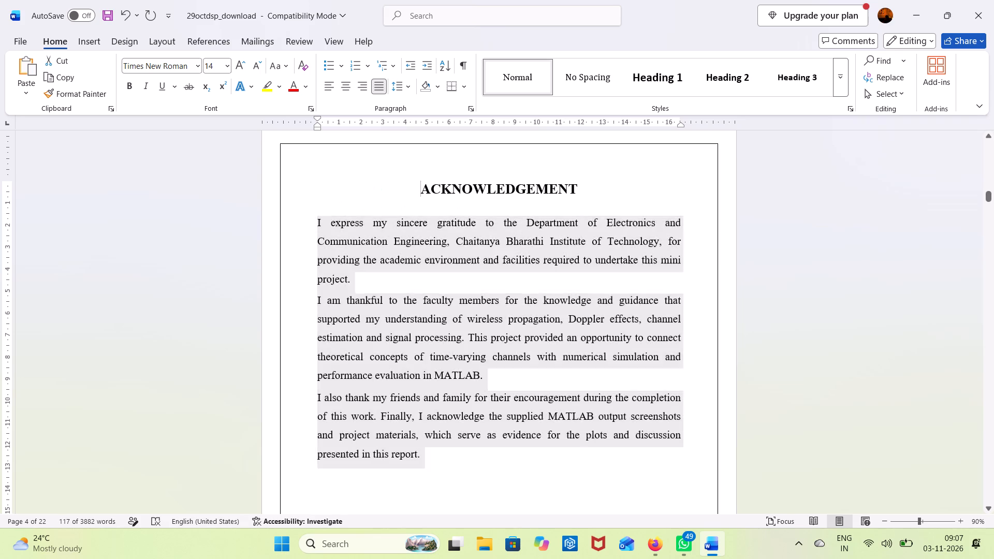
Review the layout and page numbers of the Abstract, Table of Contents and the pages leading to Chapter 1.
scroll(321, 164, down, 5)
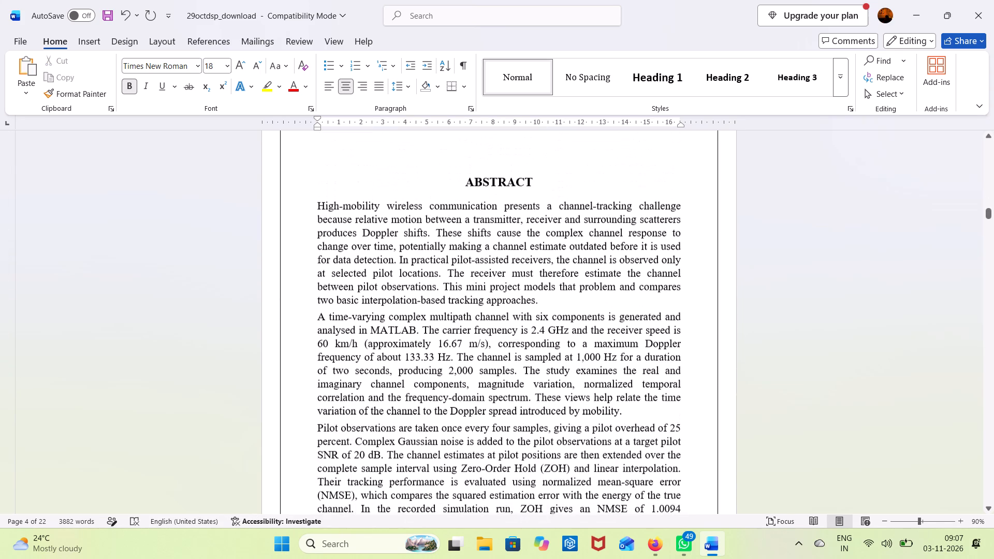
scroll(321, 164, down, 3)
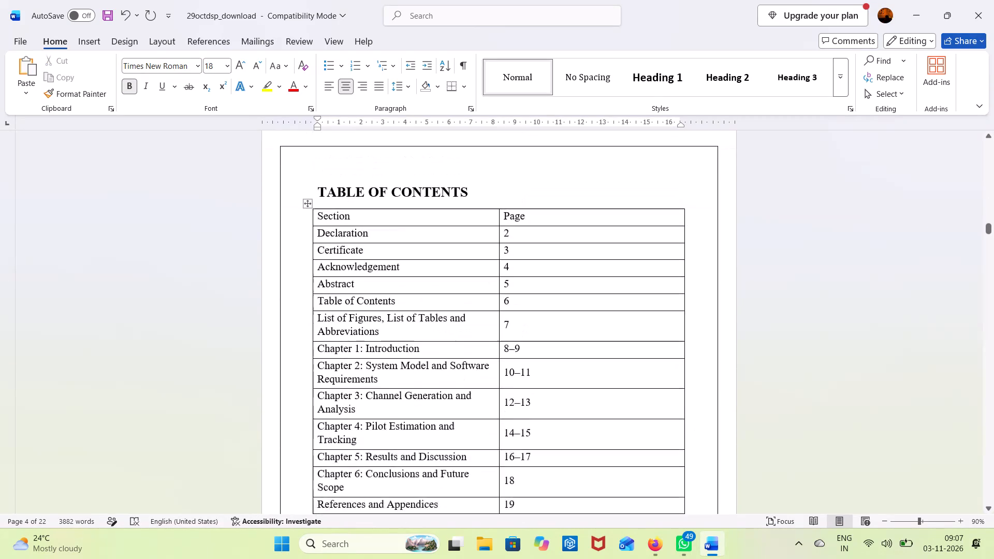
scroll(321, 164, down, 2)
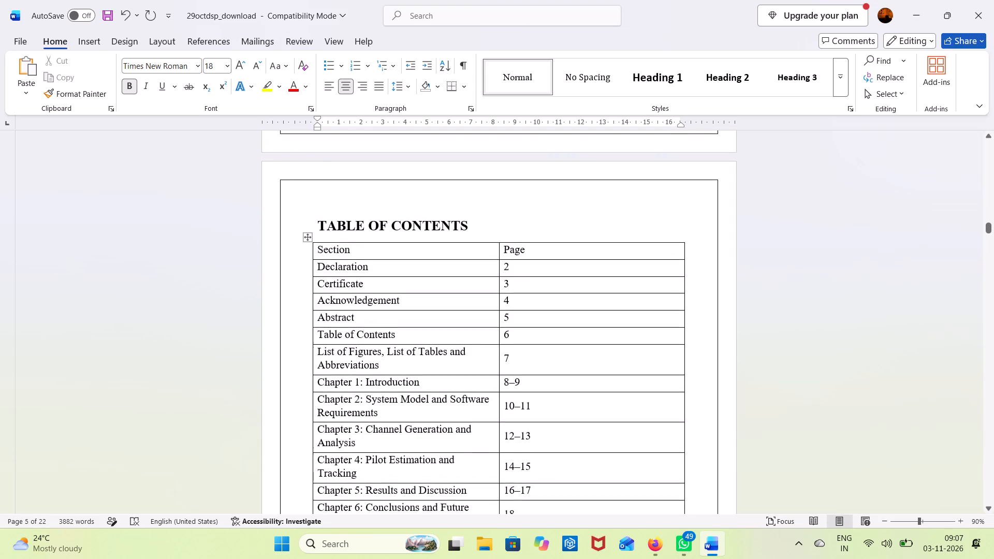
scroll(321, 164, down, 2)
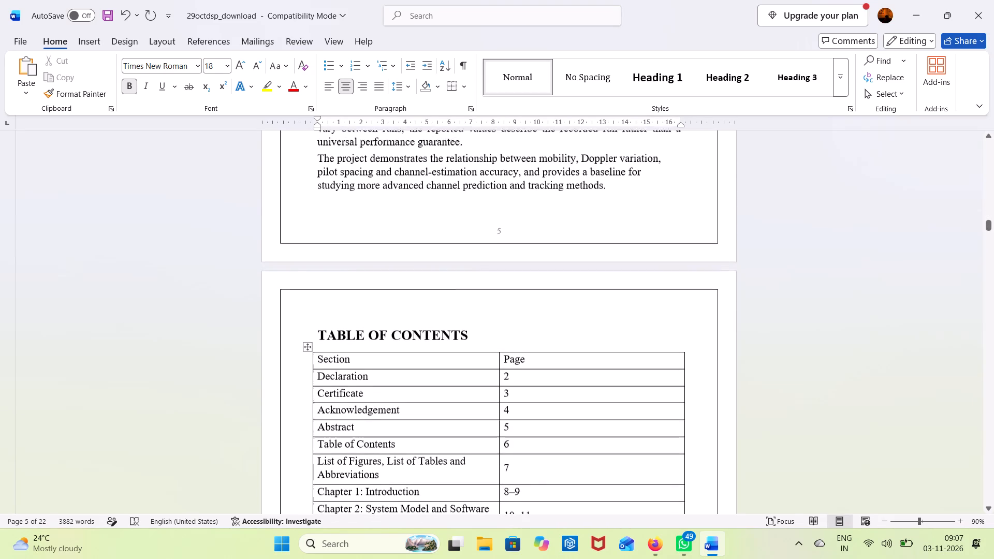
scroll(321, 164, down, 1)
scroll(321, 164, up, 1)
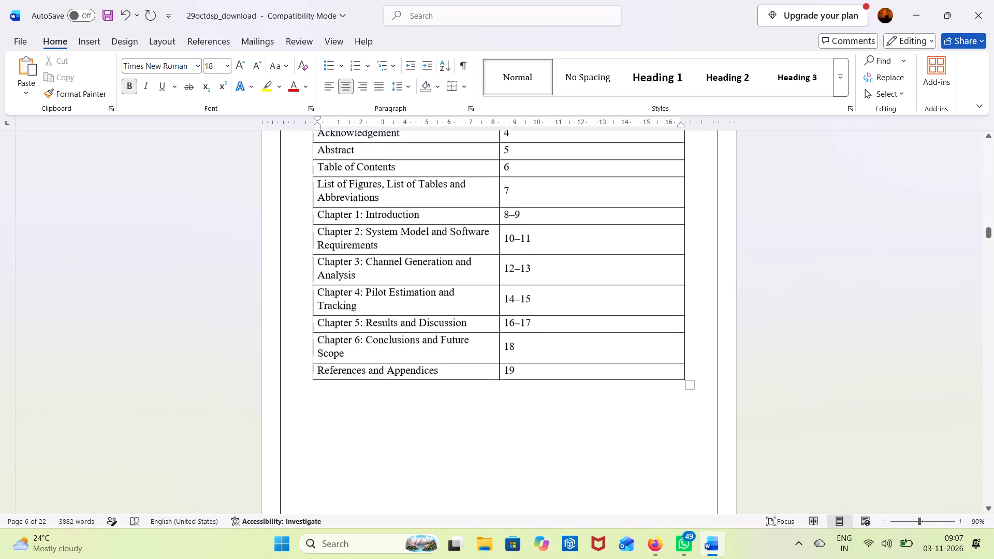
scroll(321, 164, up, 1)
scroll(321, 164, down, 1)
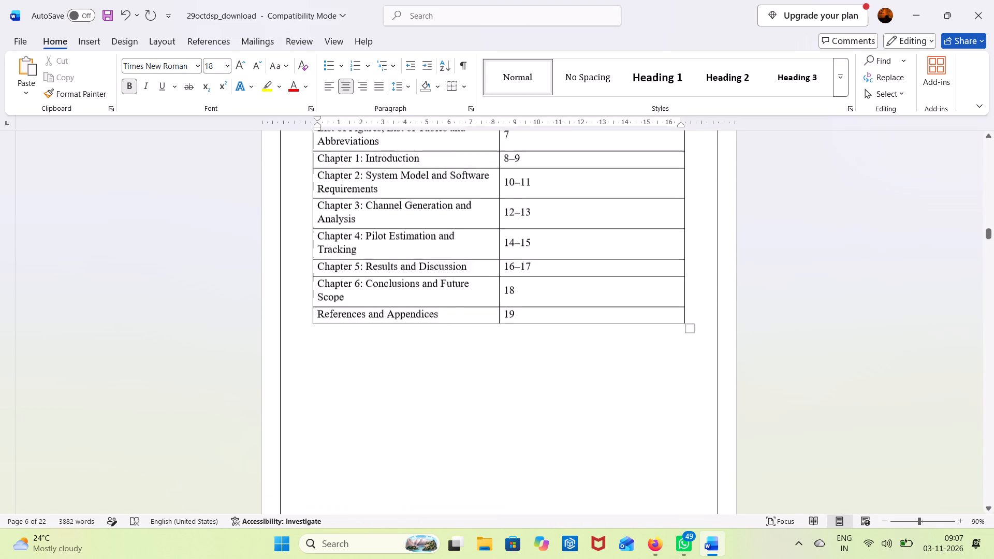
scroll(321, 164, down, 3)
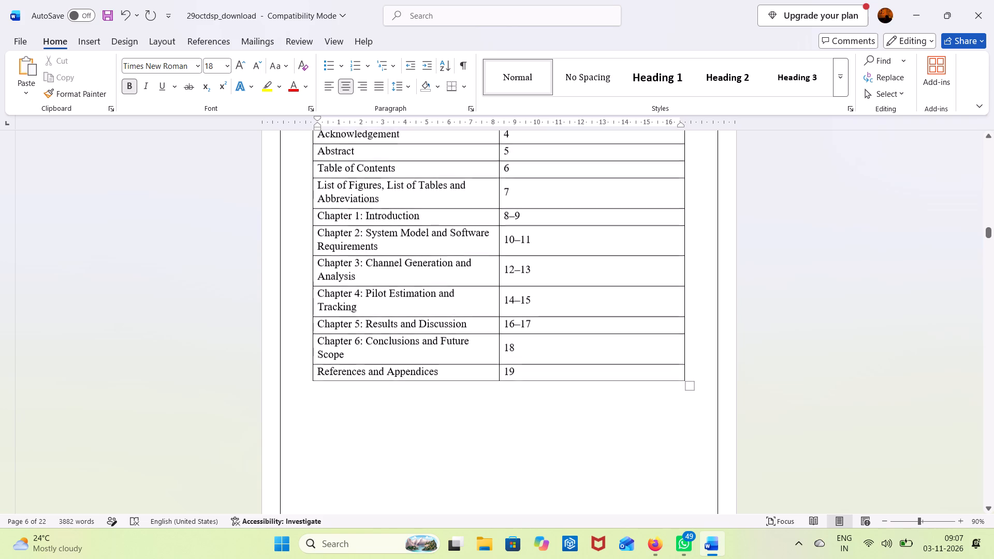
scroll(321, 164, down, 1)
scroll(321, 164, up, 1)
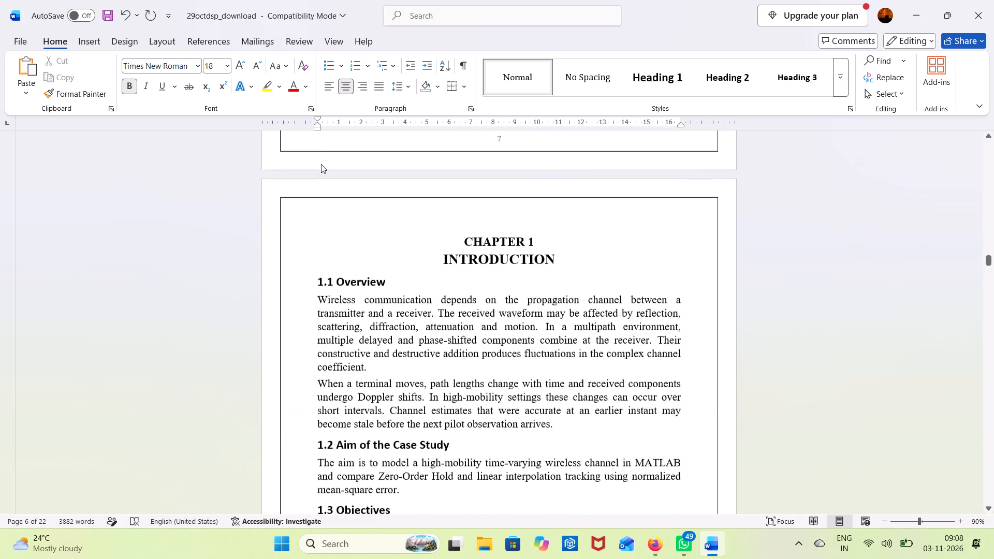
scroll(321, 164, up, 2)
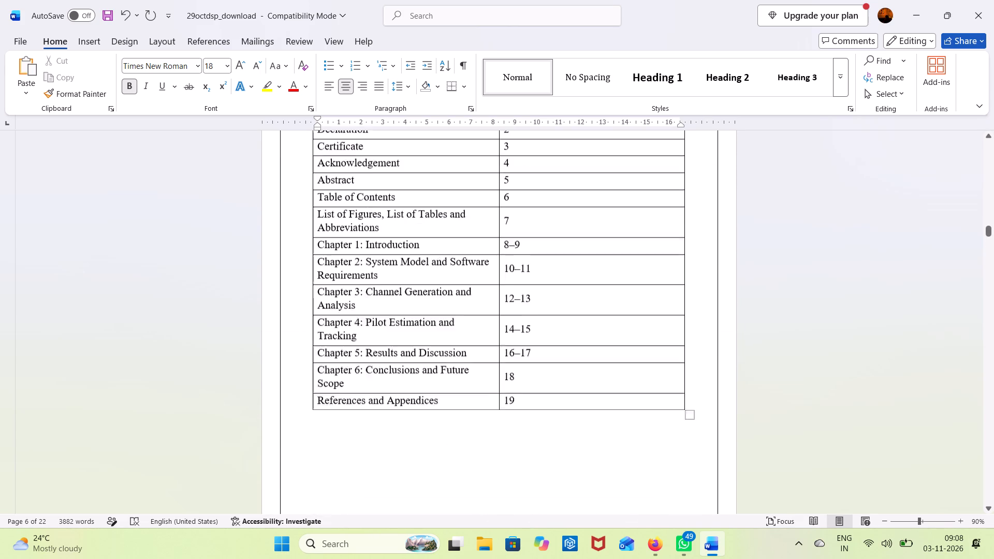
scroll(321, 164, down, 2)
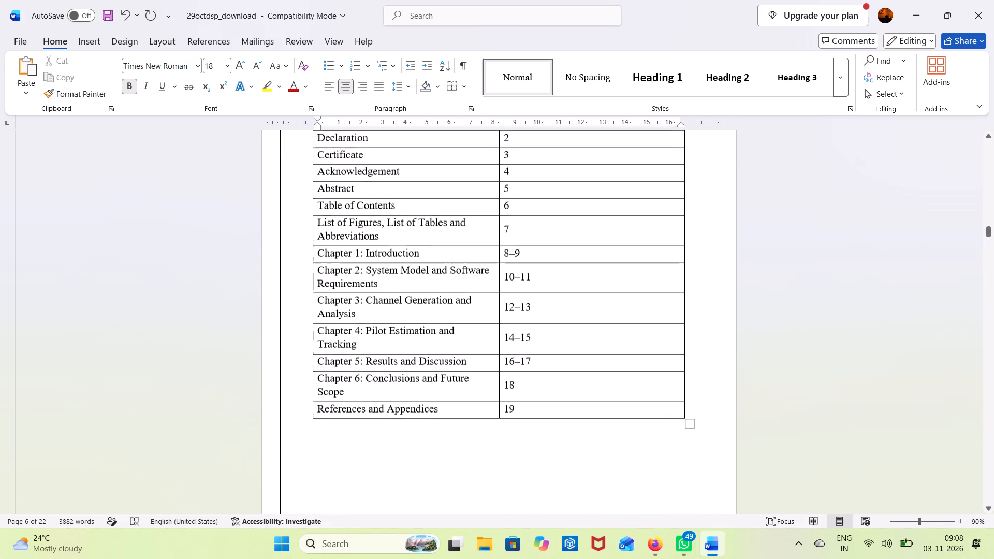
scroll(321, 164, down, 2)
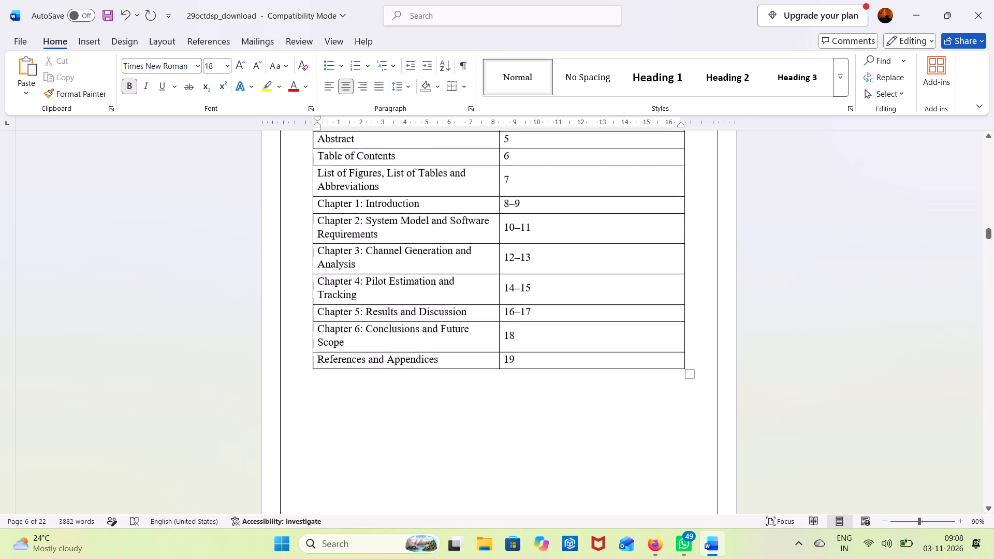
Check the text layout, headings and page footers of Chapters 1 to 3, and return to the Certificate page.
scroll(321, 164, down, 2)
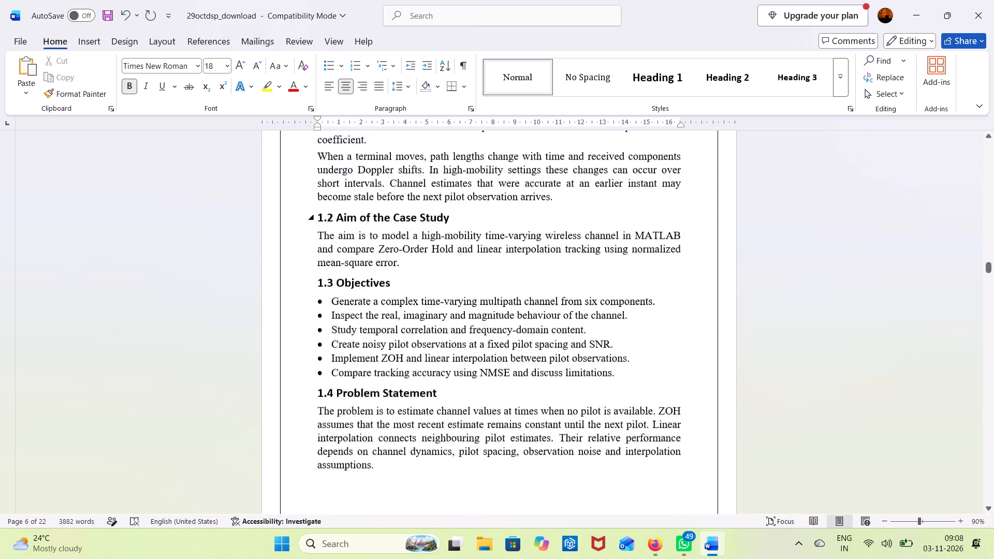
scroll(321, 164, down, 4)
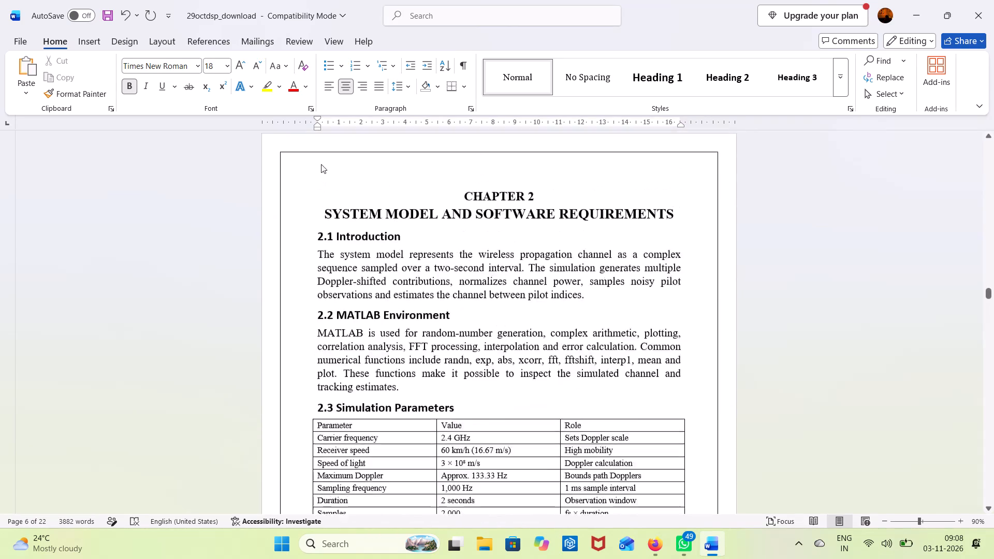
scroll(321, 164, down, 3)
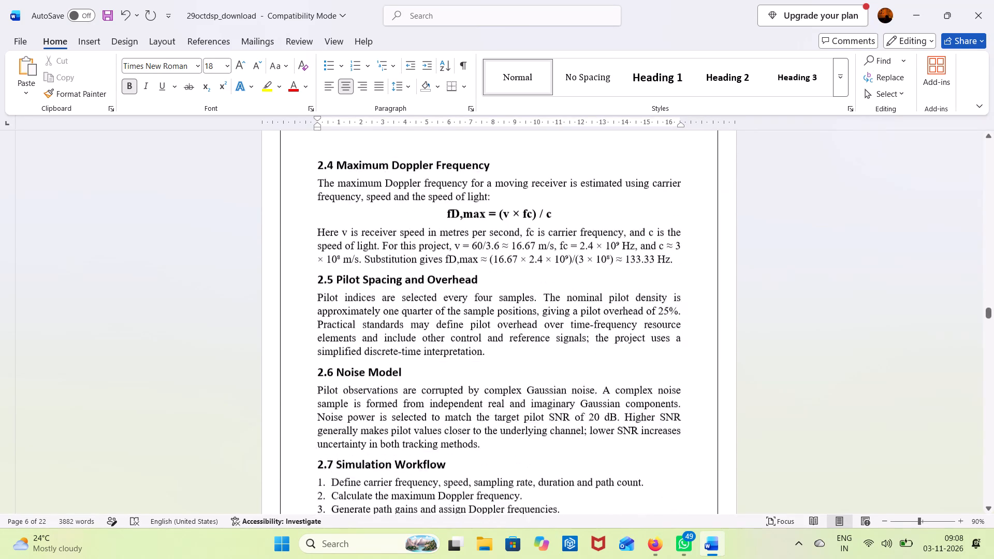
scroll(321, 164, down, 2)
scroll(321, 164, up, 1)
scroll(321, 164, down, 1)
scroll(321, 164, up, 6)
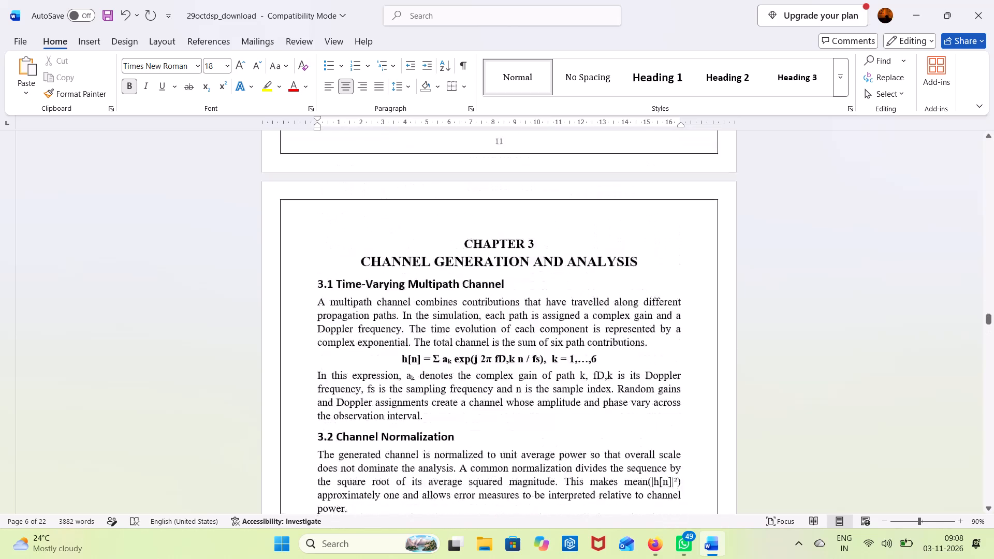
scroll(321, 164, up, 3)
scroll(321, 164, down, 4)
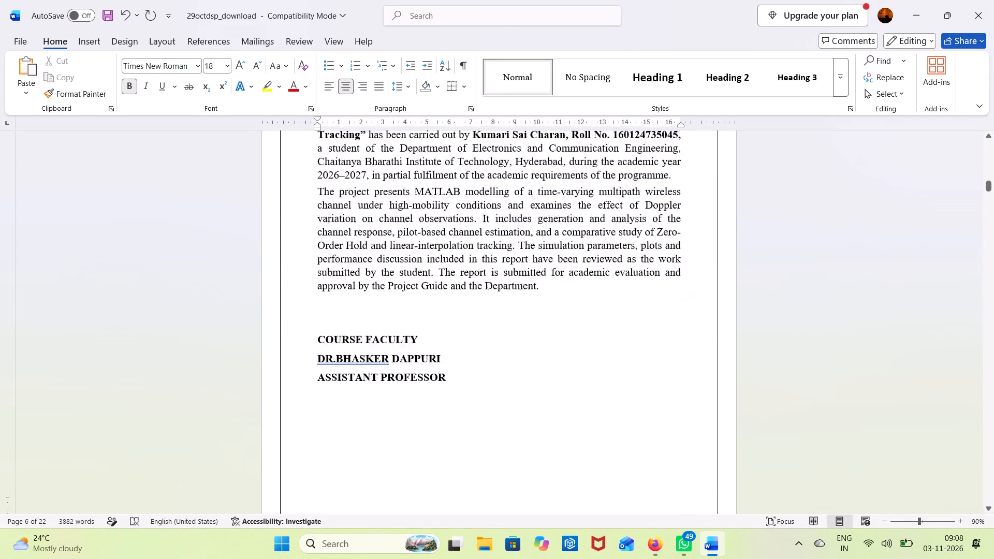
Enlarge the text of the Simulation Parameters table in section 2.3 to 14 pt.
scroll(321, 164, down, 5)
scroll(321, 164, up, 1)
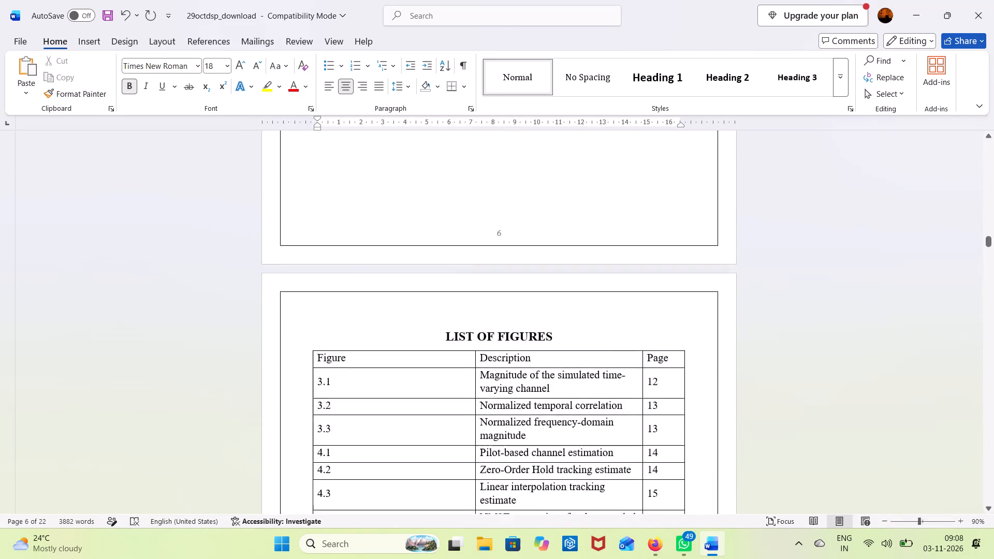
scroll(321, 164, up, 2)
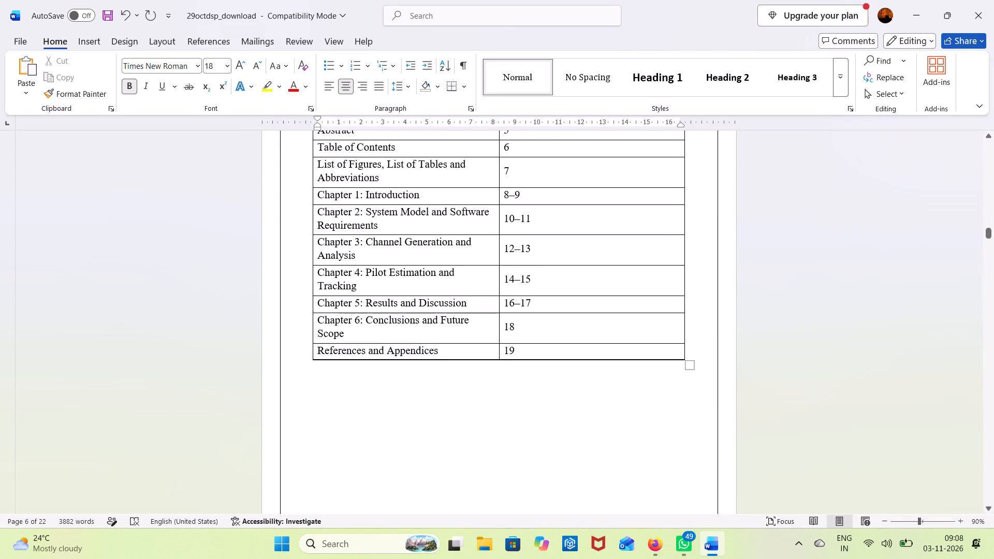
scroll(321, 164, down, 4)
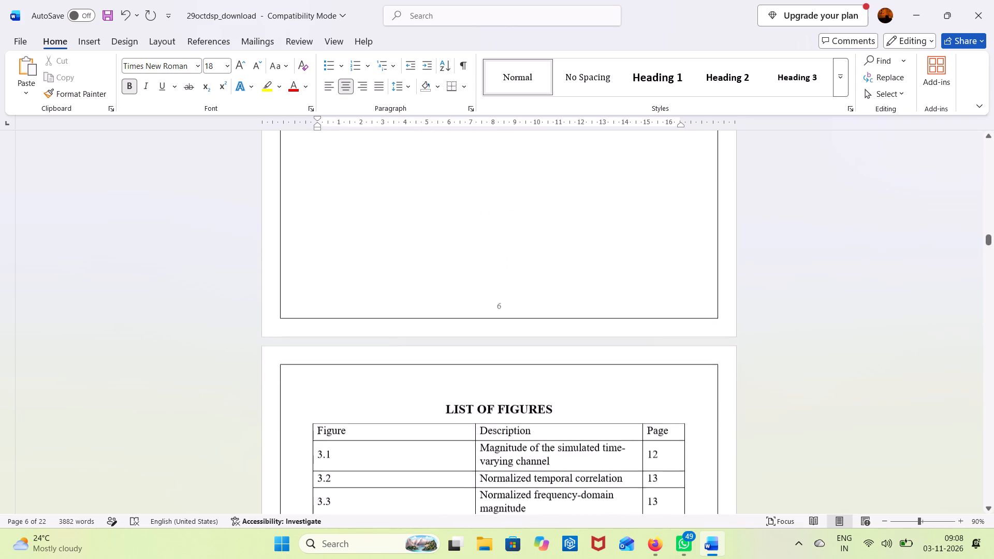
scroll(321, 164, down, 10)
scroll(321, 164, up, 1)
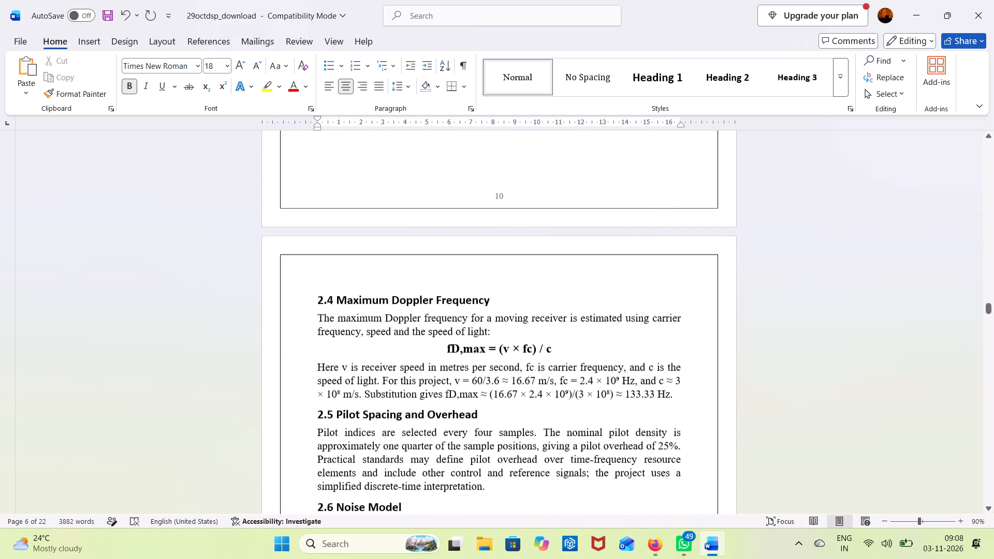
scroll(321, 164, up, 1)
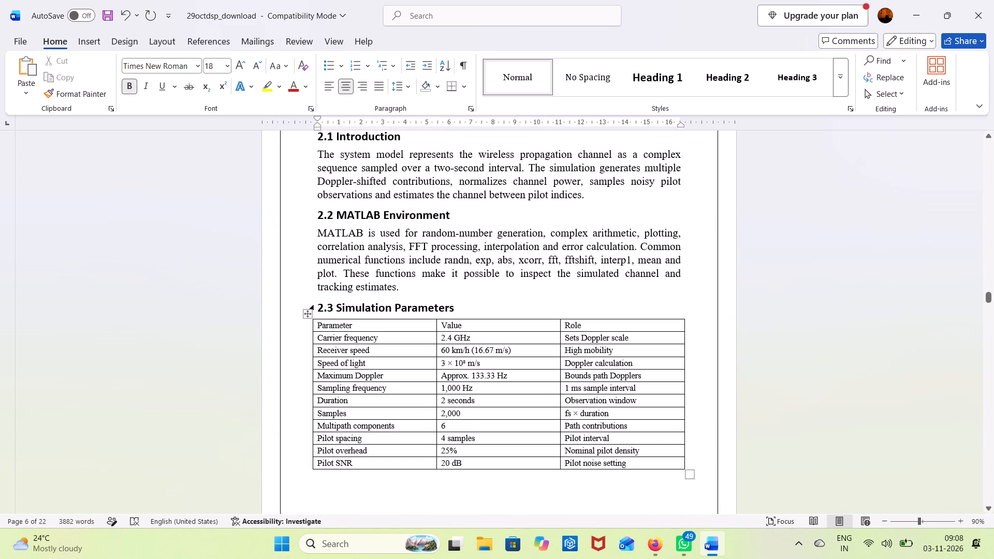
drag(319, 323, 325, 327)
drag(325, 327, 657, 486)
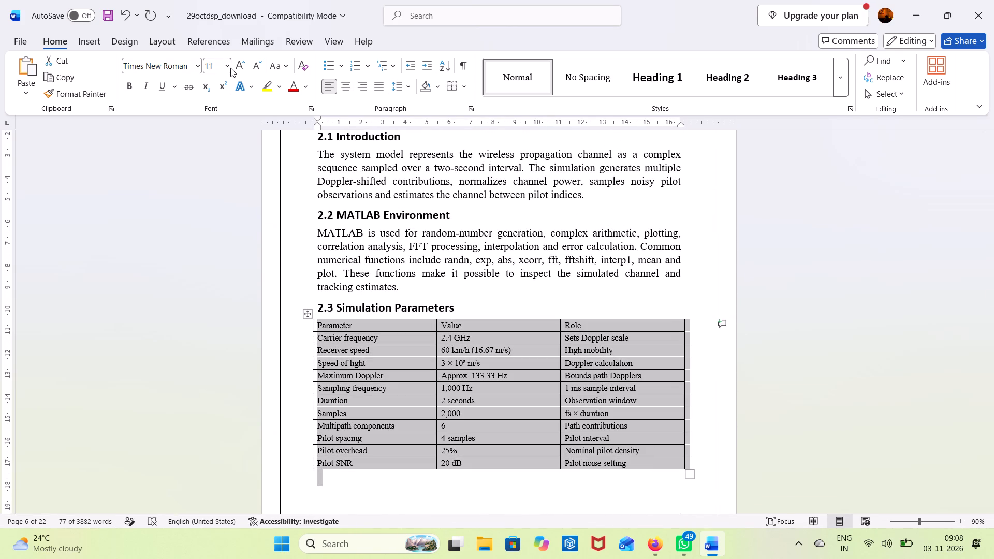
click(237, 68)
click(237, 68)
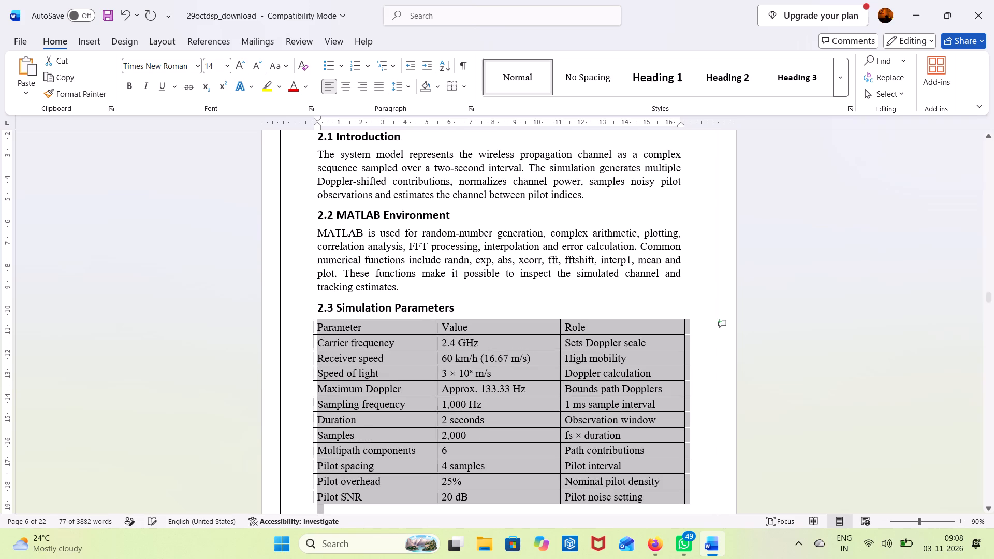
click(758, 308)
Check on which pages Chapters 3, 4 and 5 start and end, and return to the Table of Contents.
scroll(758, 308, down, 3)
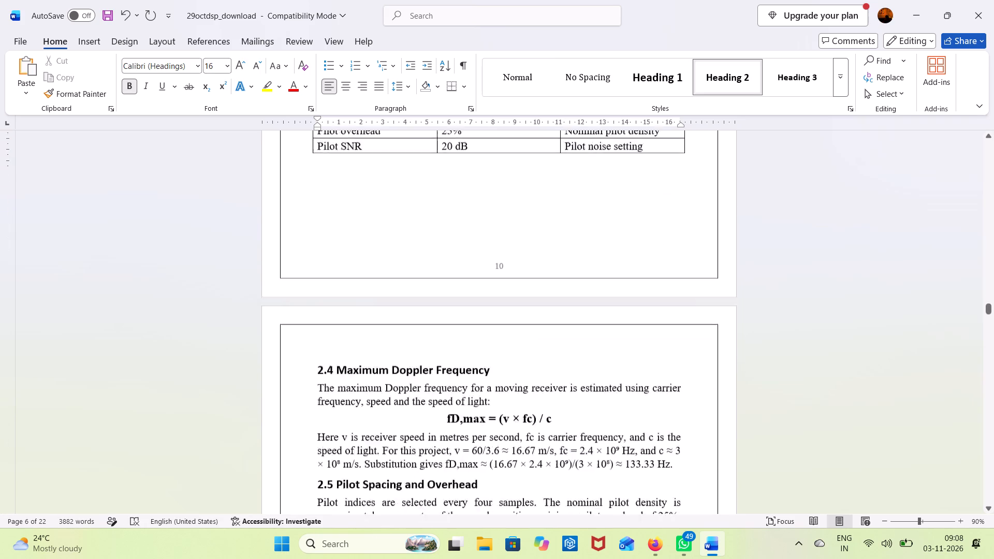
scroll(758, 308, down, 9)
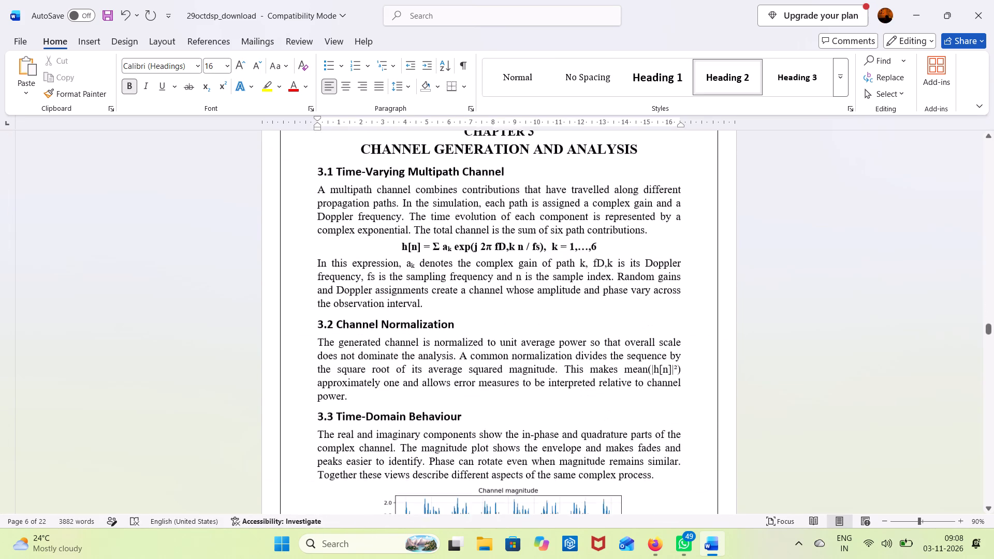
scroll(758, 308, down, 5)
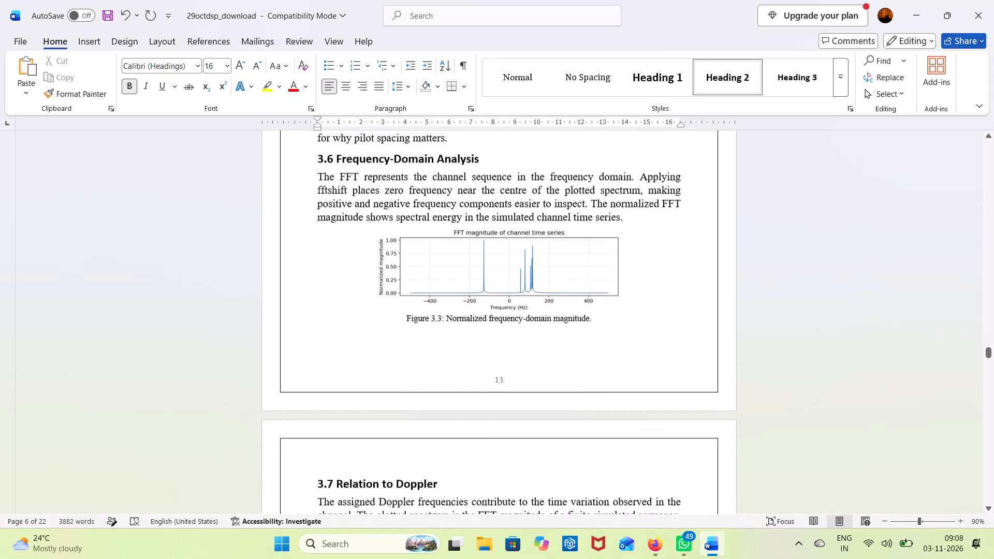
scroll(758, 308, down, 4)
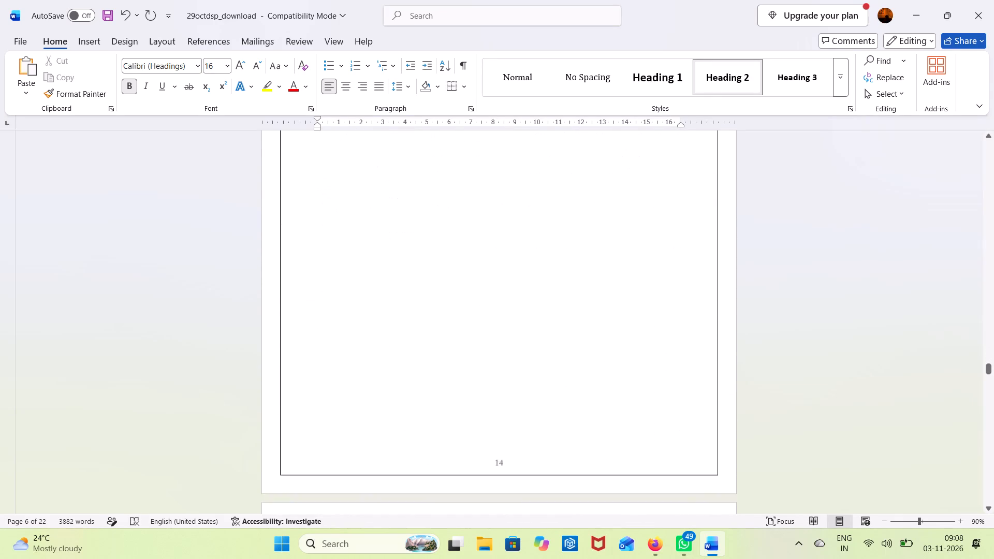
scroll(758, 308, down, 3)
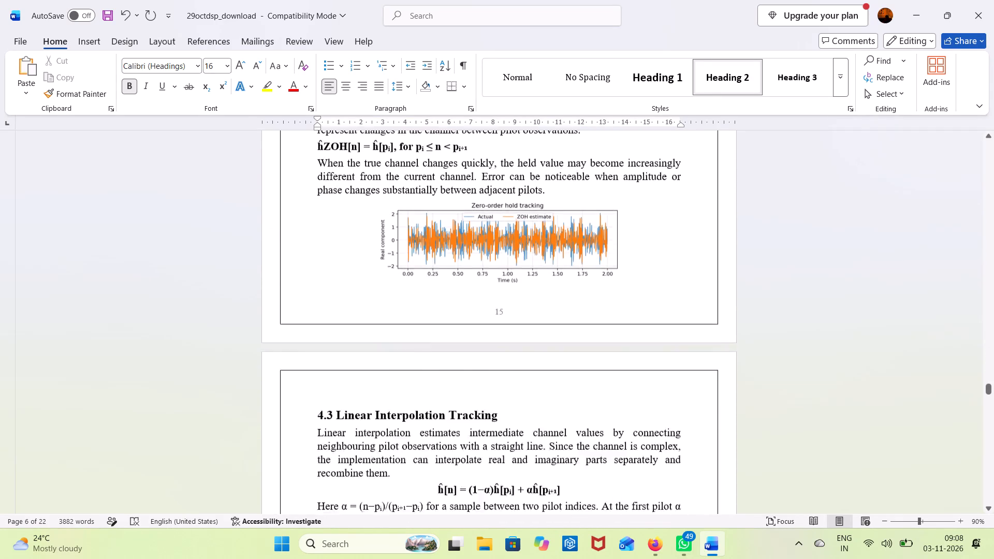
scroll(758, 308, down, 1)
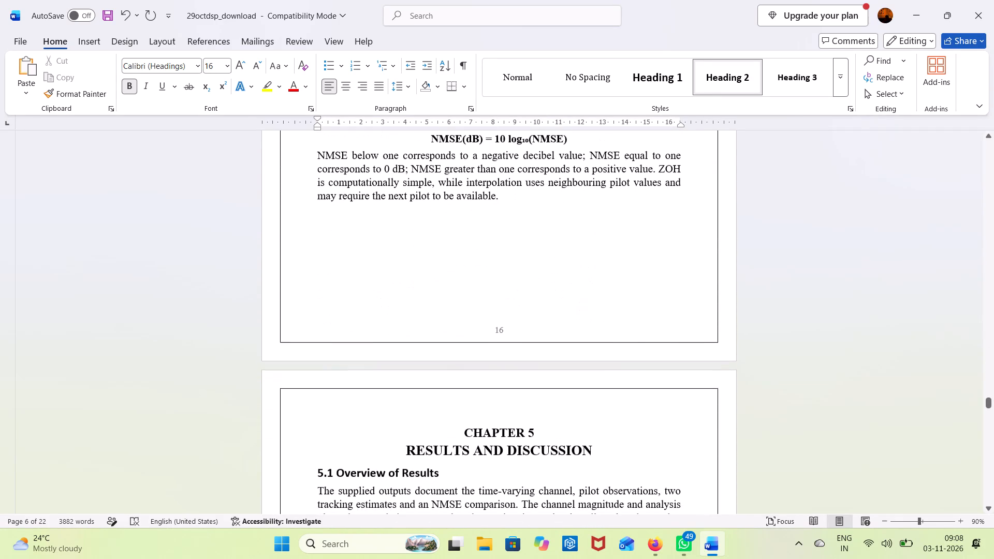
scroll(758, 308, down, 2)
scroll(758, 308, up, 1)
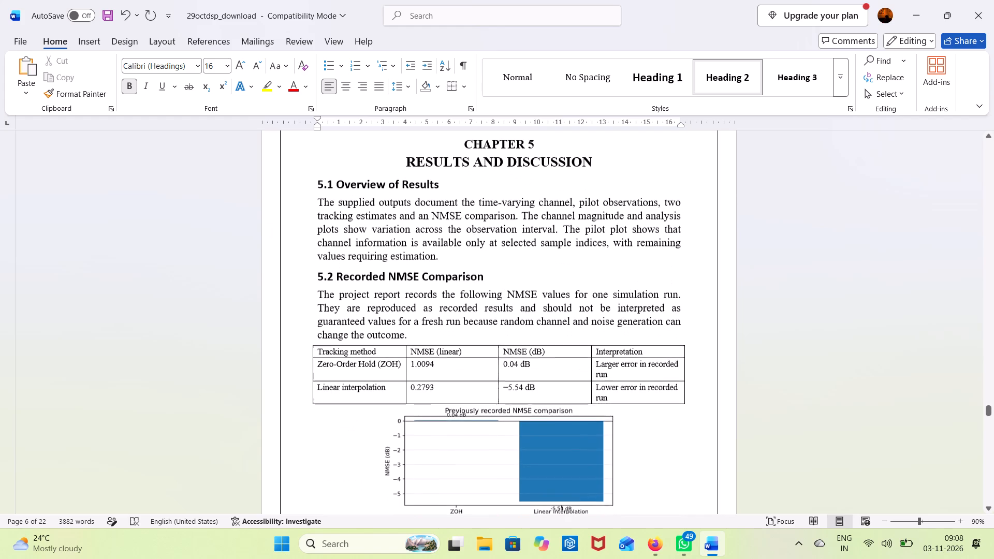
scroll(758, 308, up, 7)
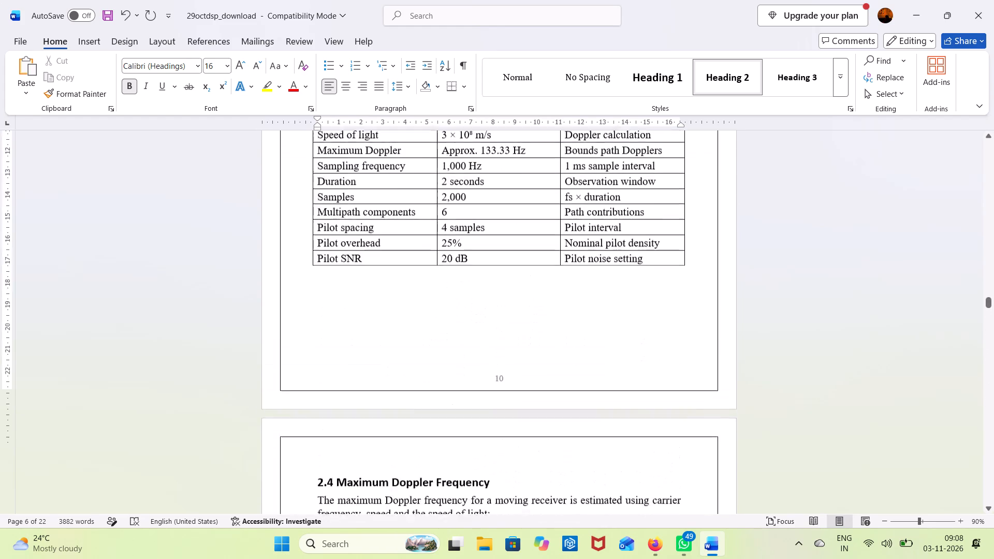
scroll(758, 308, up, 5)
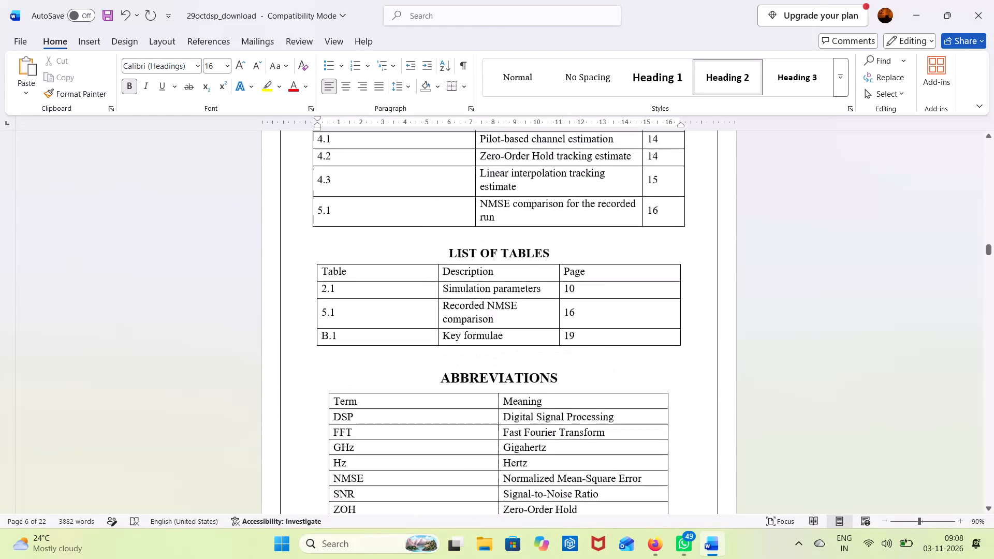
scroll(758, 308, up, 1)
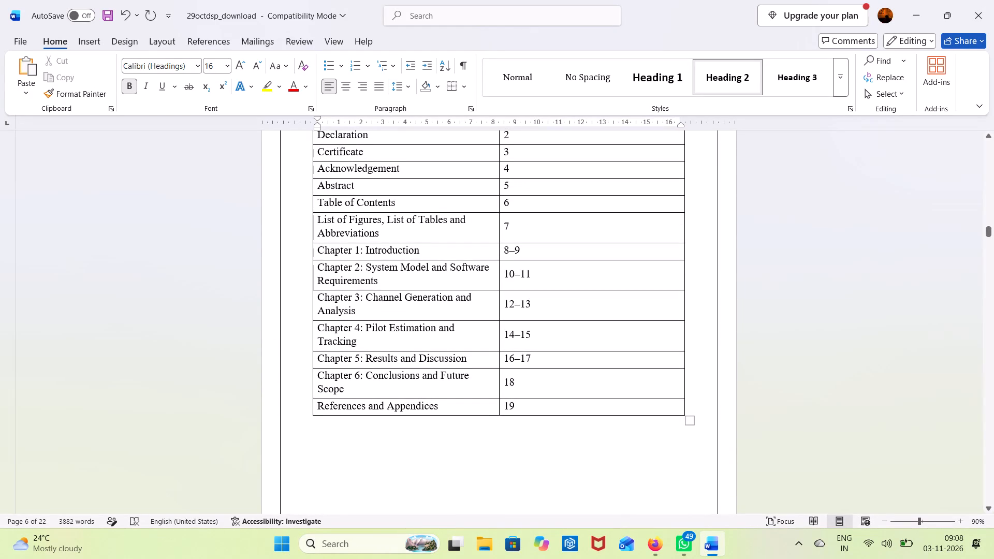
Set the page range of Chapter 3: Channel Generation and Analysis to 12–14 in the Table of Contents.
click(545, 304)
key(BackSpace)
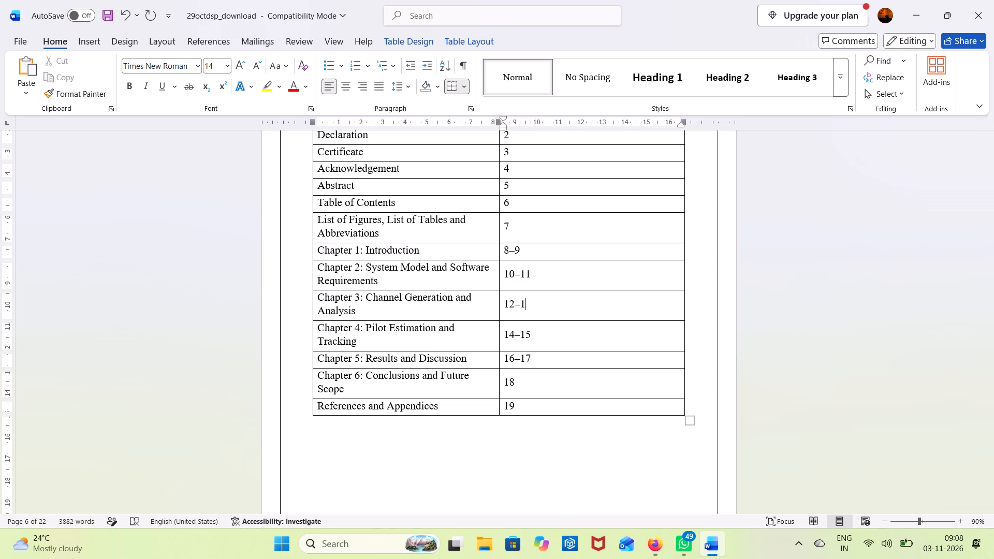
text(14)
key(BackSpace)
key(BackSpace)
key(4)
Set the page range of Chapter 4: Pilot Estimation and Tracking to 15–16 in the Table of Contents.
click(514, 333)
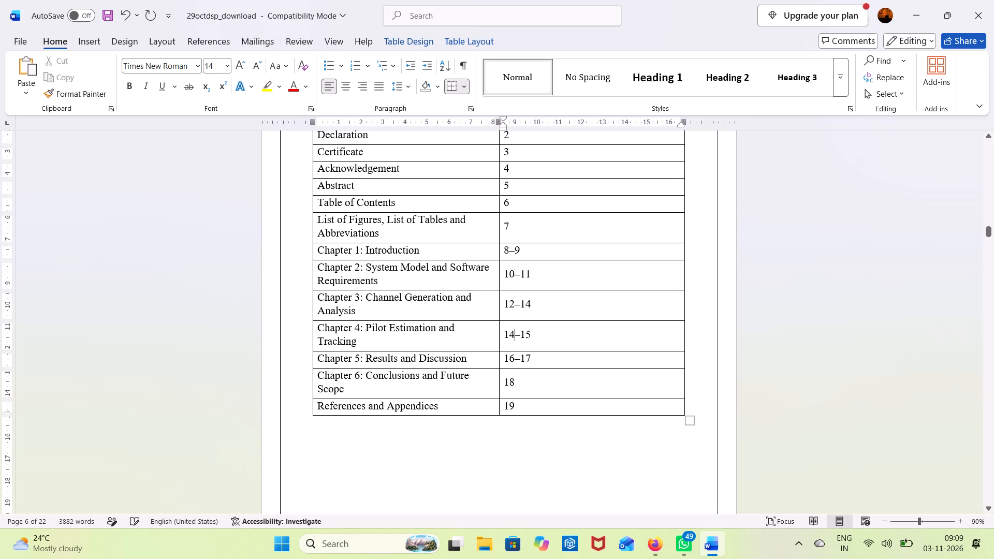
key(BackSpace)
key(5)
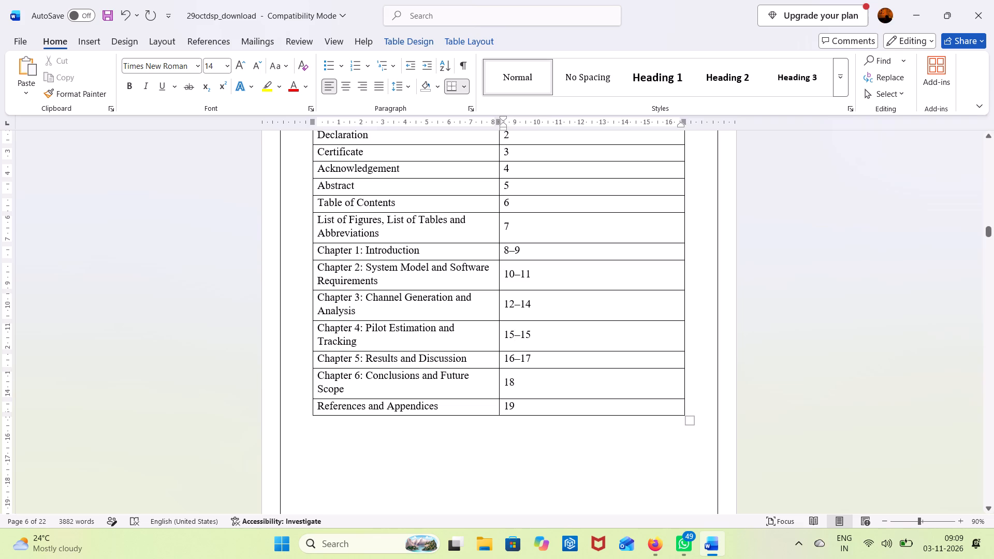
click(539, 333)
key(BackSpace)
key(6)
Set the page range of Chapter 5: Results and Discussion to 17–18 in the Table of Contents.
click(513, 355)
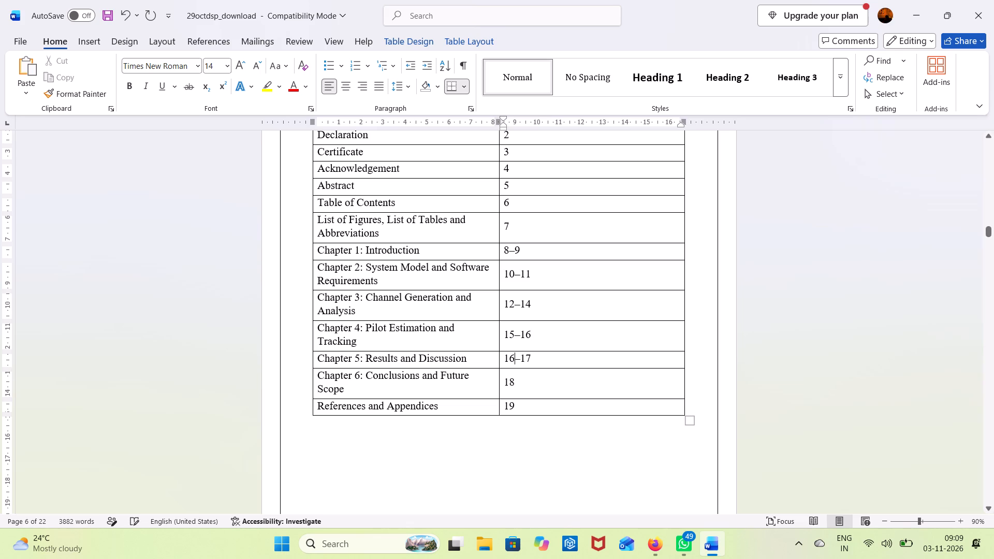
key(BackSpace)
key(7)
click(534, 360)
key(BackSpace)
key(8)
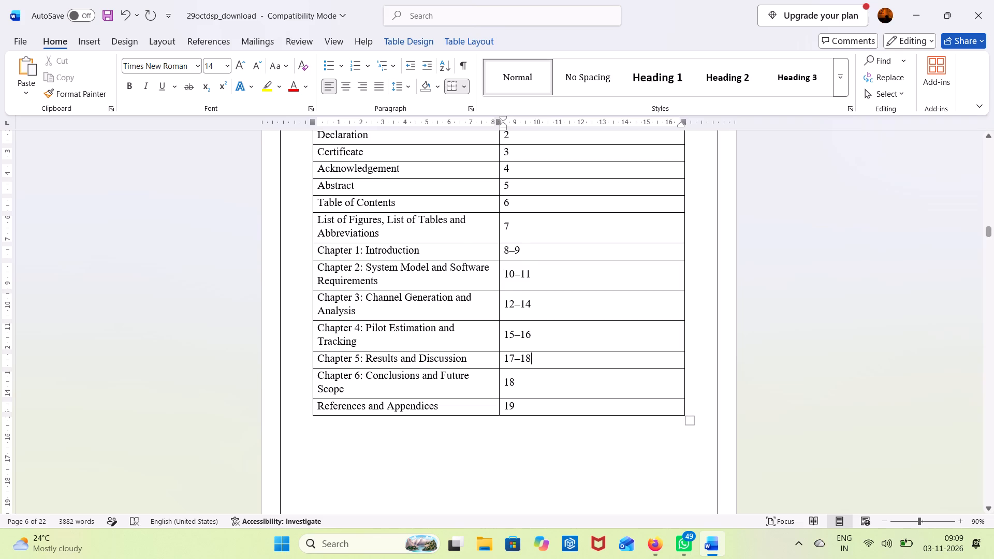
Check the pages occupied by Chapter 5, Chapter 6, the references and the appendices, and go back towards the Table of Contents.
scroll(507, 472, down, 10)
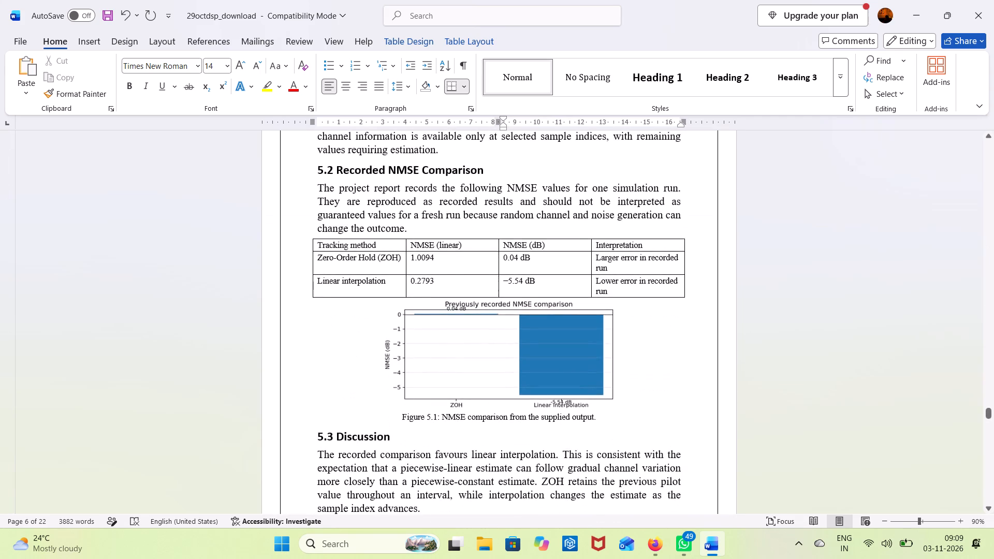
scroll(507, 472, down, 5)
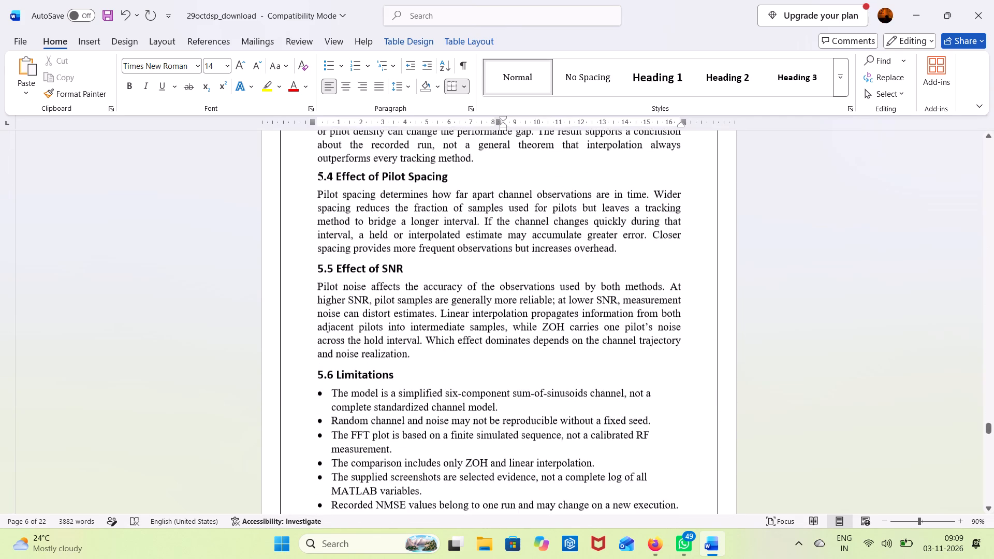
scroll(507, 472, down, 6)
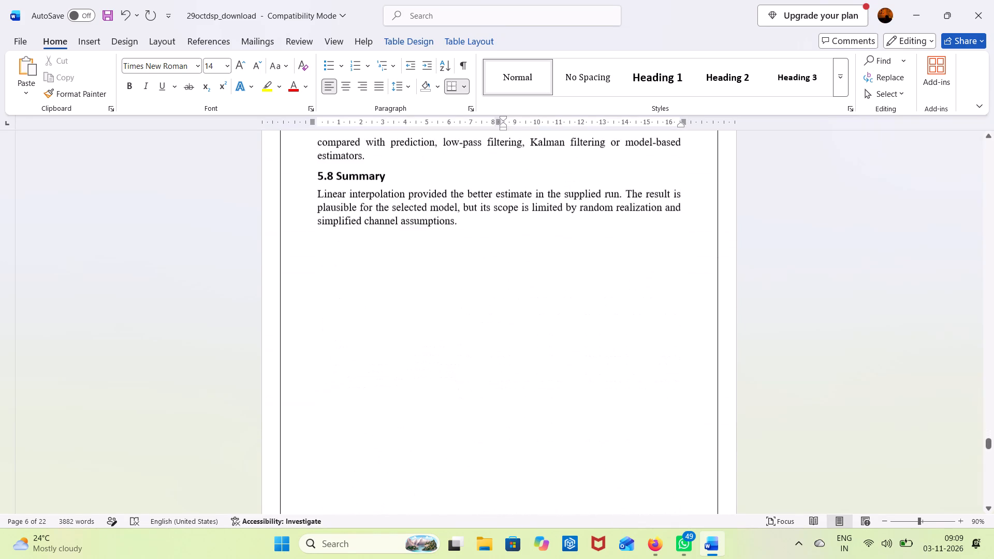
scroll(507, 472, down, 3)
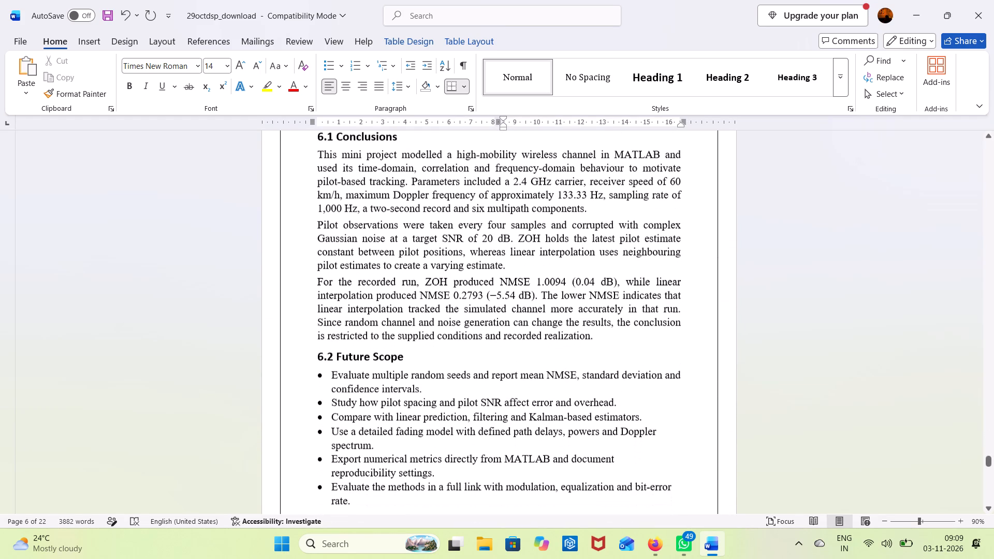
scroll(507, 472, down, 6)
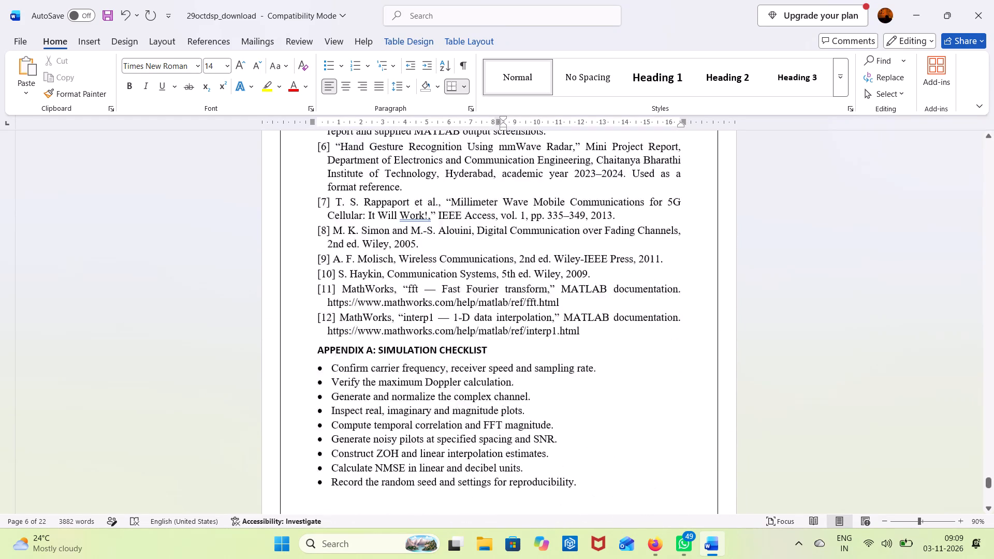
scroll(507, 472, down, 2)
scroll(507, 472, up, 2)
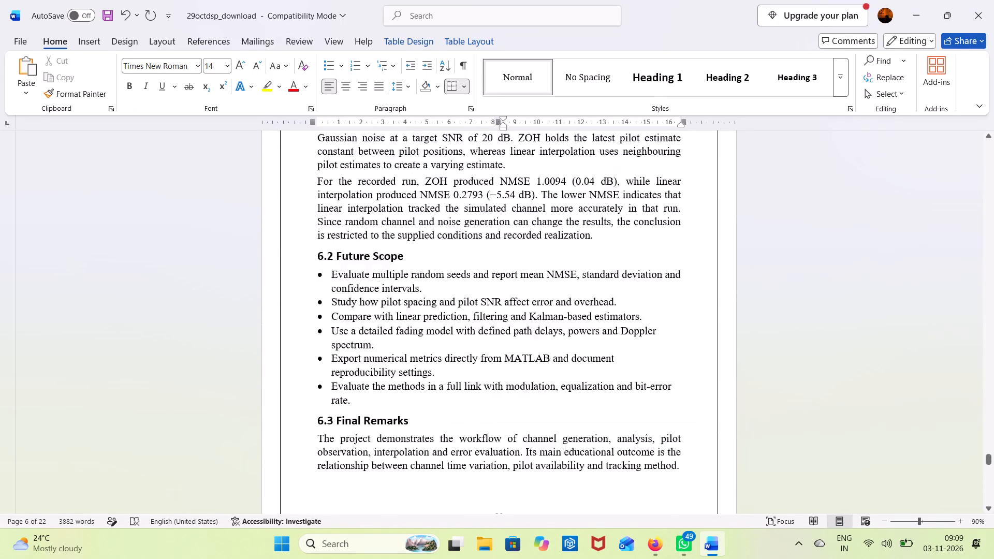
scroll(507, 472, up, 9)
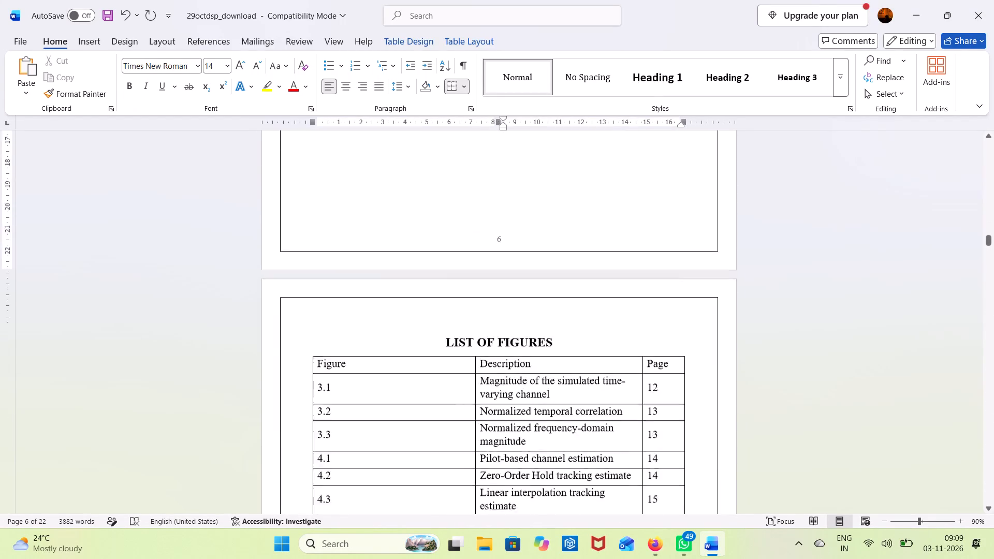
Set the page range of Chapter 5: Results and Discussion to 17–19 in the Table of Contents.
scroll(507, 472, up, 5)
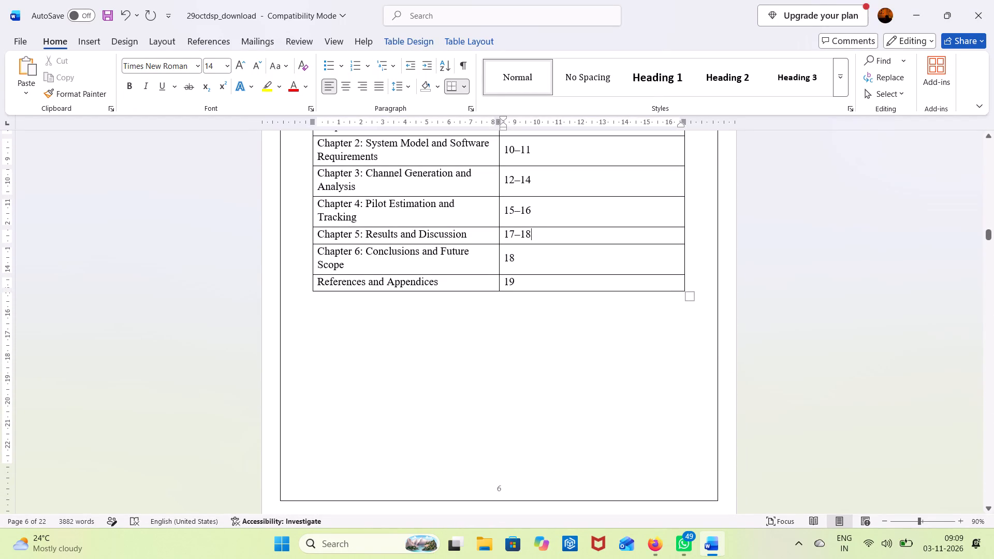
key(BackSpace)
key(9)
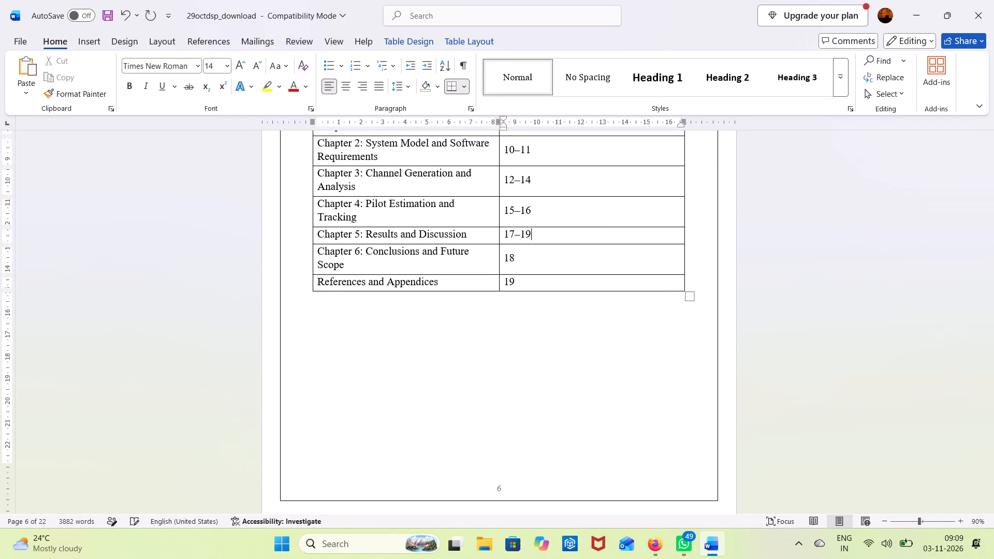
Clear the page number of the References and Appendices entry in the Table of Contents.
click(523, 287)
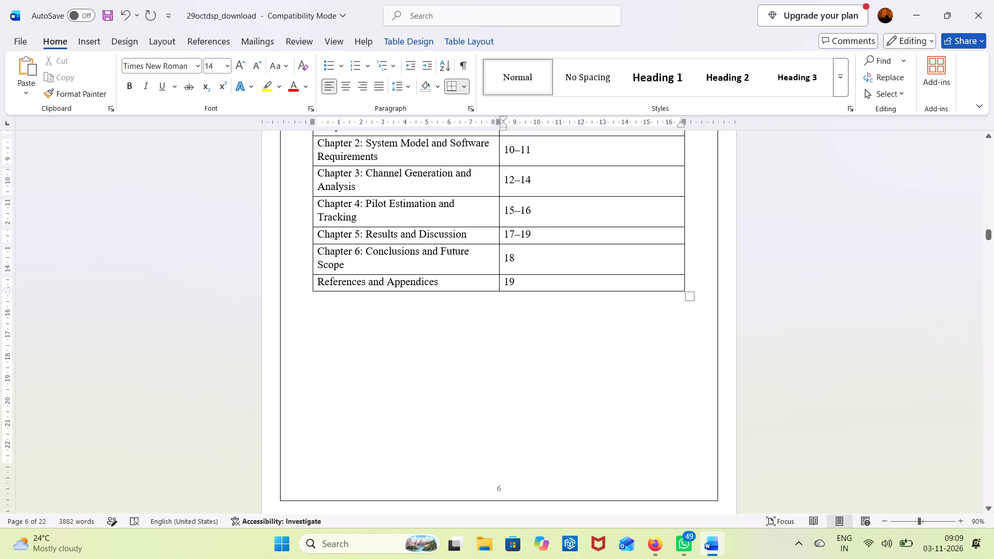
key(BackSpace)
key(BackSpace)
Set the page number of Chapter 6: Conclusions and Future Scope to 20 in the Table of Contents.
scroll(526, 261, down, 17)
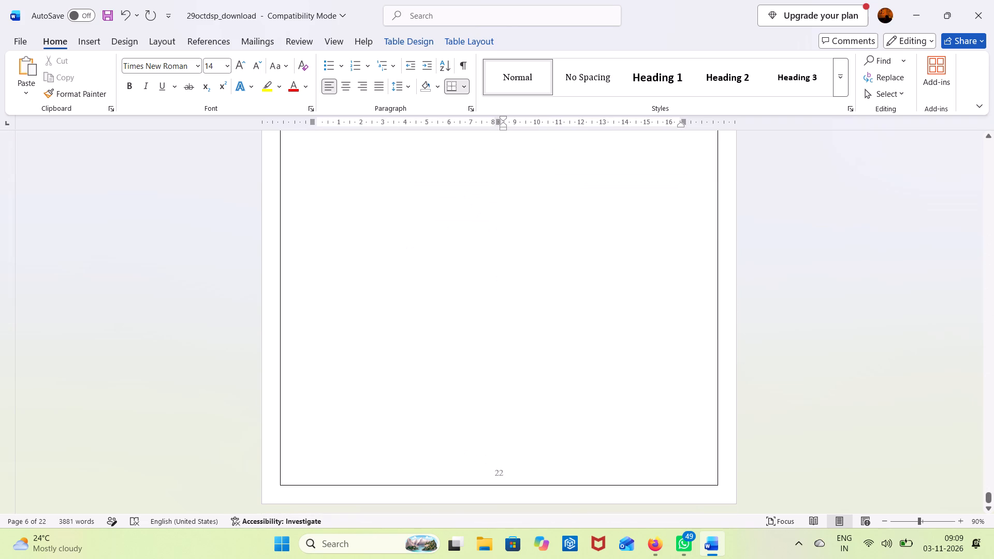
scroll(526, 261, down, 2)
scroll(526, 261, up, 20)
scroll(526, 261, up, 7)
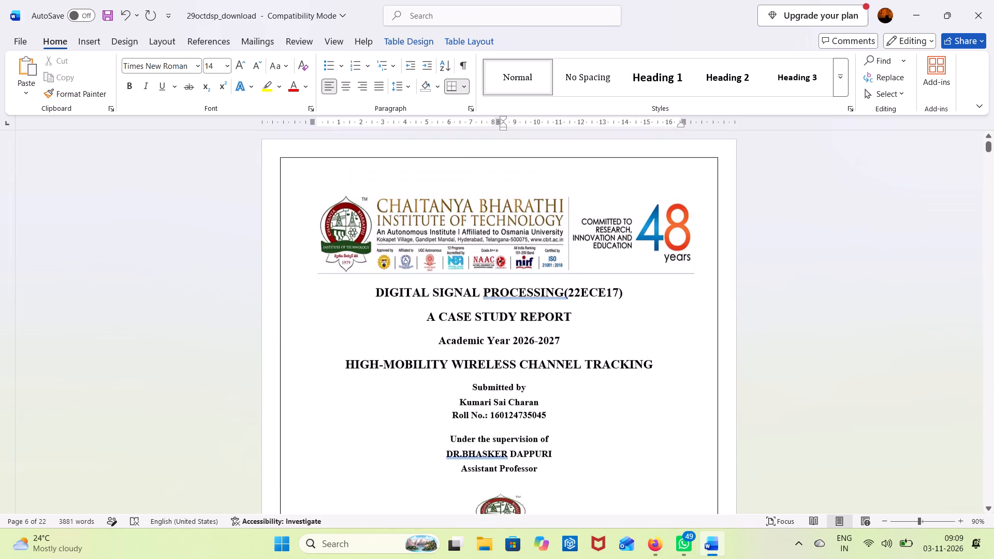
scroll(526, 261, up, 6)
scroll(526, 261, down, 5)
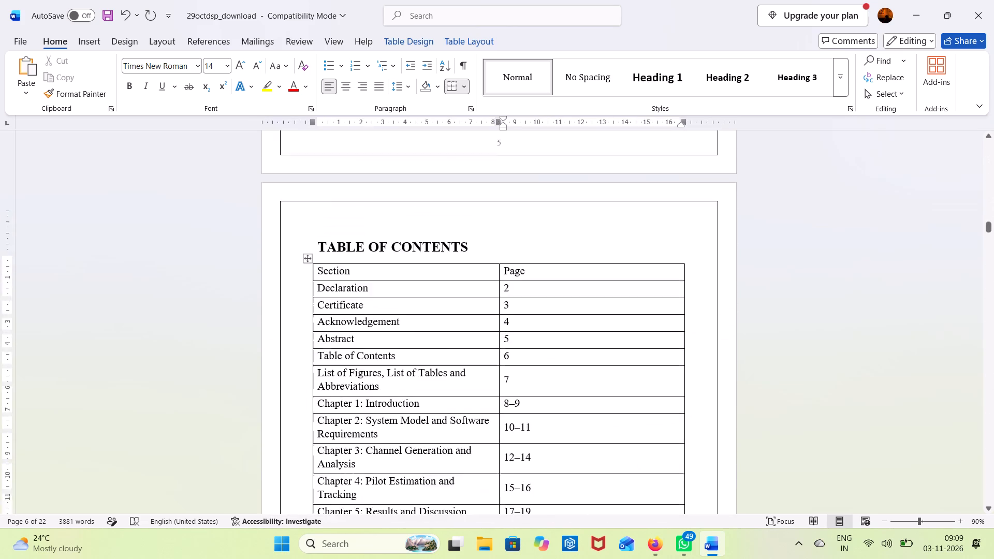
scroll(526, 261, down, 3)
click(520, 212)
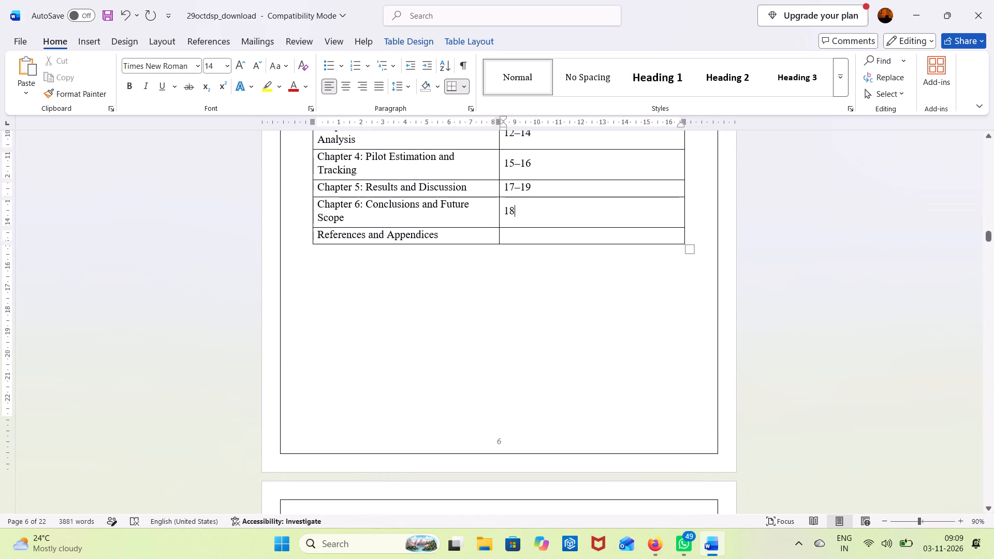
key(BackSpace)
key(BackSpace)
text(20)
Set the page range of References and Appendices to 21-22 in the Table of Contents.
click(513, 234)
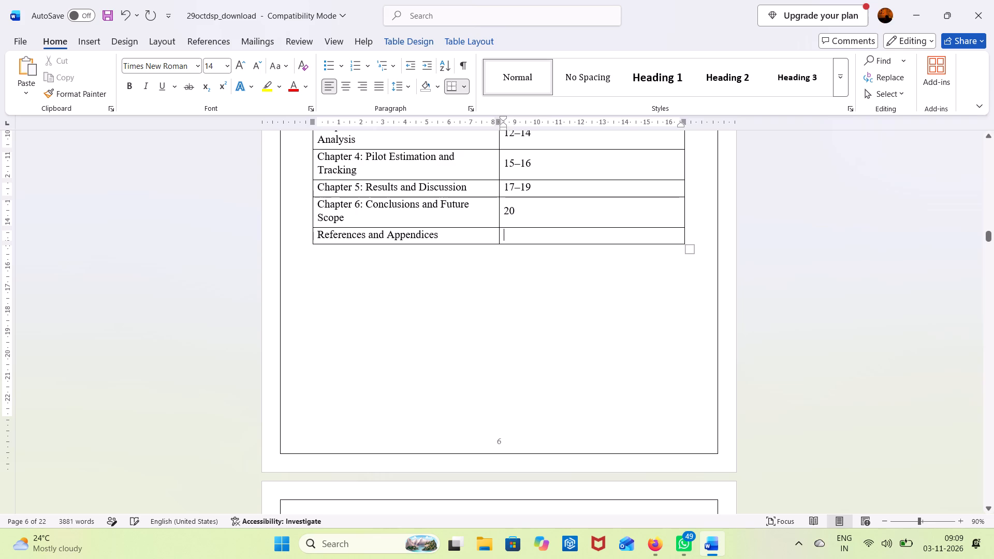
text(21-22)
click(531, 319)
Review the formatting of the lists of figures and tables, the Chapter 6 text and bullets, the references and the appendices.
scroll(531, 319, down, 2)
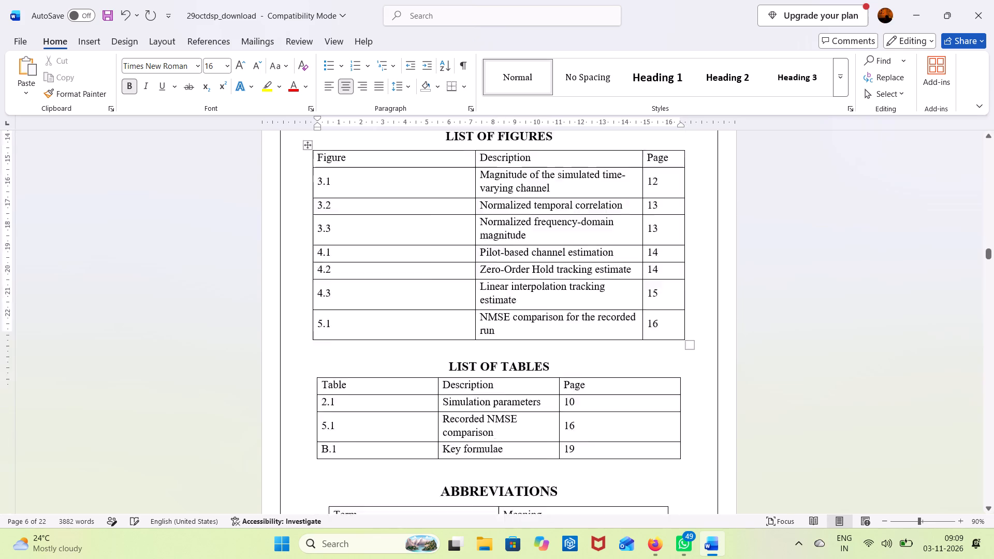
scroll(531, 319, down, 9)
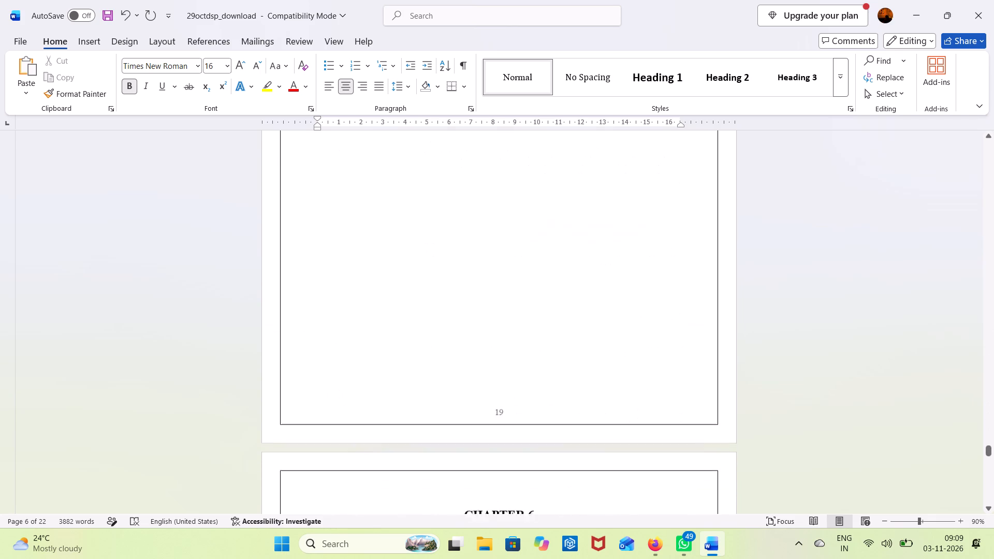
scroll(531, 319, down, 6)
scroll(531, 319, up, 1)
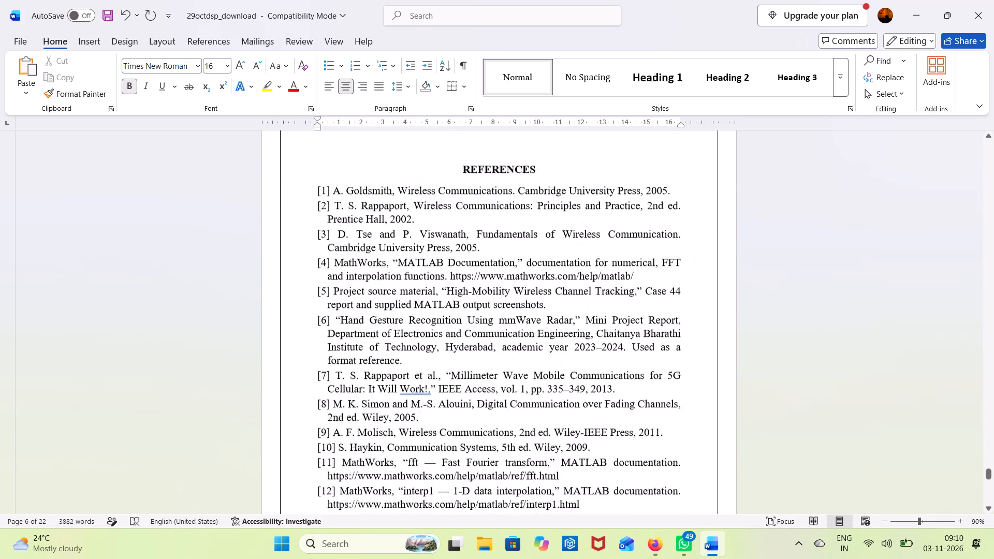
scroll(531, 319, up, 3)
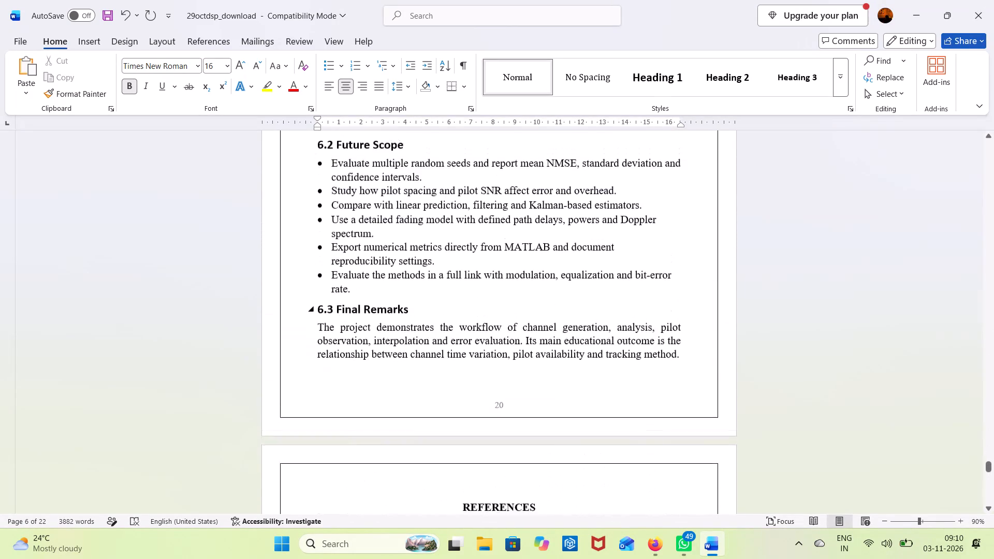
scroll(531, 319, up, 1)
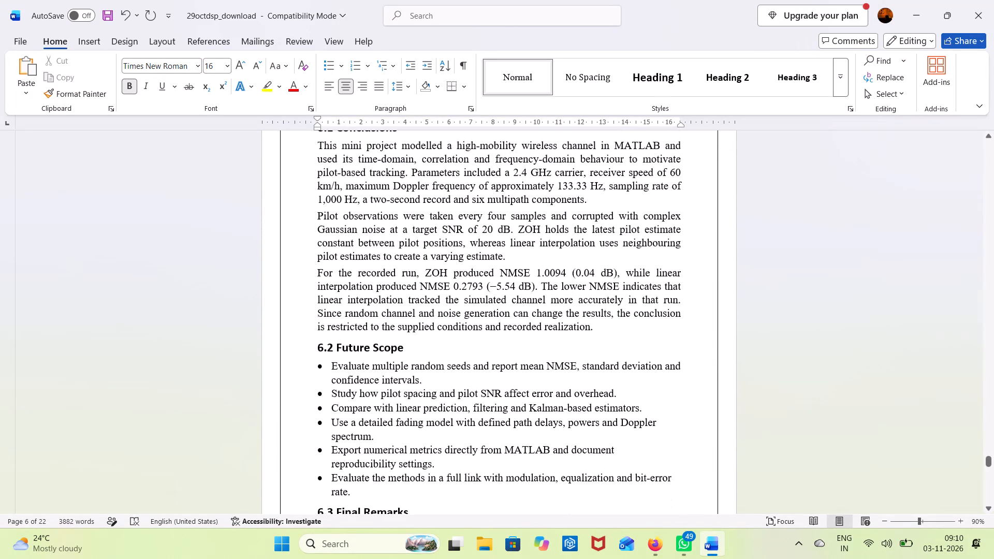
drag(330, 364, 535, 450)
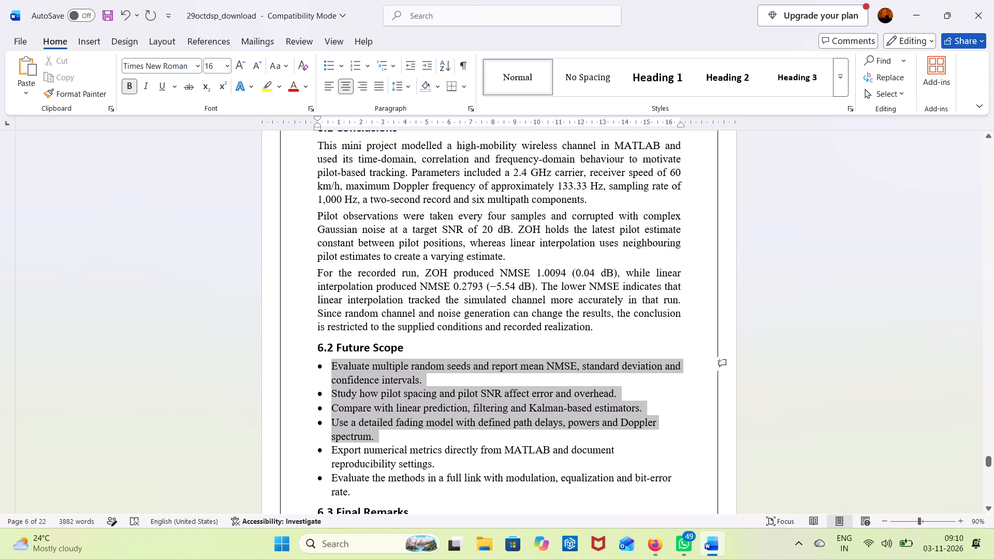
drag(535, 450, 611, 490)
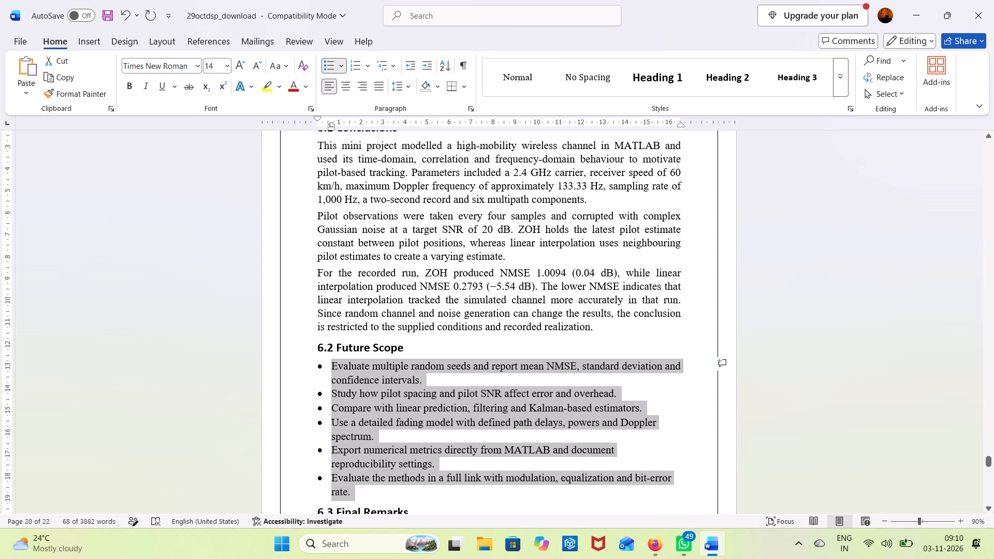
click(301, 233)
scroll(301, 233, down, 2)
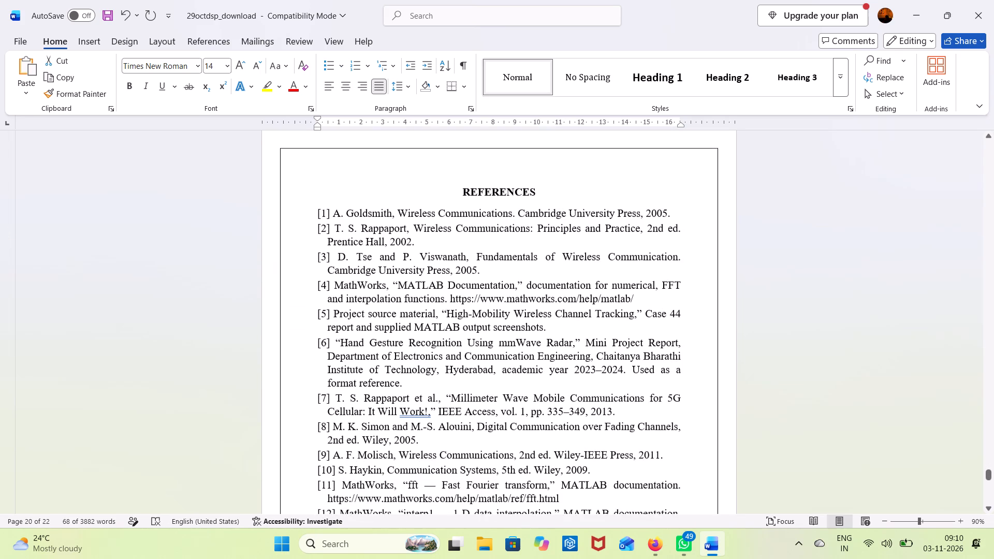
scroll(301, 233, down, 3)
scroll(301, 233, right, 1)
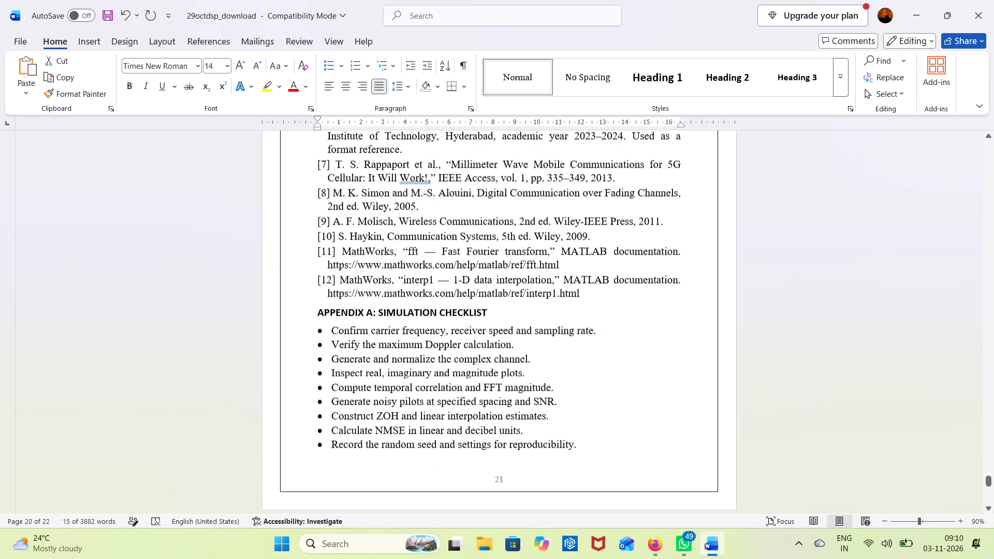
scroll(301, 233, right, 1)
scroll(301, 233, down, 2)
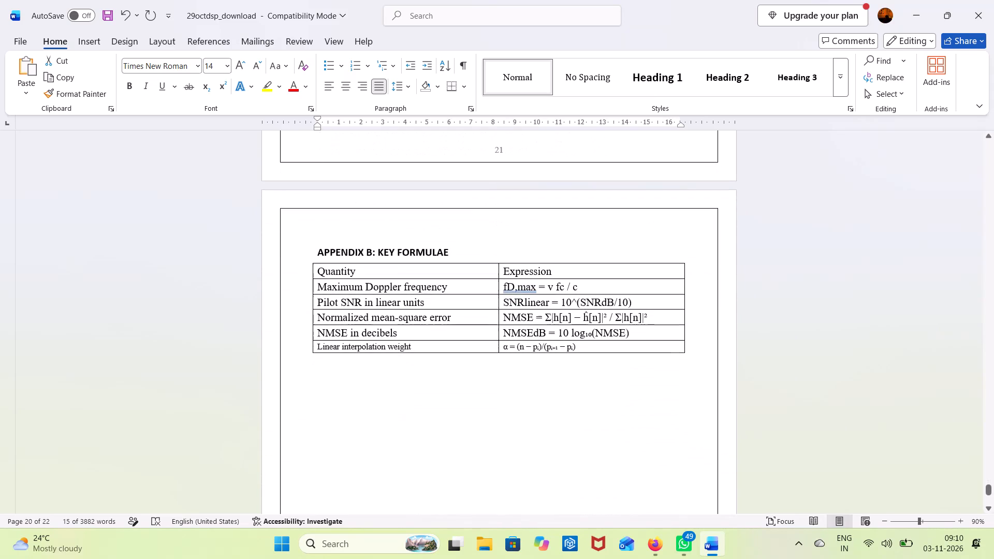
scroll(301, 233, down, 4)
Copy the Chaitanya Bharathi Institute of Technology banner image from the top of the Declaration page.
scroll(301, 233, up, 12)
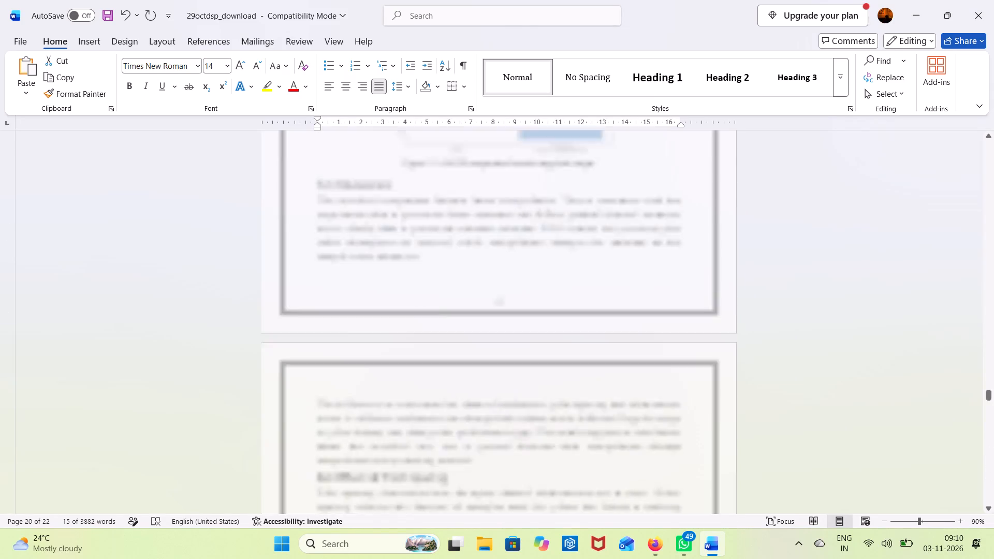
scroll(301, 233, up, 19)
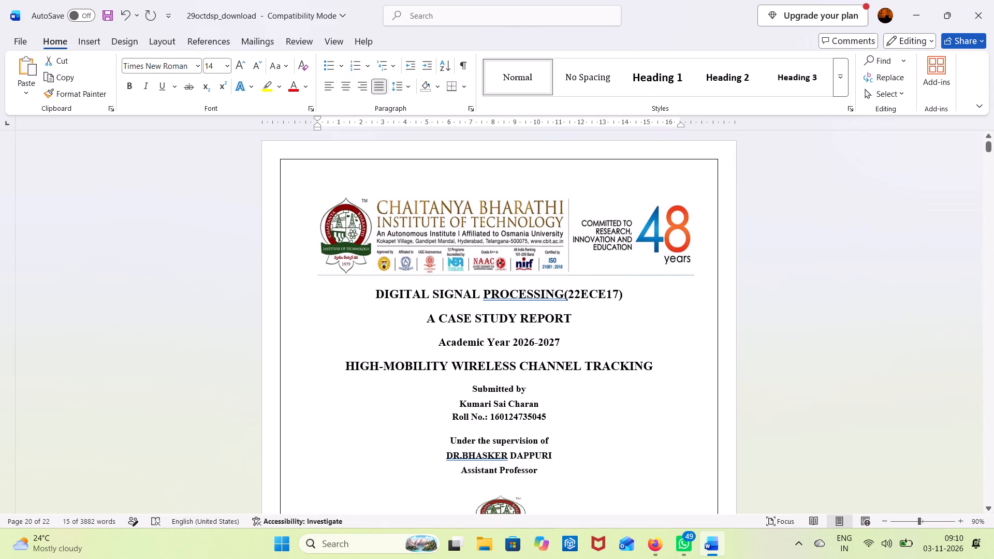
scroll(427, 327, down, 4)
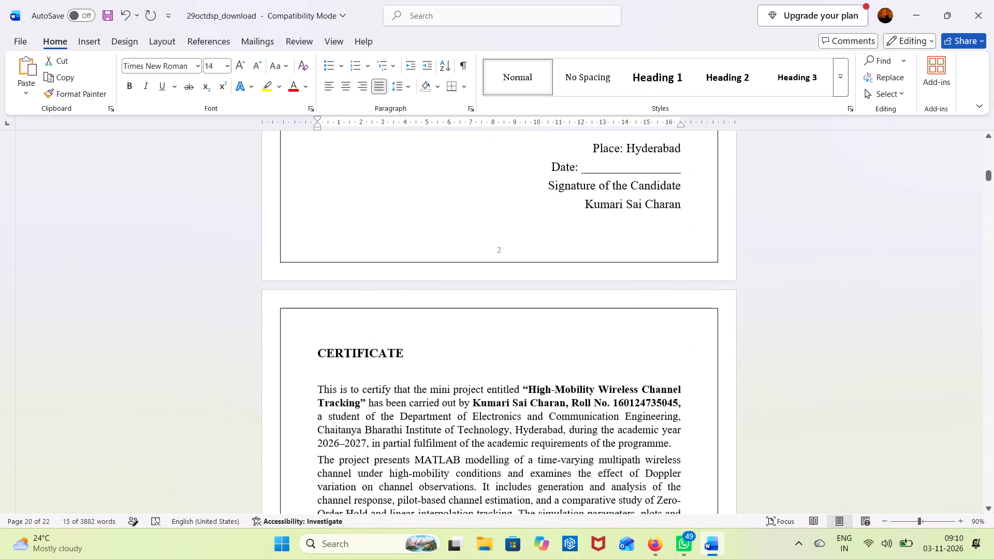
scroll(427, 327, up, 2)
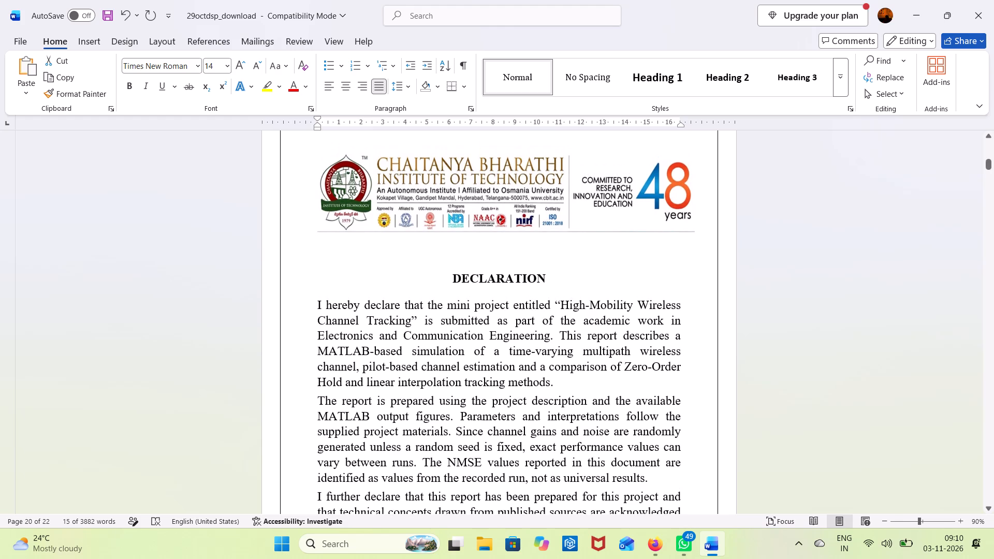
right_click(447, 198)
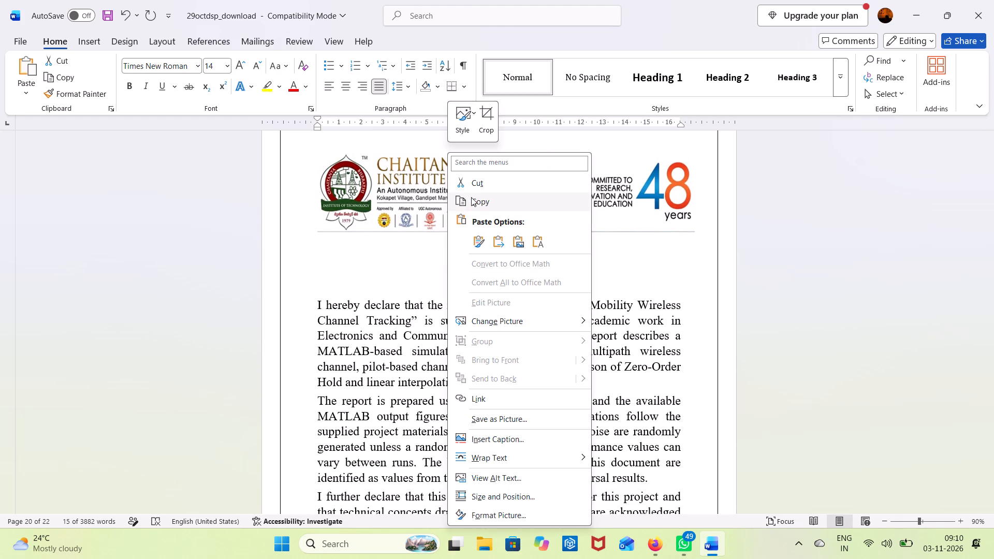
click(471, 197)
scroll(471, 197, down, 4)
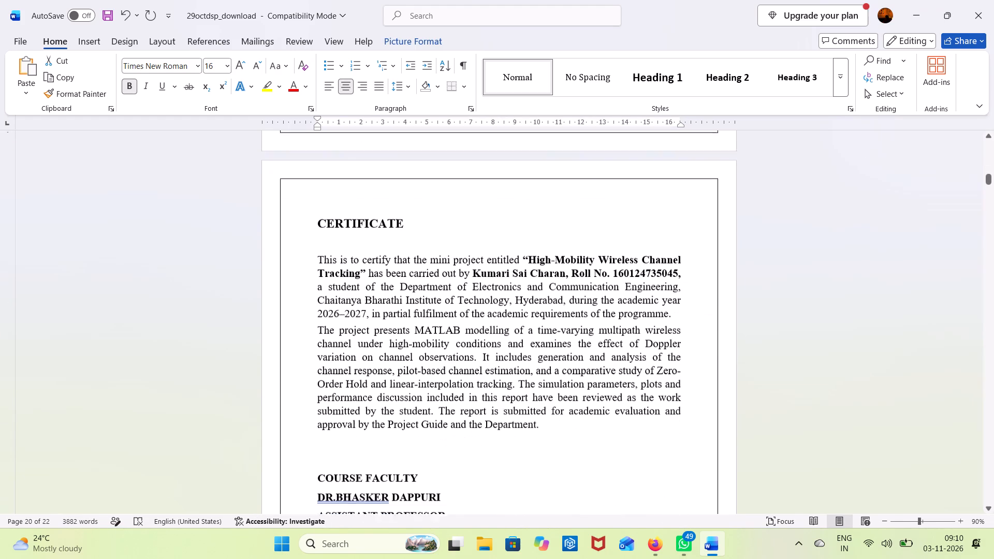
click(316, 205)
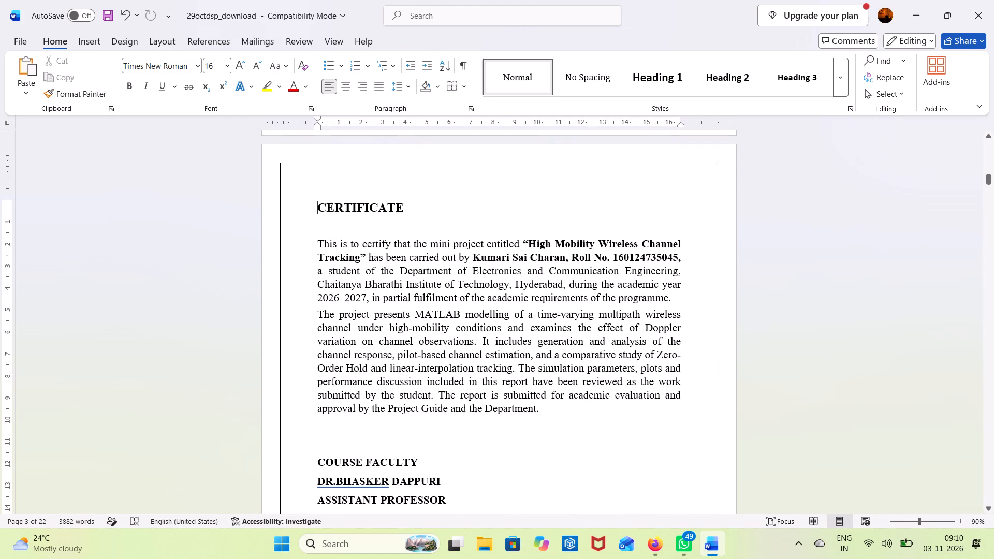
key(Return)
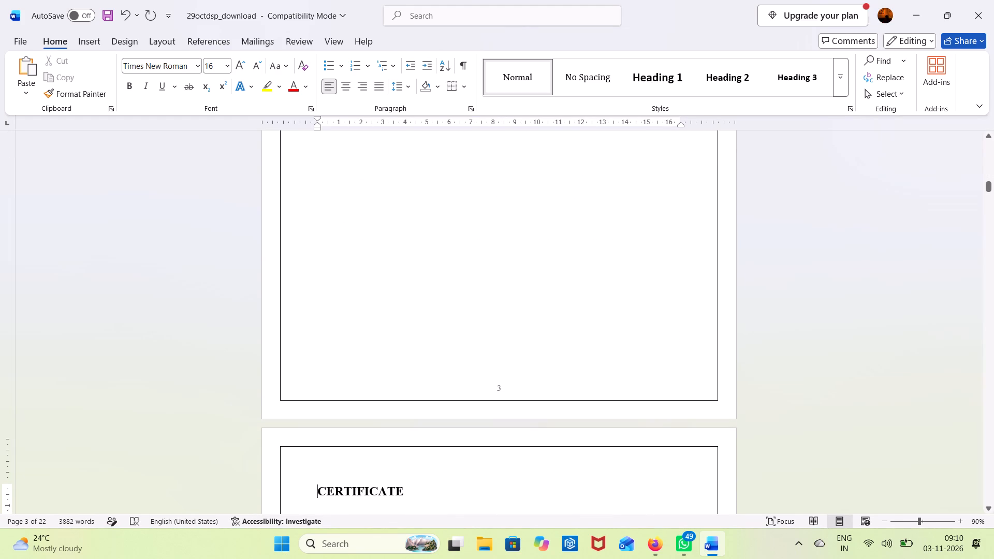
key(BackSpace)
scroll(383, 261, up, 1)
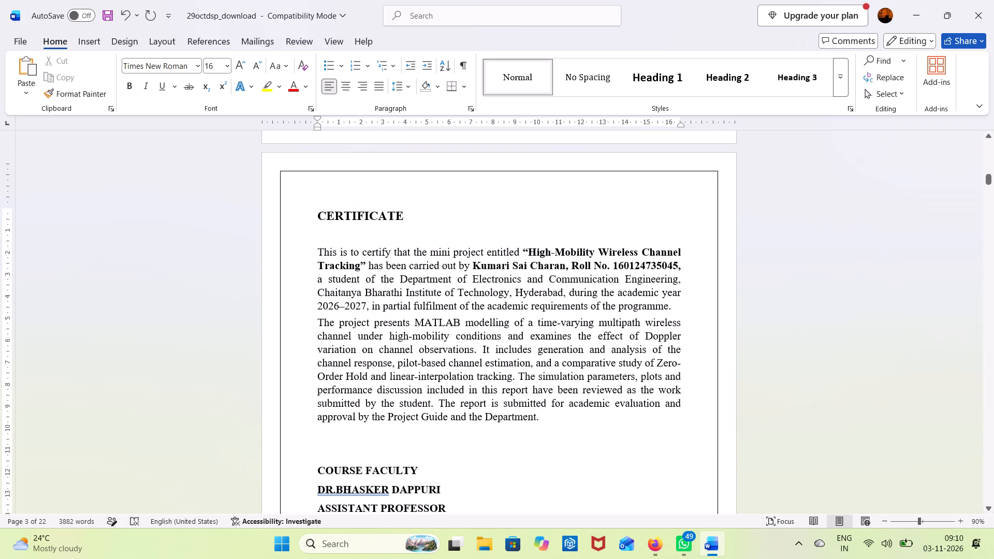
Add three blank lines between the CERTIFICATE heading and the first paragraph of the certificate.
click(364, 235)
key(Down)
key(Up)
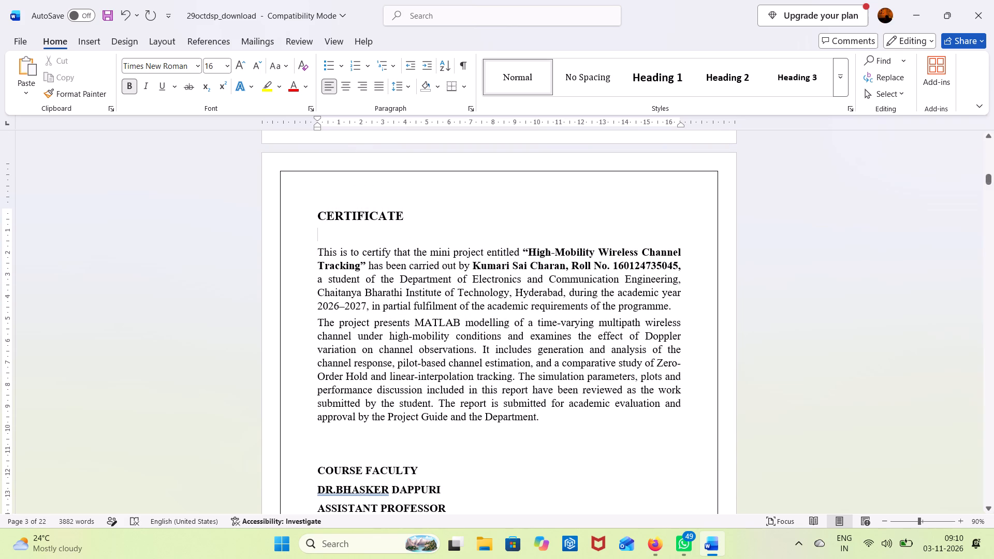
key(Return)
key(Return)
key(Return)
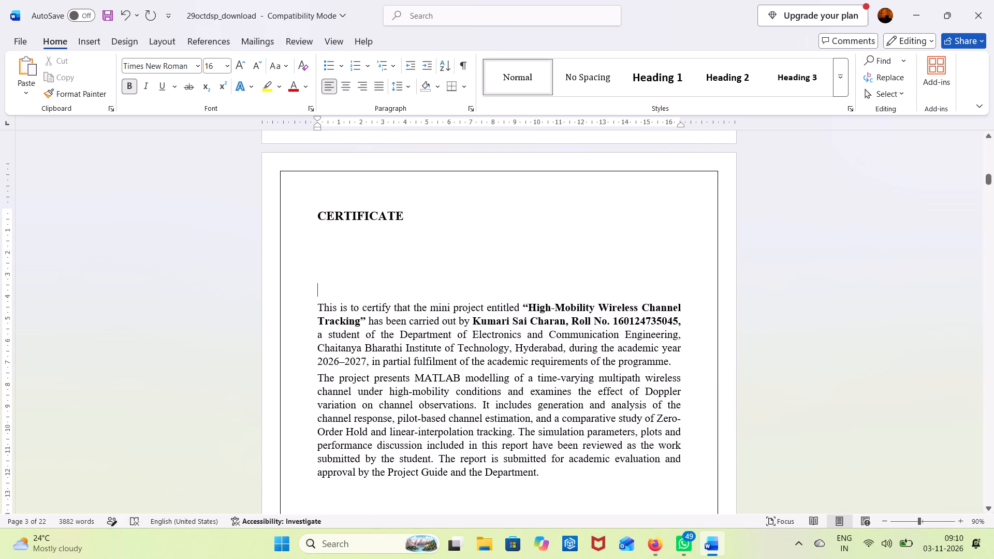
Paste the copied institute banner on the blank line directly below the CERTIFICATE heading.
drag(417, 213, 333, 211)
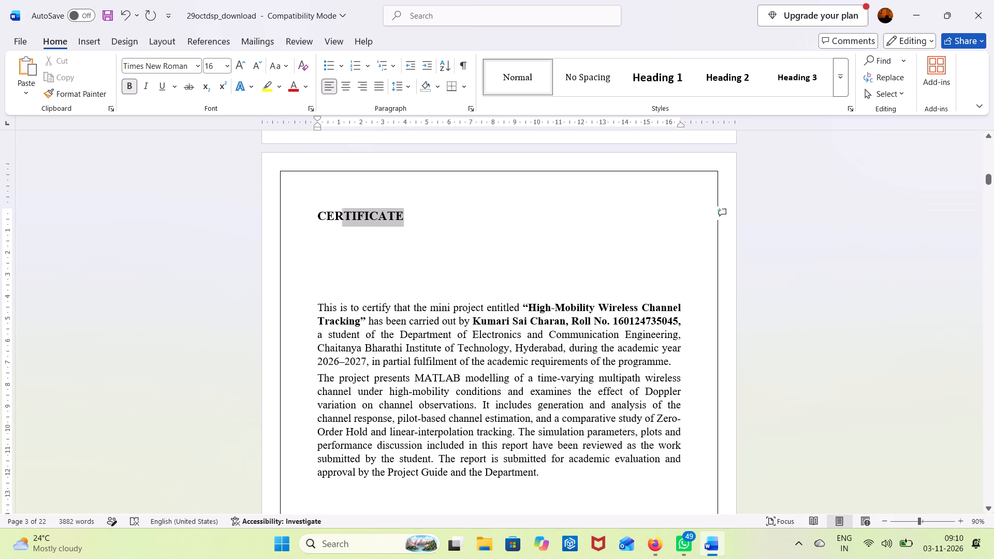
drag(333, 211, 303, 206)
click(499, 231)
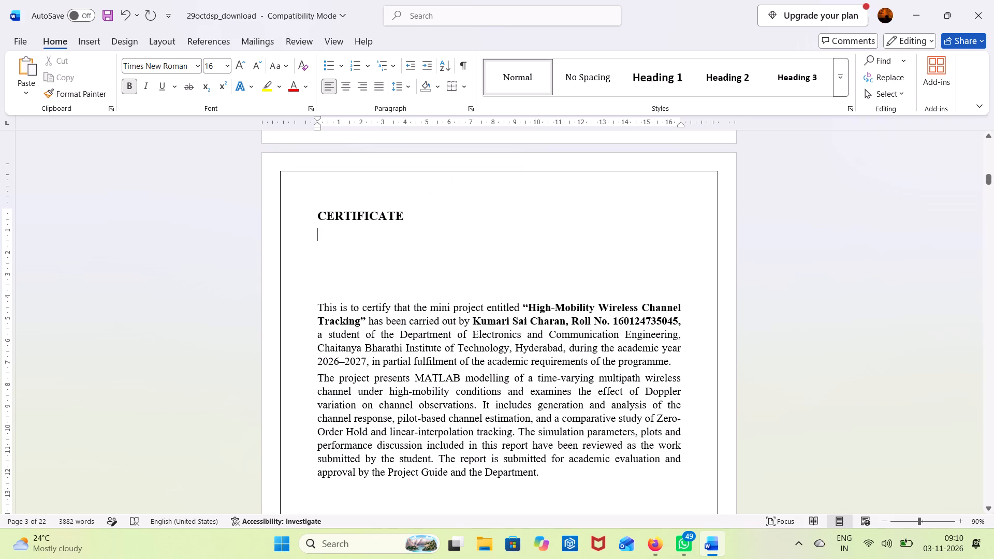
key(ctrl+v)
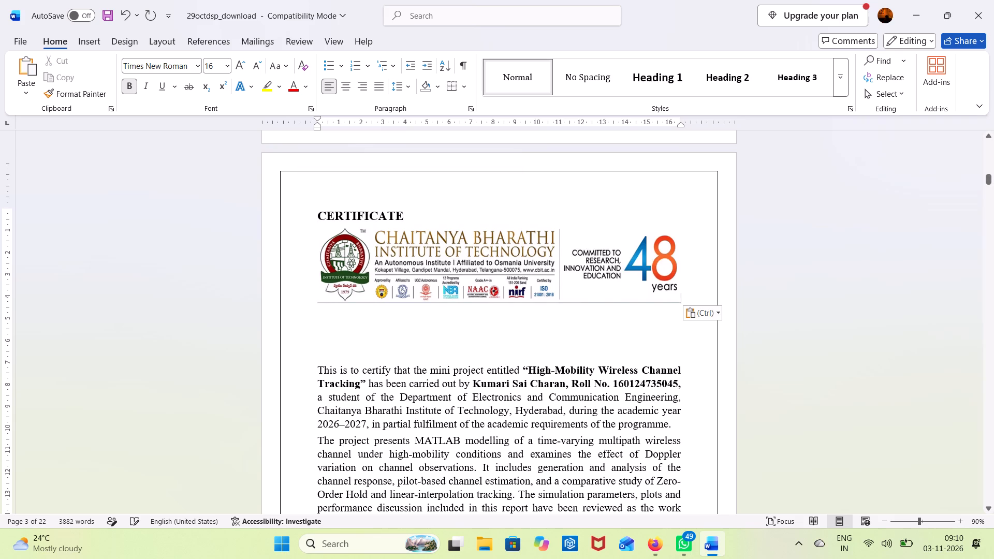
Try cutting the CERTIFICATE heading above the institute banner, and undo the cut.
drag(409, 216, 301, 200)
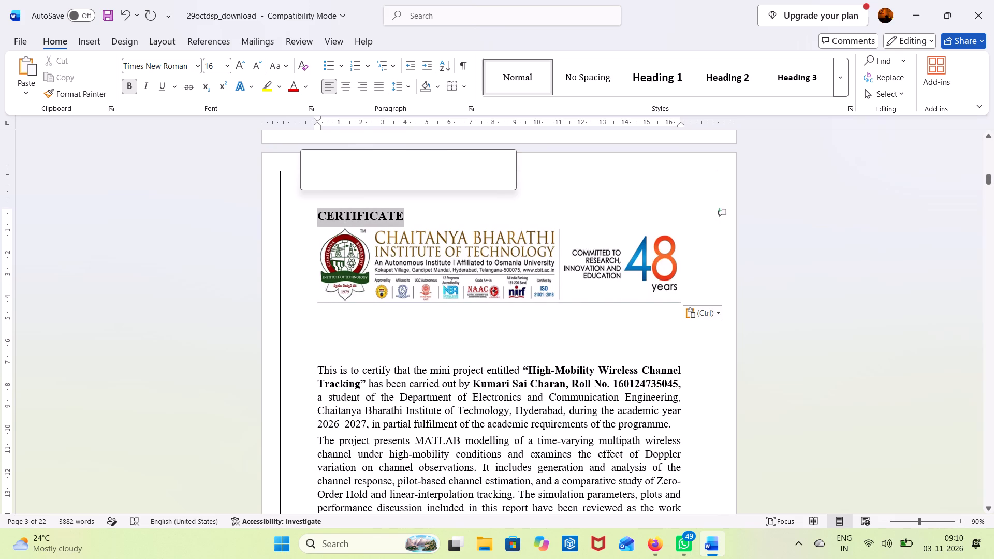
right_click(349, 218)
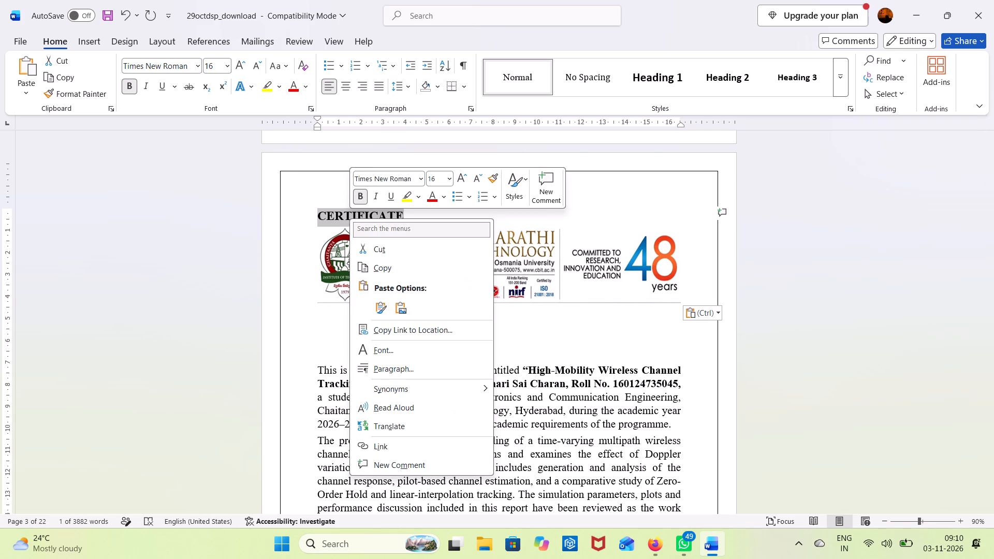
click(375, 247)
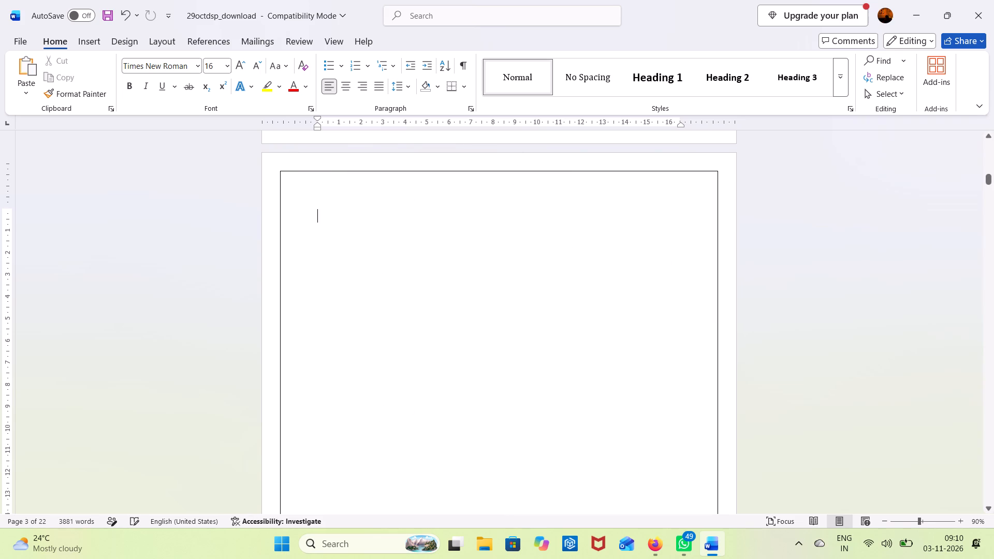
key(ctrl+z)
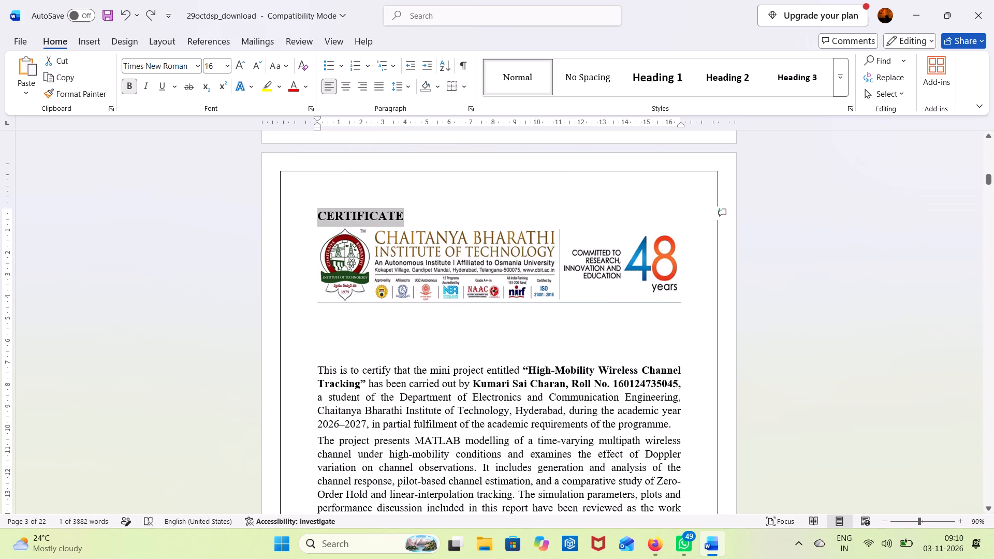
Delete the CERTIFICATE heading text above the banner, keeping only its initial C.
click(415, 214)
click(415, 214)
key(BackSpace)
key(BackSpace)
key(BackSpace)
key(BackSpace)
key(BackSpace)
key(BackSpace)
key(BackSpace)
key(BackSpace)
key(BackSpace)
key(BackSpace)
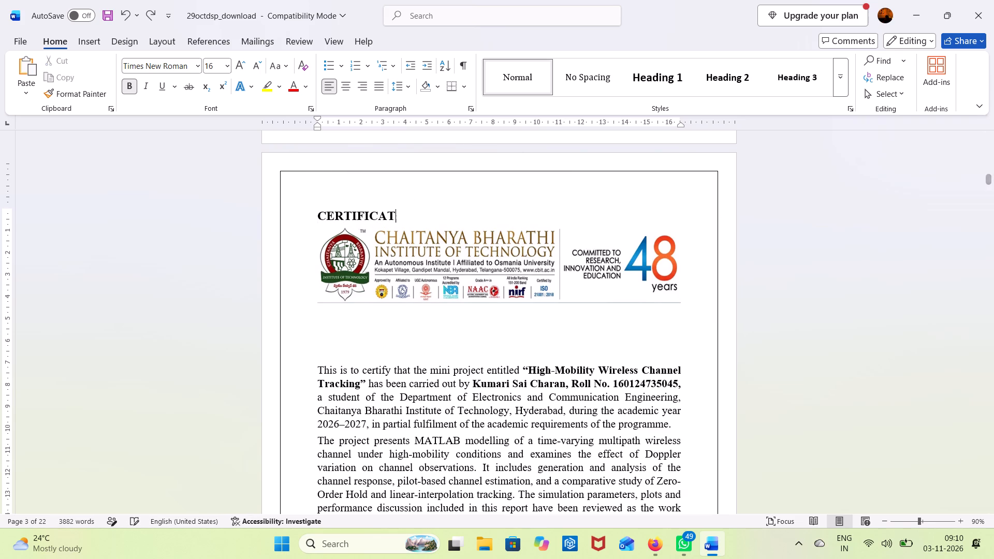
key(BackSpace)
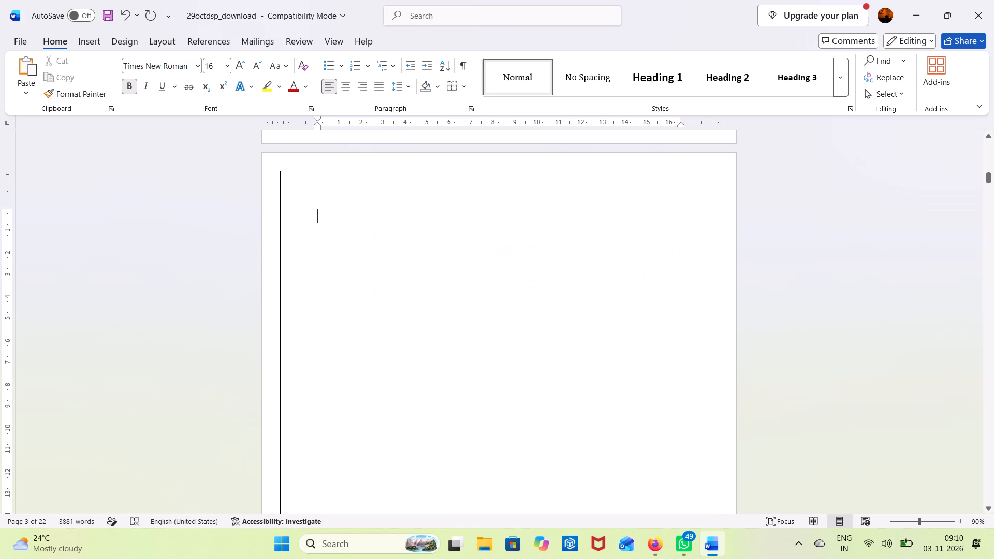
key(ctrl+z)
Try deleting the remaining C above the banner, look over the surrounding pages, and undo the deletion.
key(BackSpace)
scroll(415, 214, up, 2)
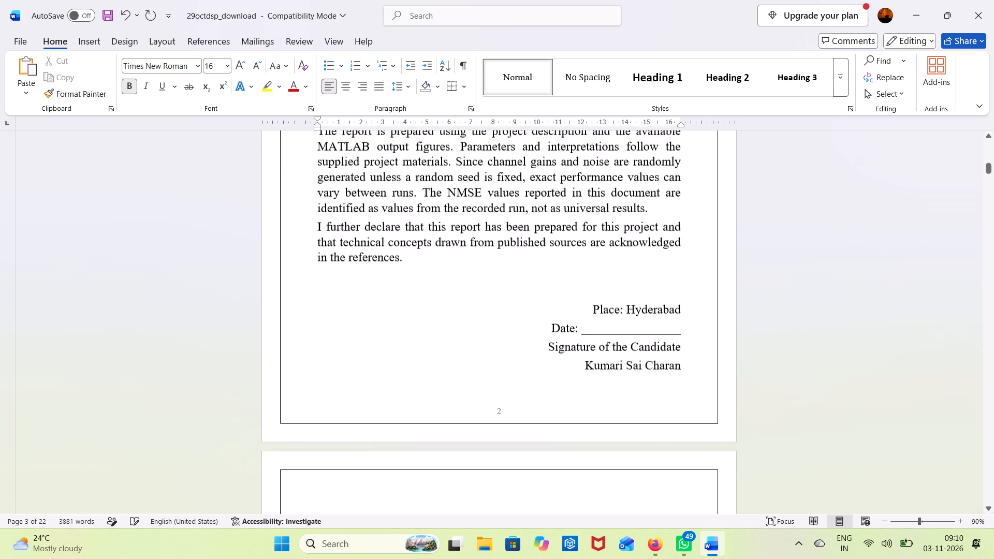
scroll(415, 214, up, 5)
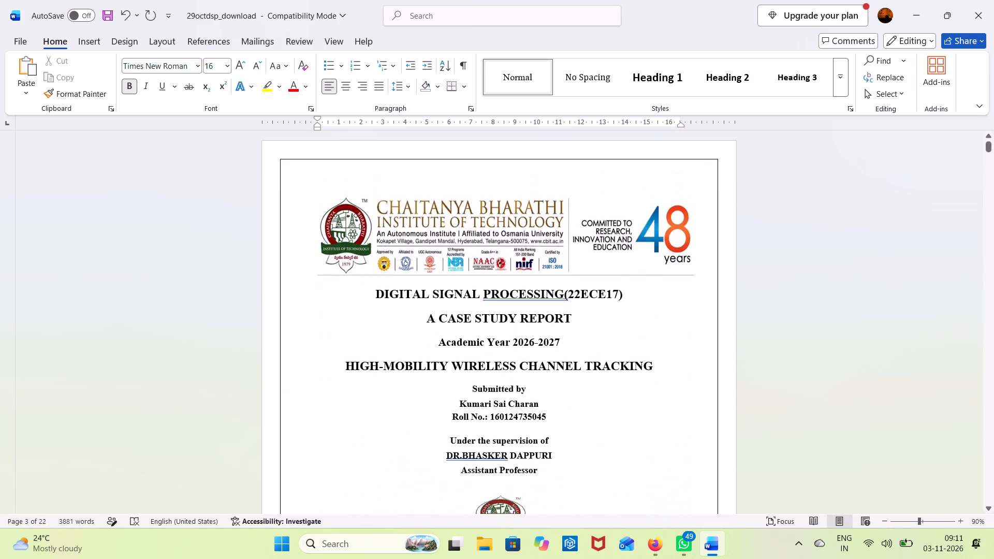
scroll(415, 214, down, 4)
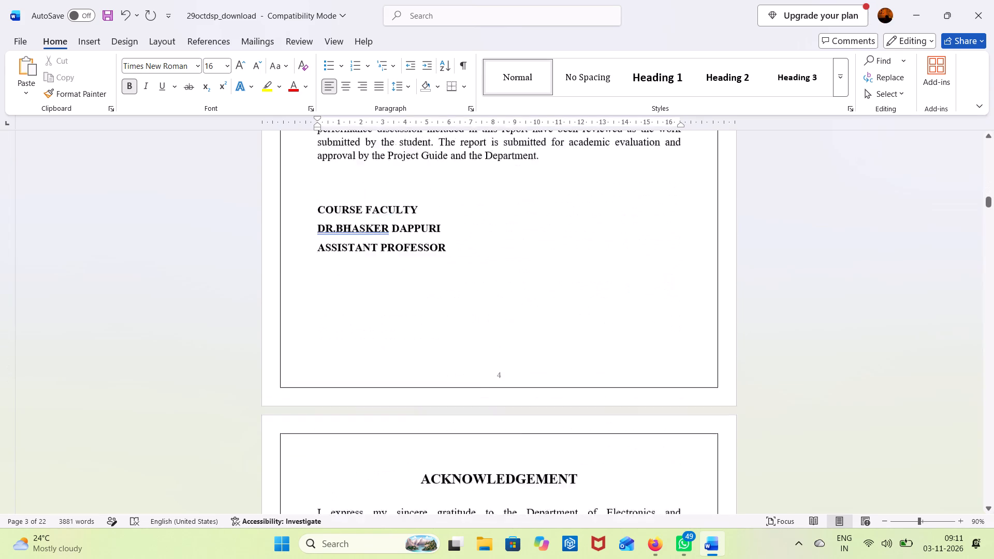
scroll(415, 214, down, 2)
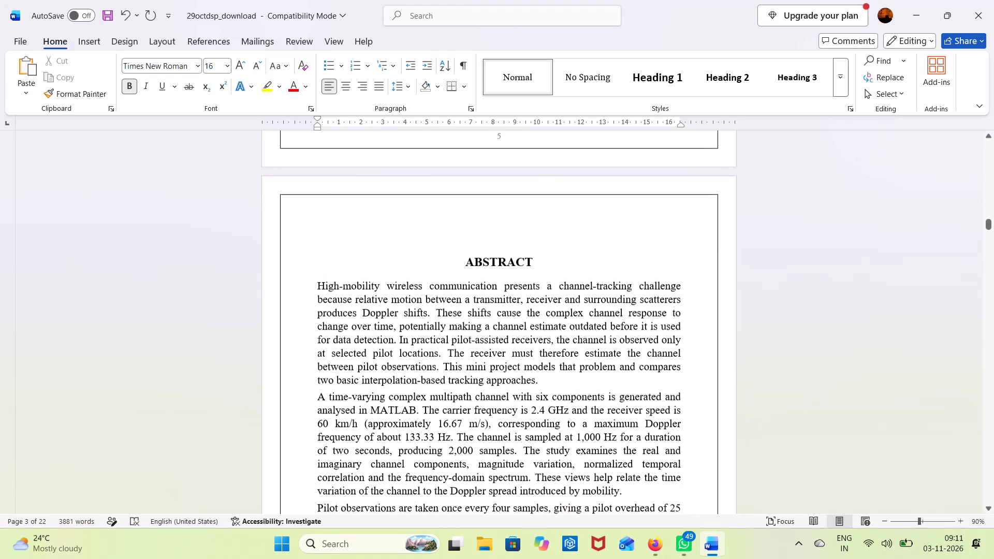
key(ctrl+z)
Insert spaces before the remaining C above the certificate banner to shift it along its line.
scroll(415, 214, up, 1)
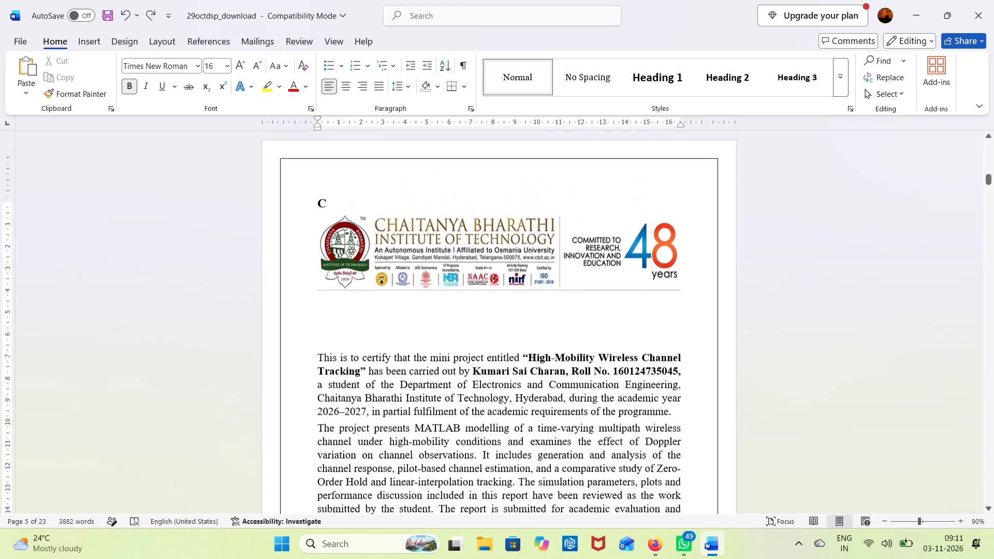
scroll(415, 214, up, 1)
key(Left)
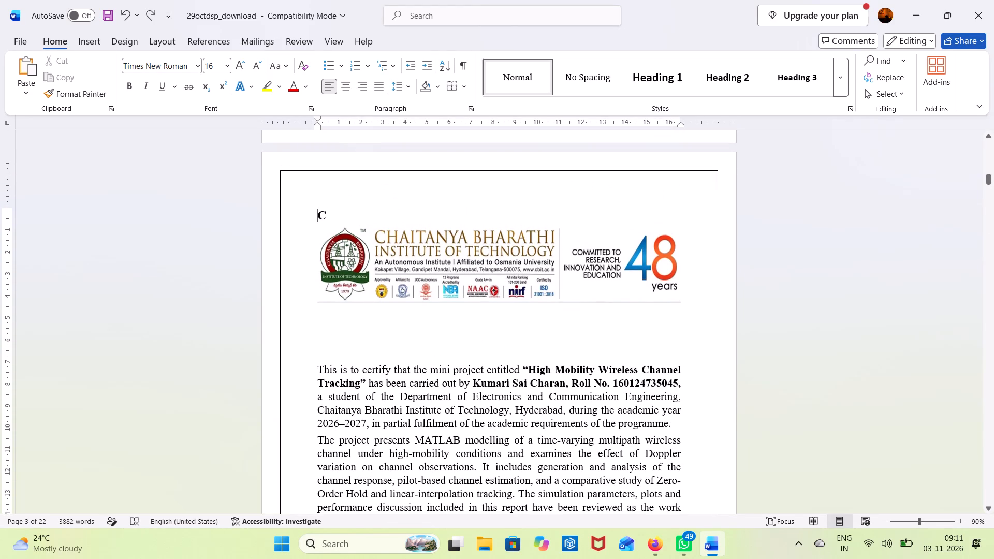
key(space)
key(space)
key(Down)
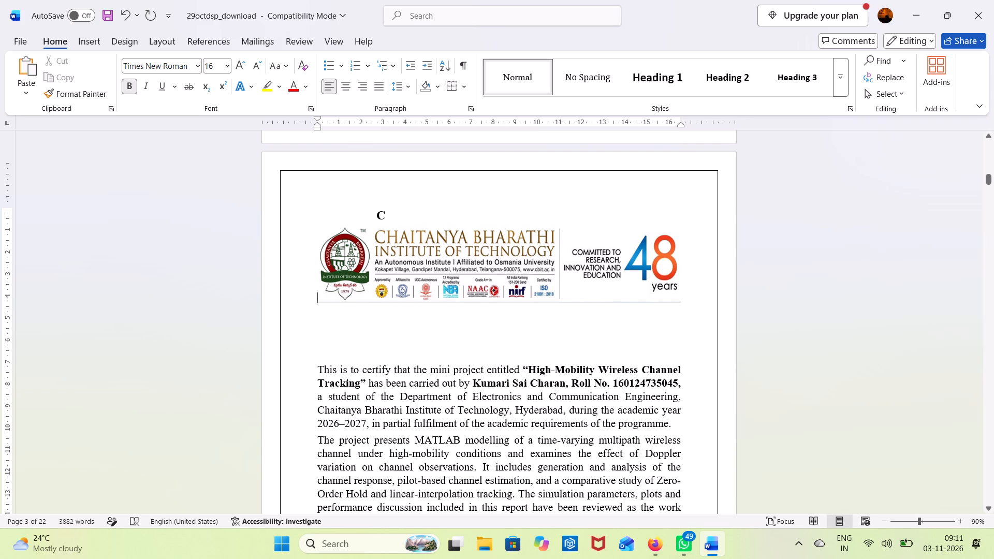
Move the institute banner up to follow the C in the first paragraph of the certificate page.
drag(463, 242, 456, 181)
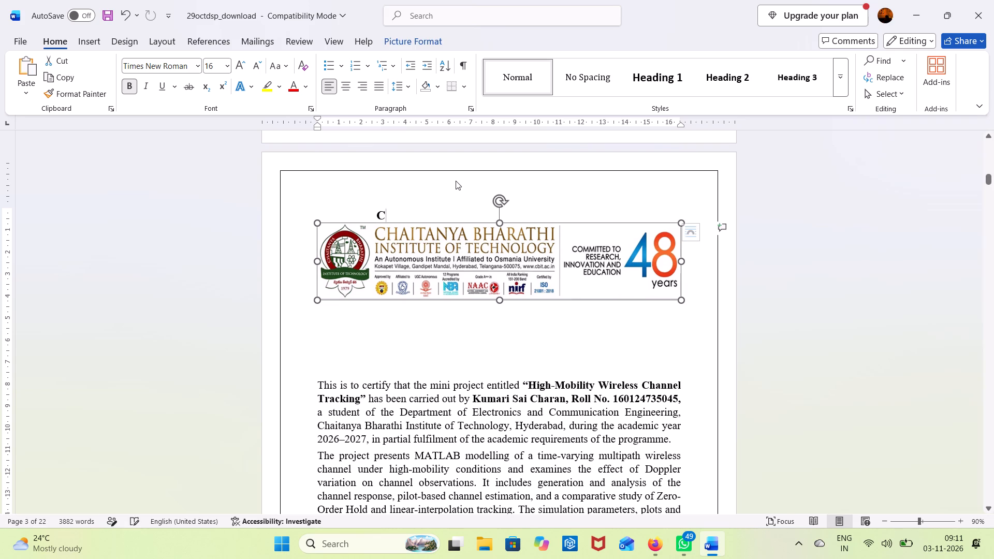
drag(412, 282, 416, 208)
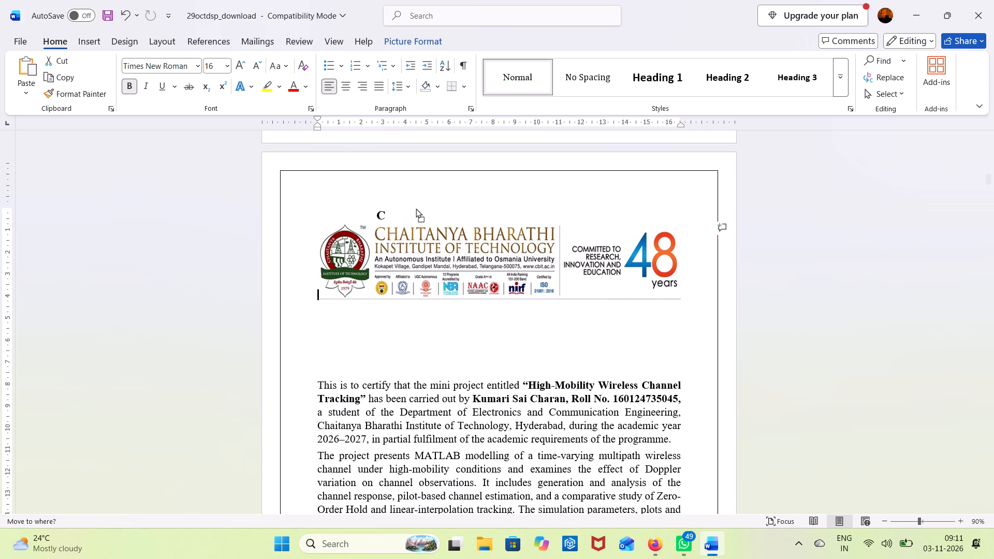
drag(416, 208, 414, 202)
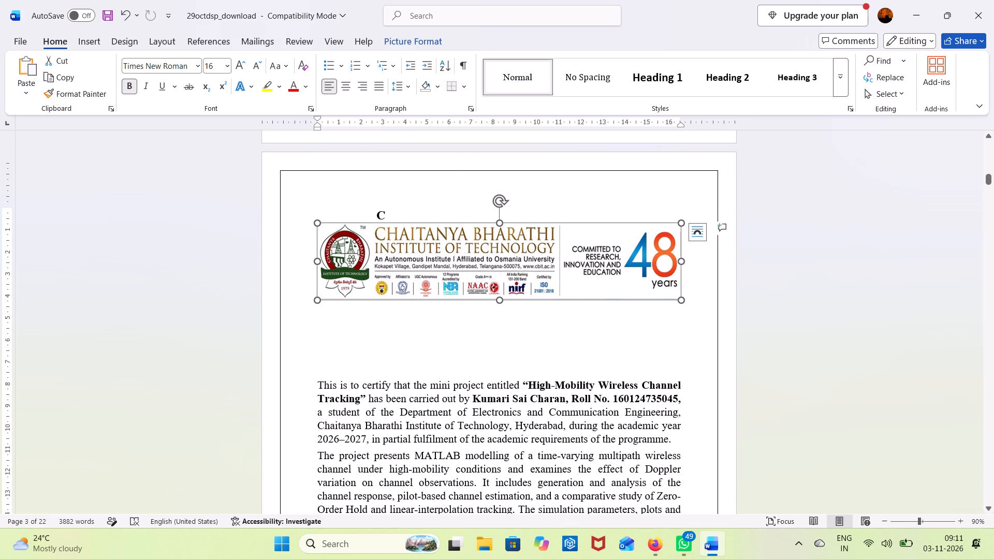
Scale the institute banner down proportionally to about half its original width so it sits beside the C.
drag(681, 298, 532, 244)
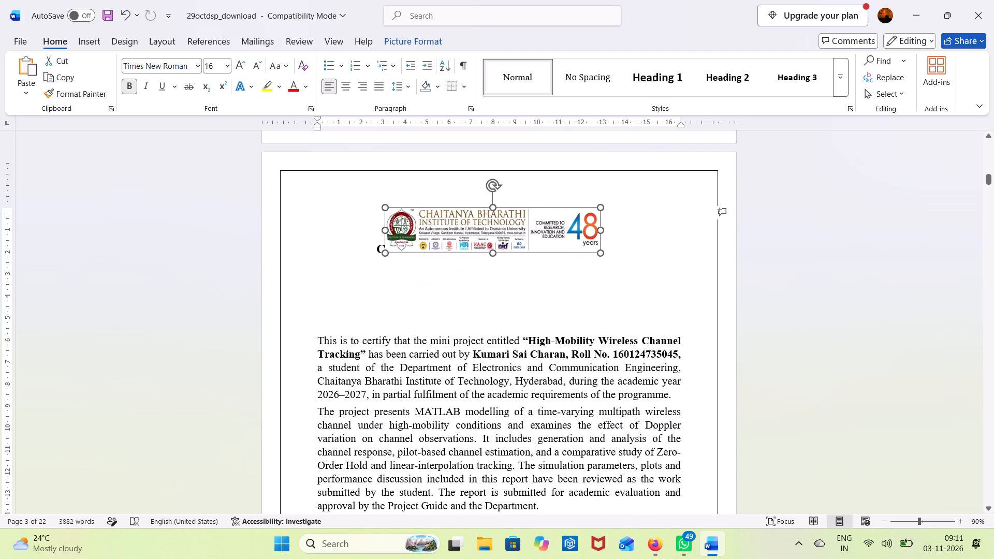
drag(532, 244, 560, 250)
drag(534, 233, 537, 198)
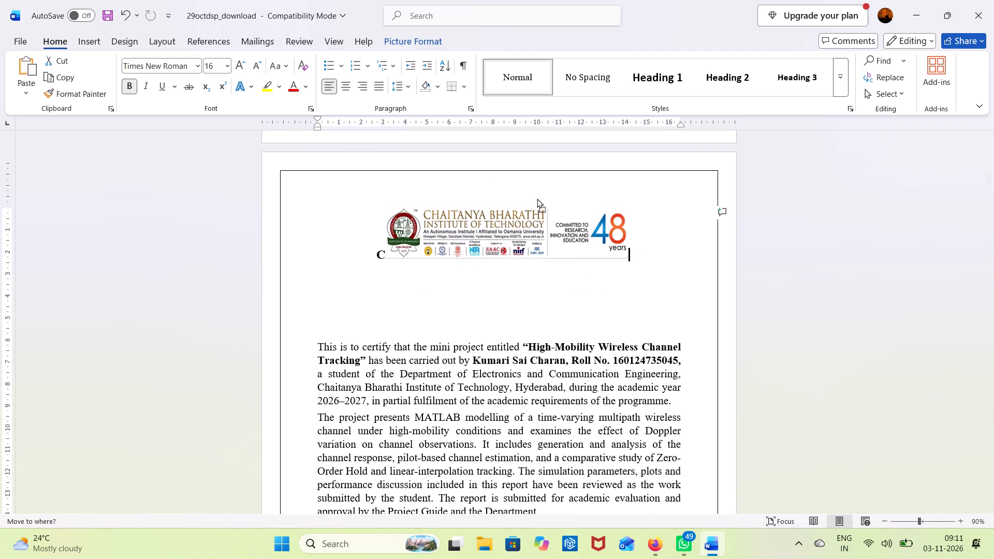
drag(537, 198, 536, 195)
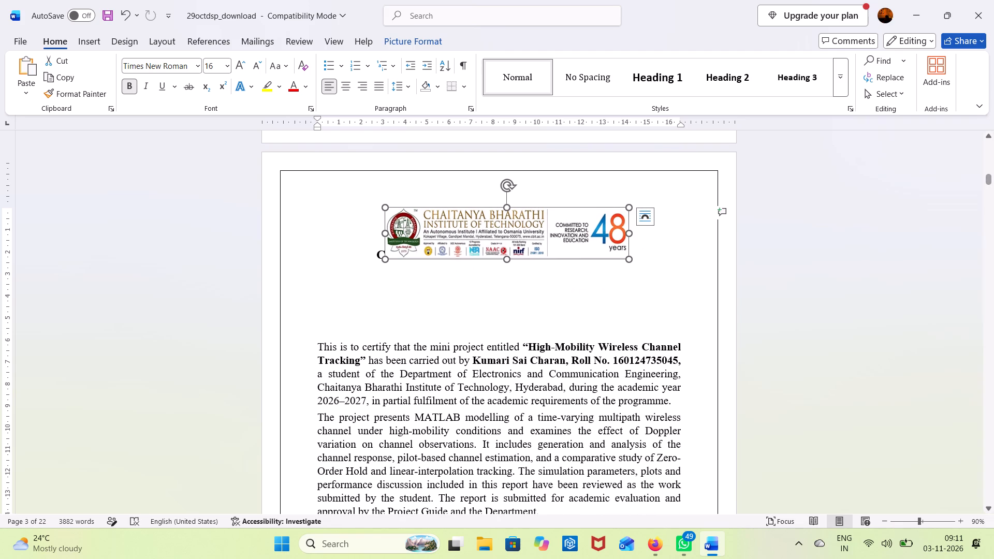
drag(628, 258, 580, 230)
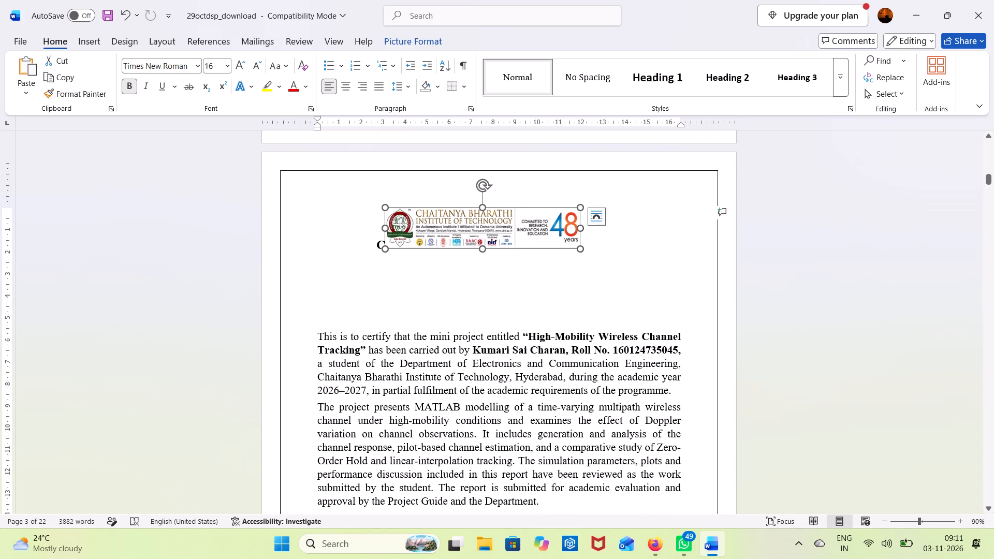
Delete the leftover letter C before the banner so that the banner stands alone on its line.
drag(423, 262, 382, 245)
click(382, 245)
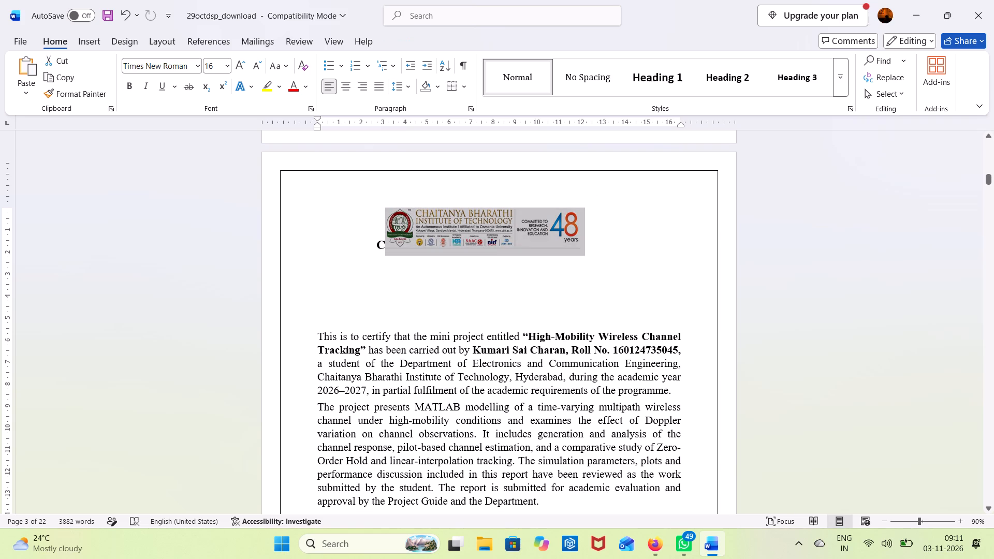
key(Return)
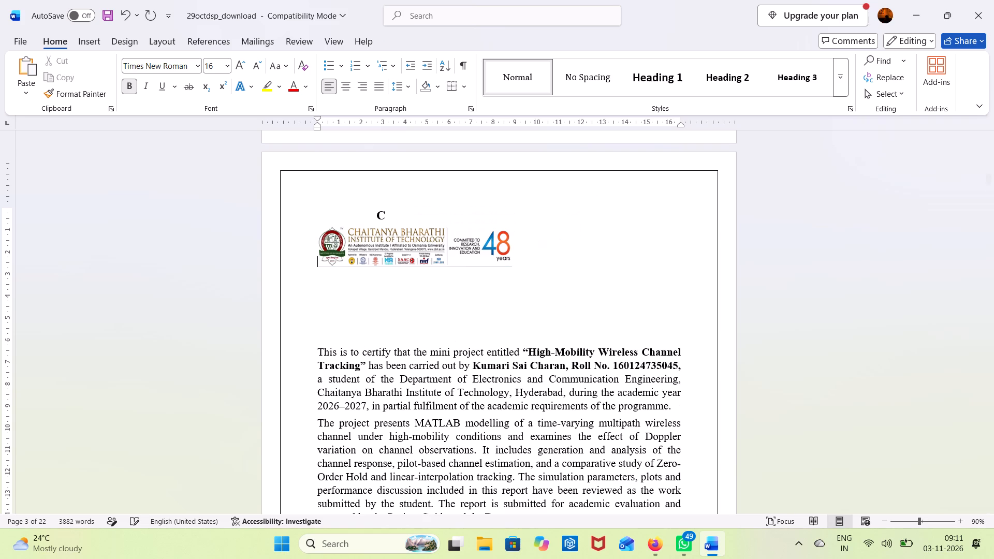
key(BackSpace)
key(BackSpace)
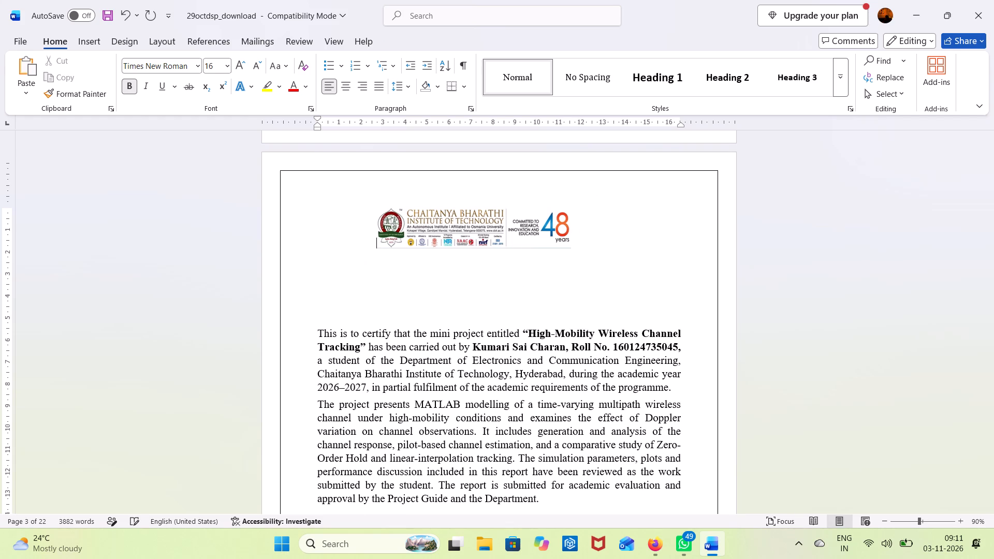
Retype the heading CERTIFICATE on a blank line below the banner and centre it.
click(424, 303)
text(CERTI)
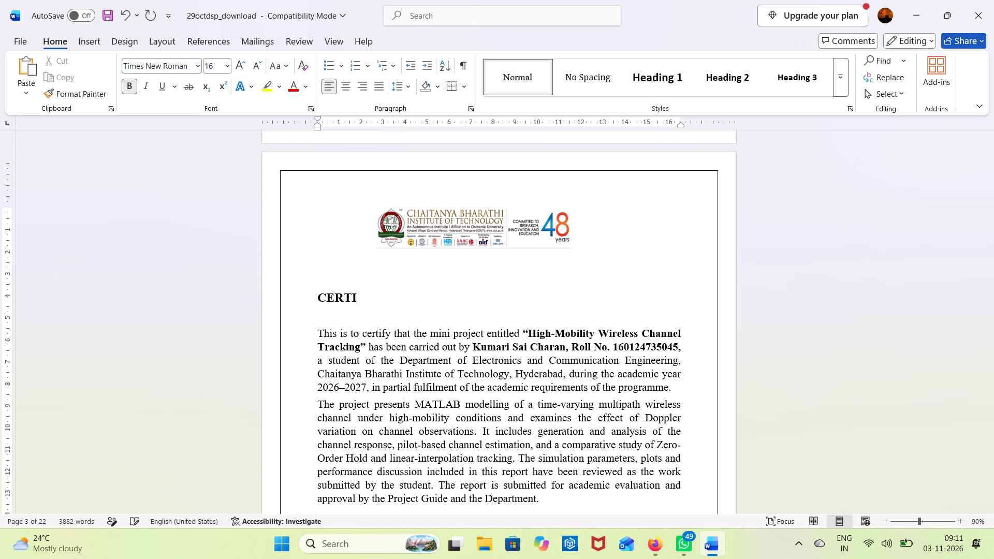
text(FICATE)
drag(429, 292, 319, 280)
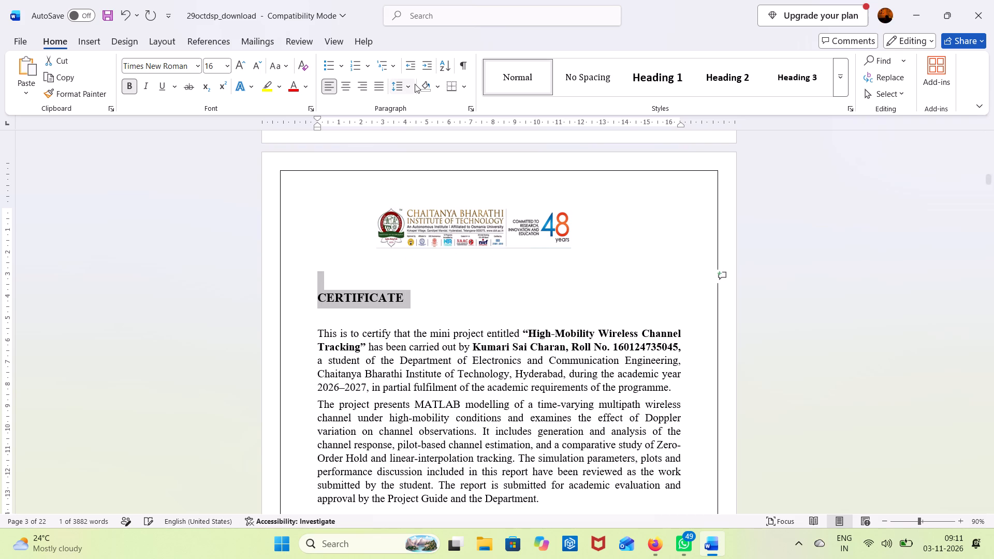
click(377, 87)
click(341, 87)
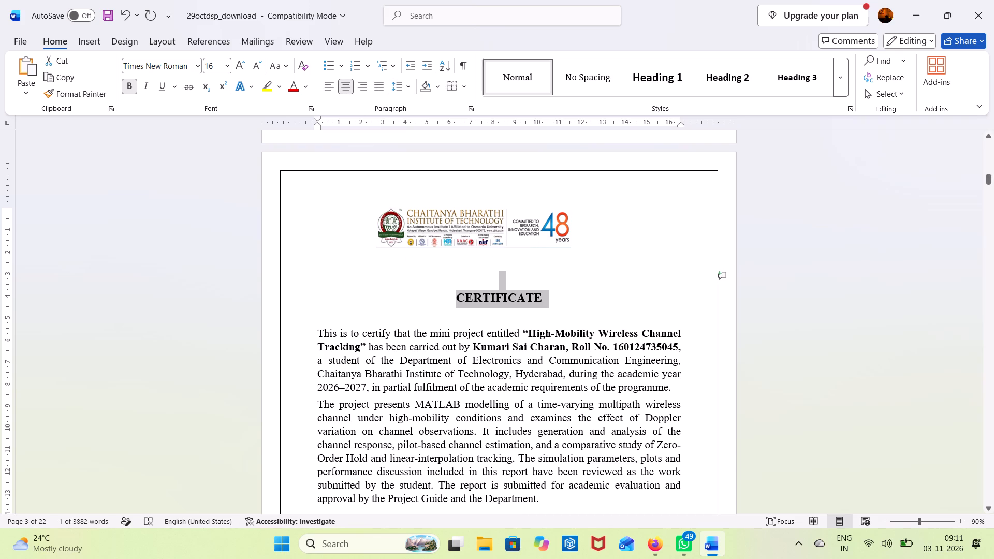
Enlarge the Certificate page's banner until it spans the full text width between the page margins.
click(411, 258)
click(553, 228)
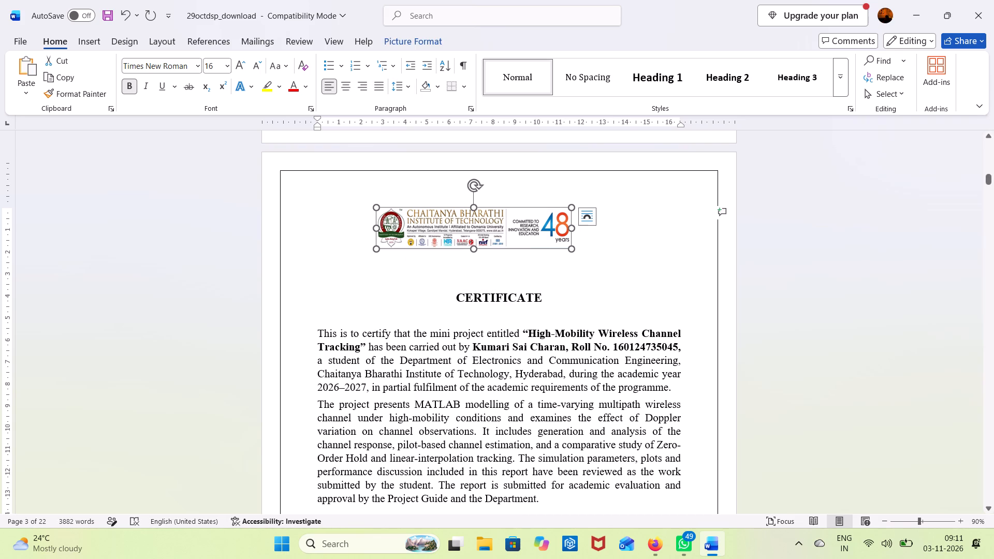
drag(573, 251, 640, 257)
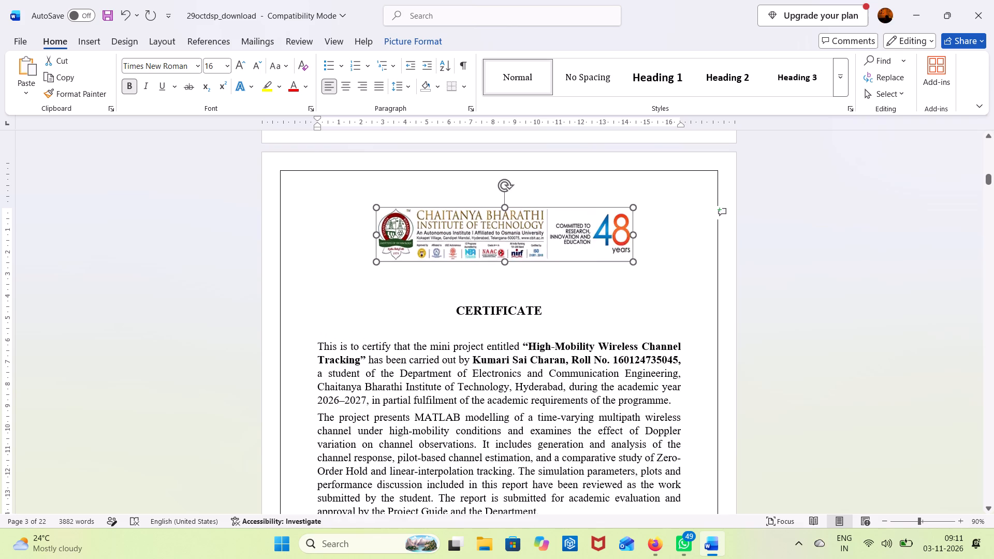
drag(640, 257, 699, 281)
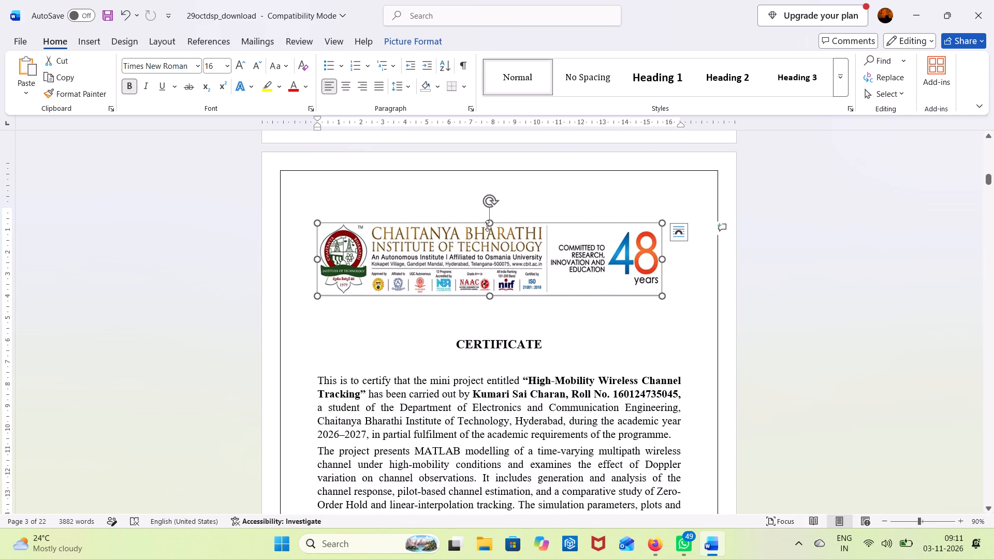
click(487, 226)
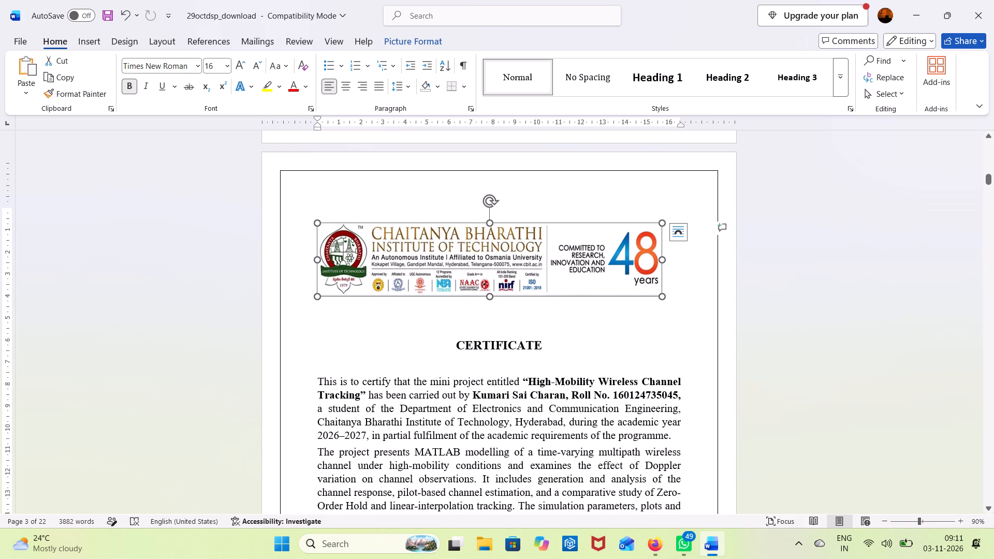
drag(664, 259, 682, 254)
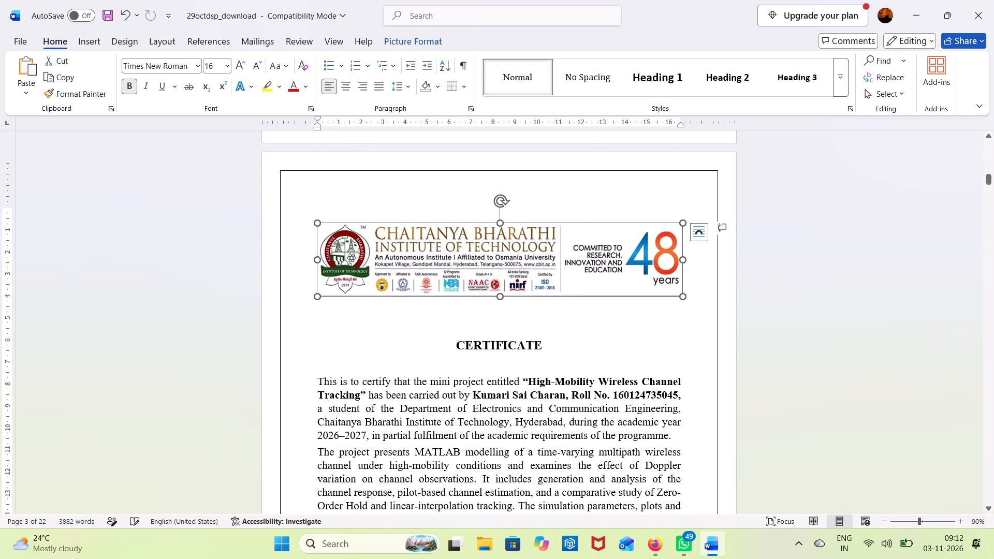
Compare the banner with the one on the Declaration page and stretch it slightly wider and taller to match.
drag(513, 281, 517, 208)
scroll(517, 208, up, 4)
scroll(517, 208, down, 2)
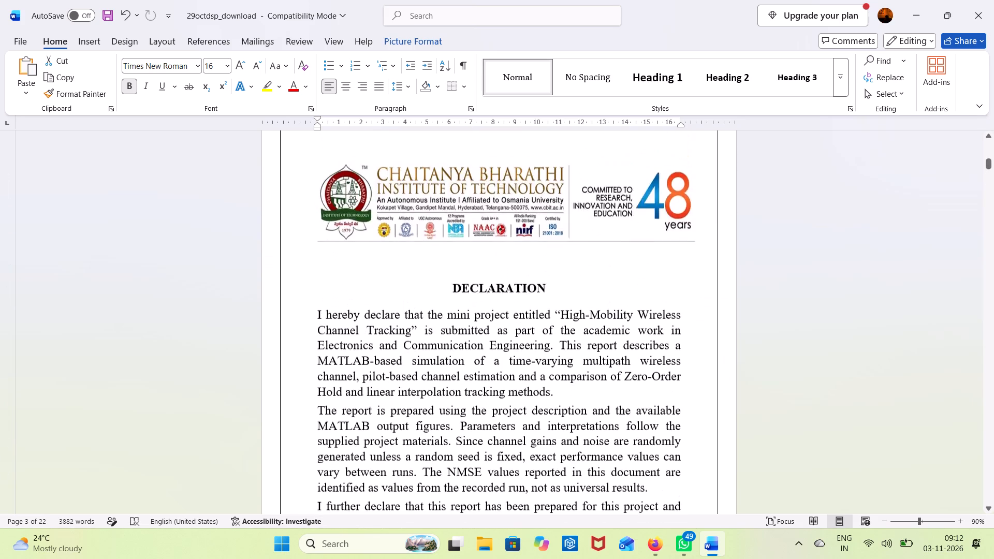
scroll(517, 208, down, 2)
scroll(517, 208, up, 2)
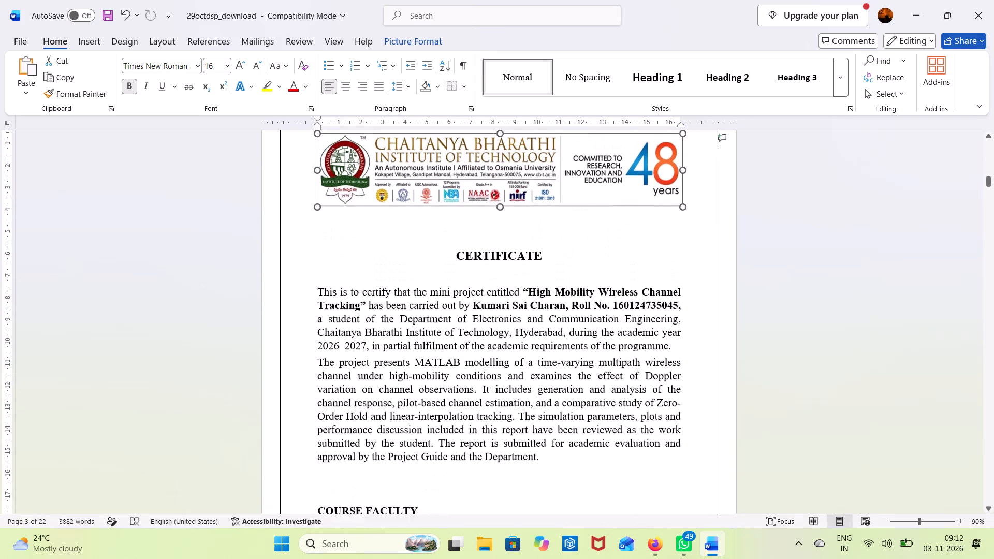
scroll(517, 208, up, 1)
drag(683, 265, 684, 264)
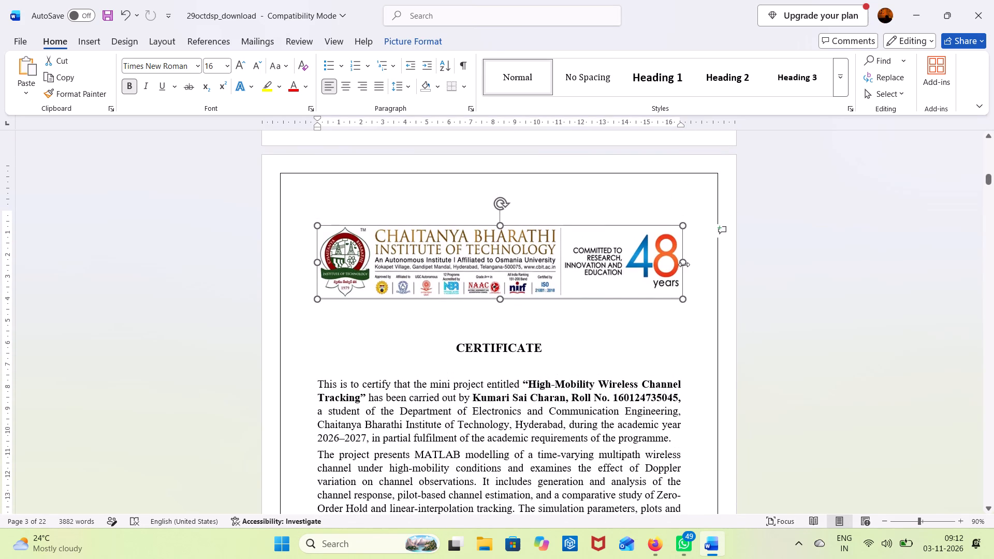
drag(684, 264, 693, 261)
drag(505, 225, 500, 201)
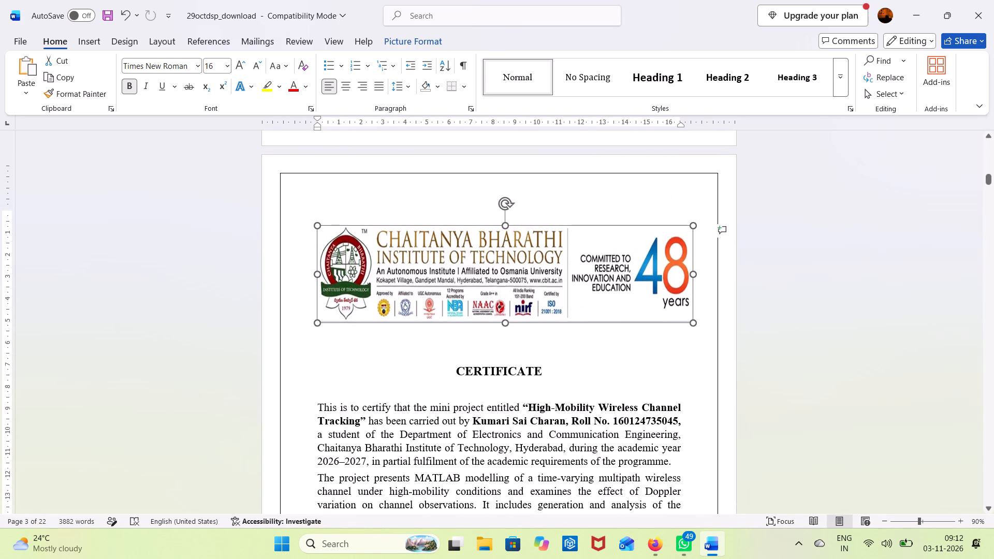
drag(500, 201, 502, 219)
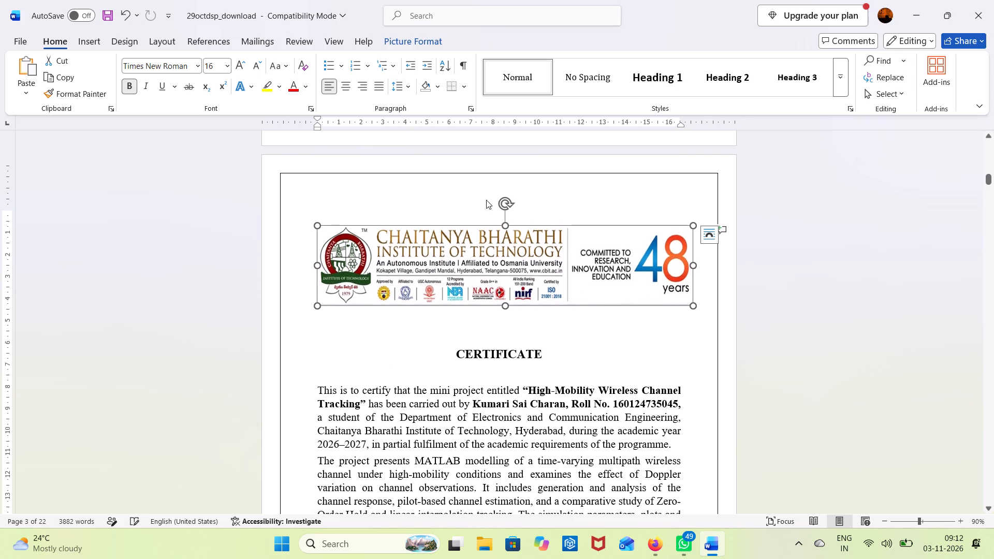
click(486, 200)
Set the line spacing to 1.5 from the first certificate paragraph through the COURSE FACULTY line.
scroll(515, 156, down, 1)
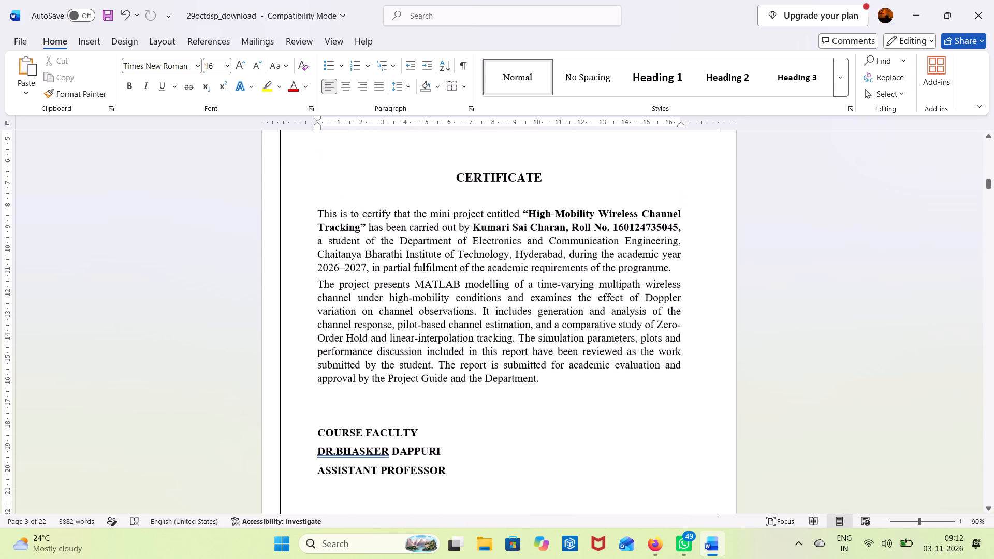
scroll(515, 156, down, 1)
drag(316, 202, 590, 417)
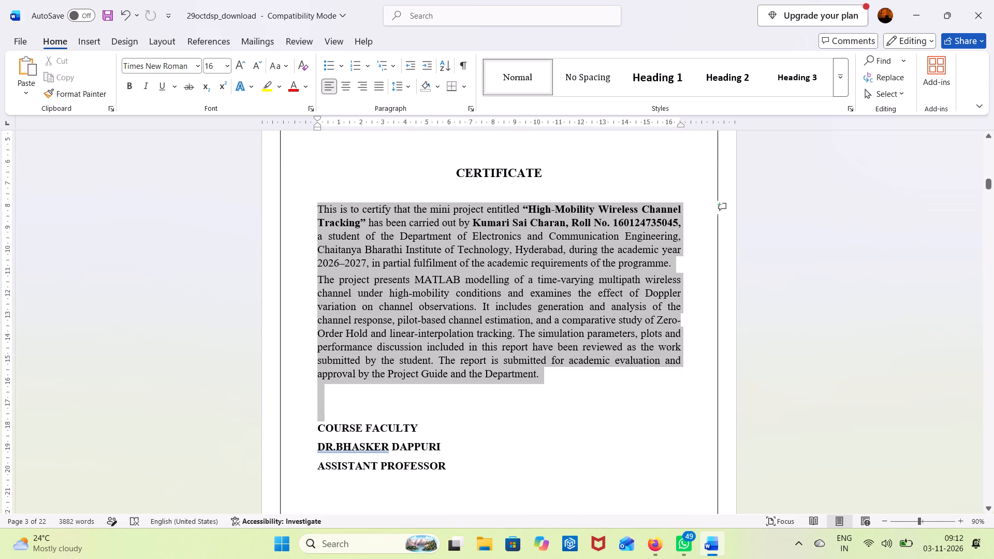
drag(590, 417, 589, 420)
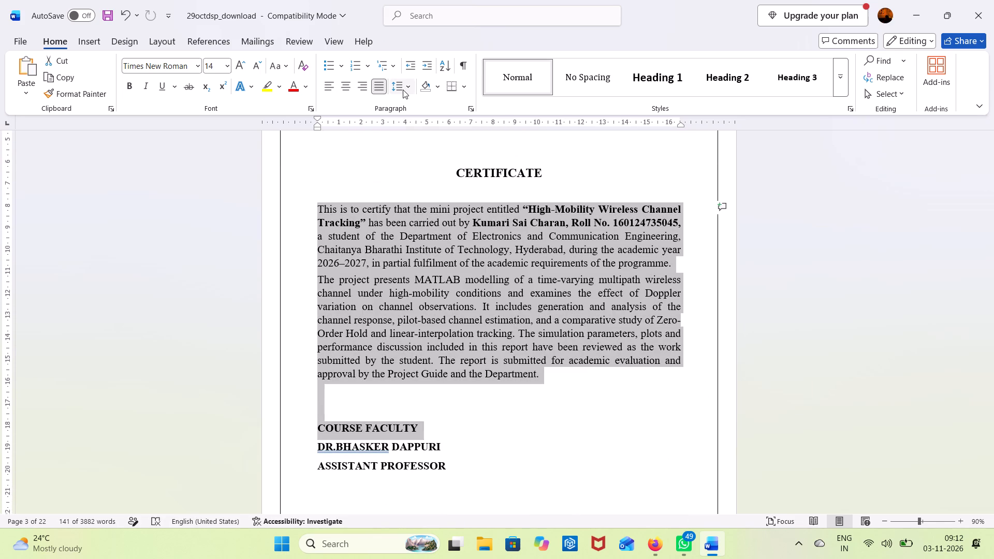
click(403, 90)
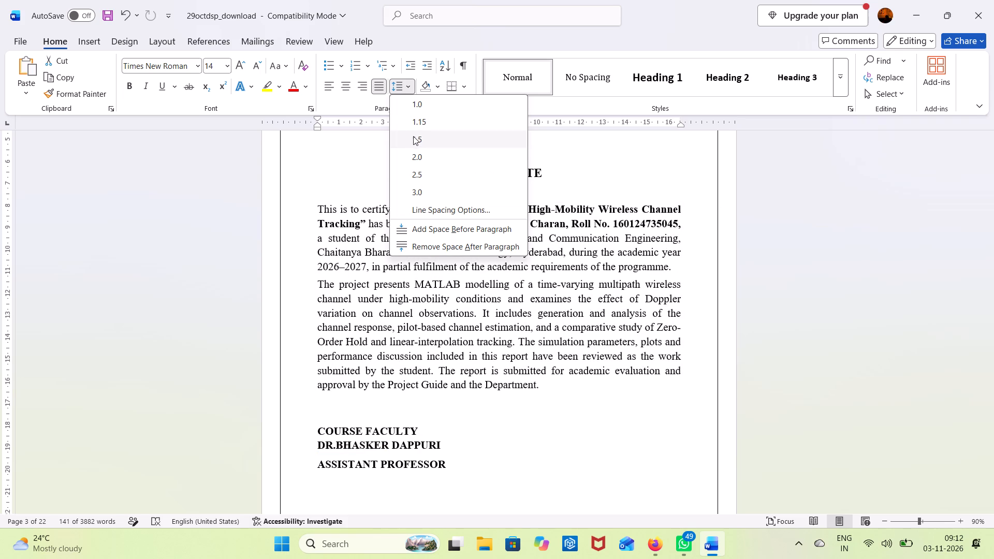
click(413, 137)
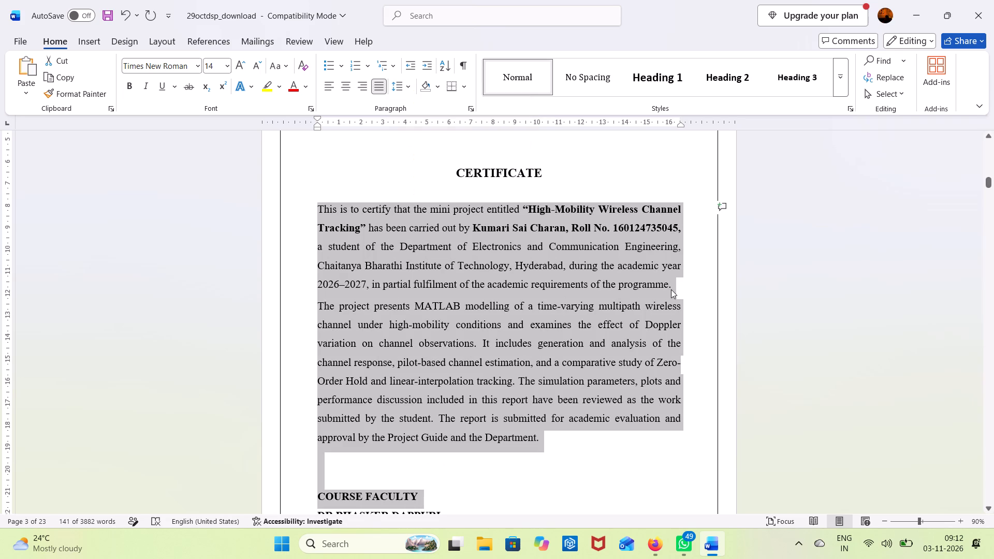
click(761, 292)
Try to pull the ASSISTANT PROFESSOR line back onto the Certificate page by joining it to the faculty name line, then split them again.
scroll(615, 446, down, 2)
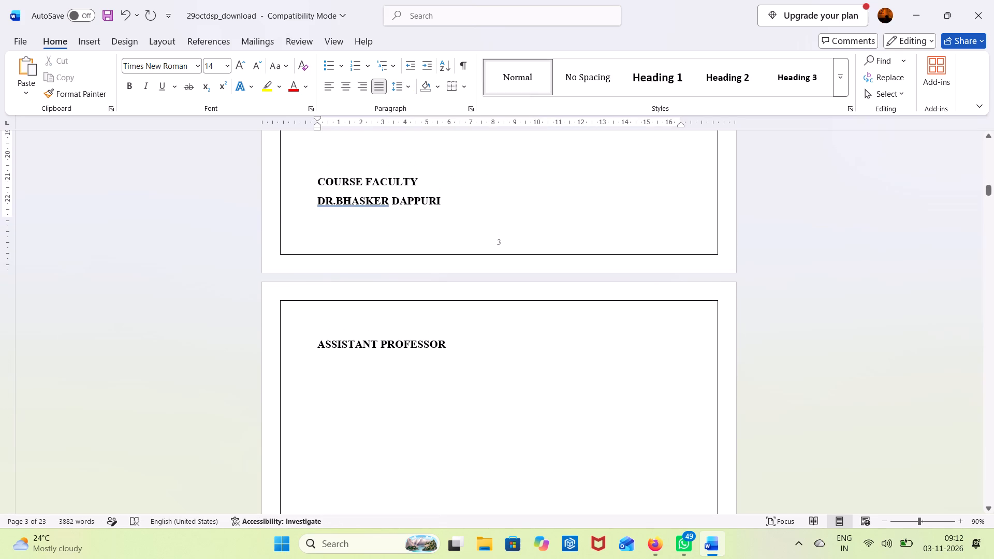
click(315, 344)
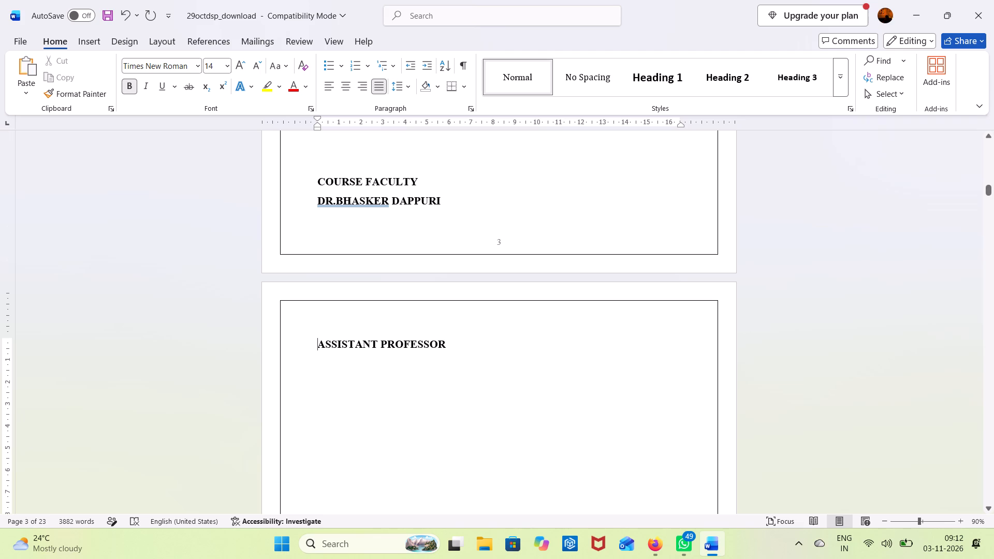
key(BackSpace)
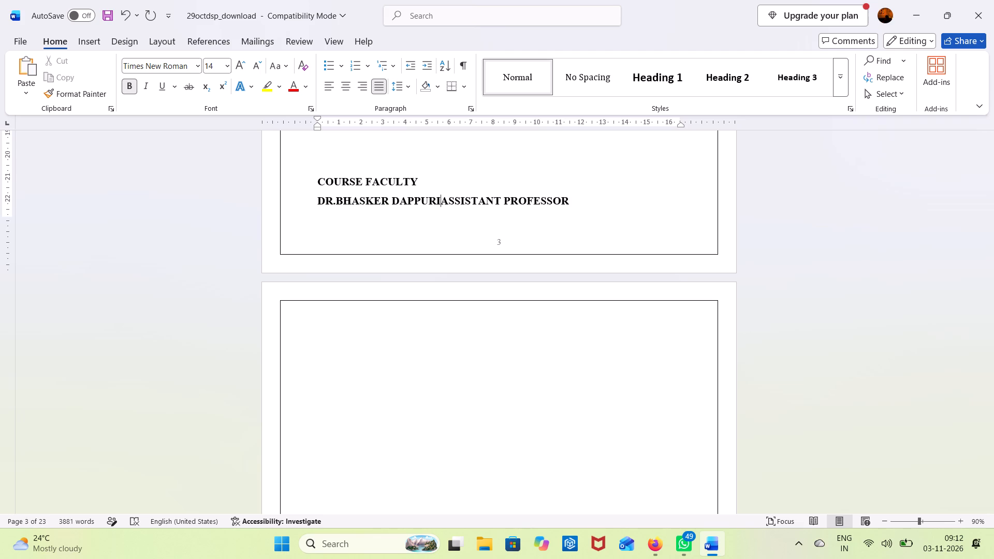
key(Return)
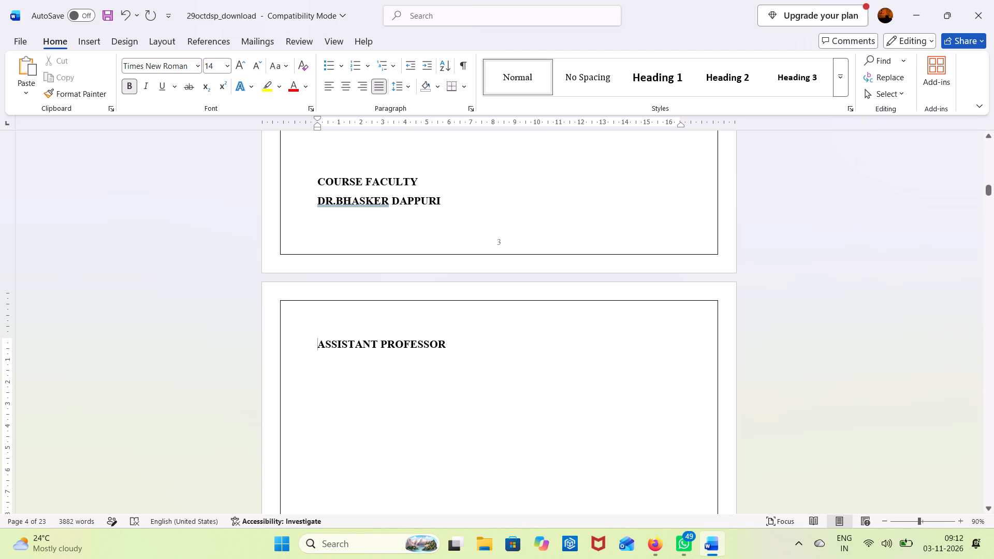
Set the line spacing to 1.15 for the Certificate page's signature block, from the blank line above COURSE FACULTY through ASSISTANT PROFESSOR.
click(358, 329)
drag(454, 352, 358, 165)
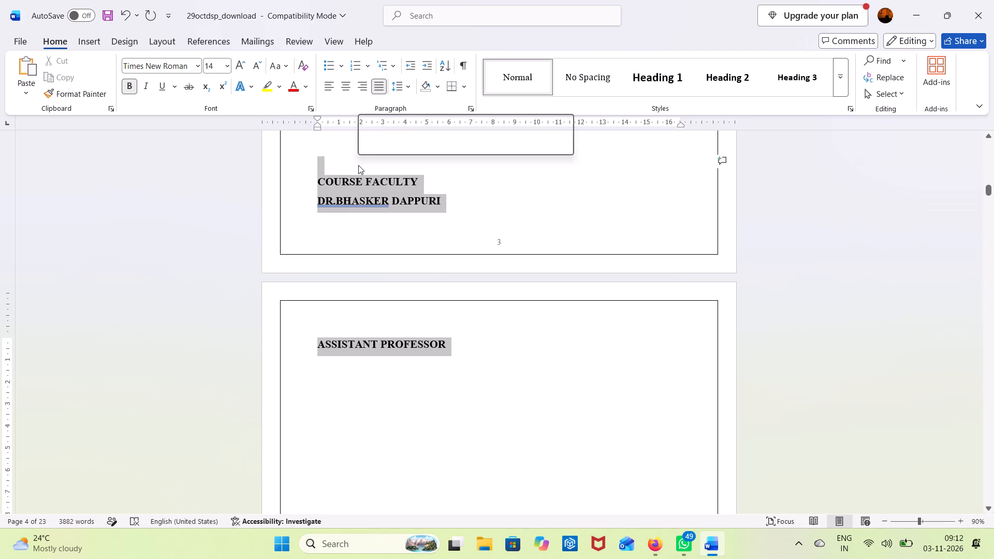
click(405, 89)
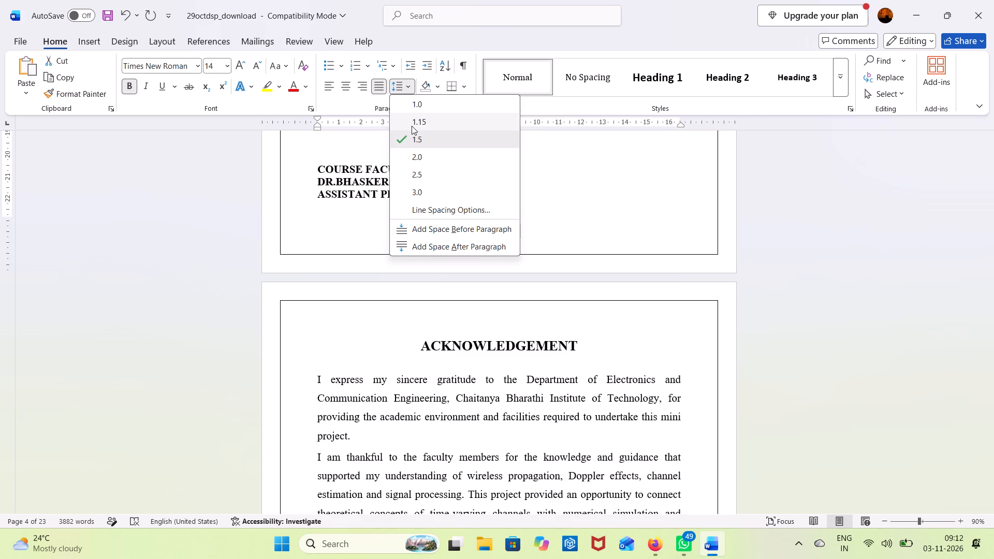
click(412, 123)
click(498, 205)
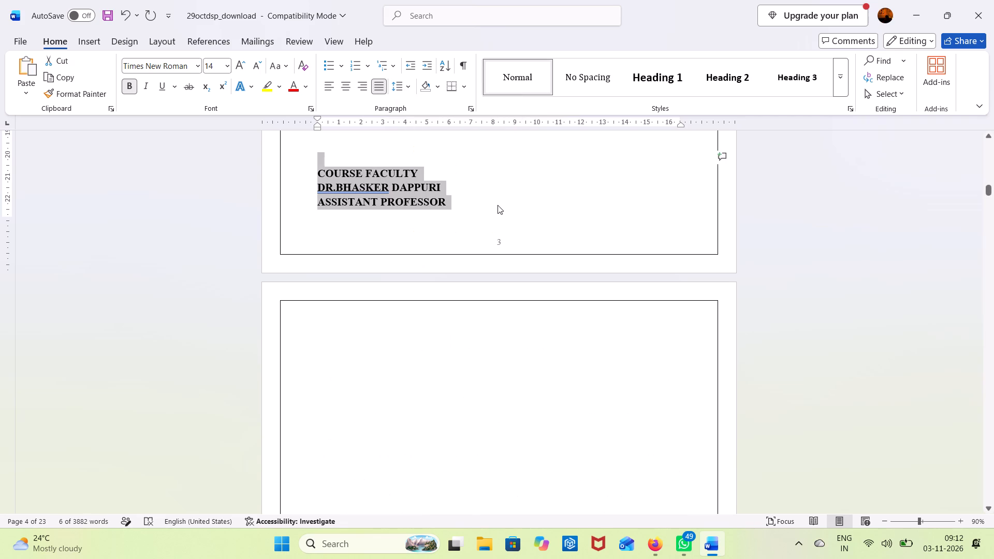
scroll(498, 205, up, 4)
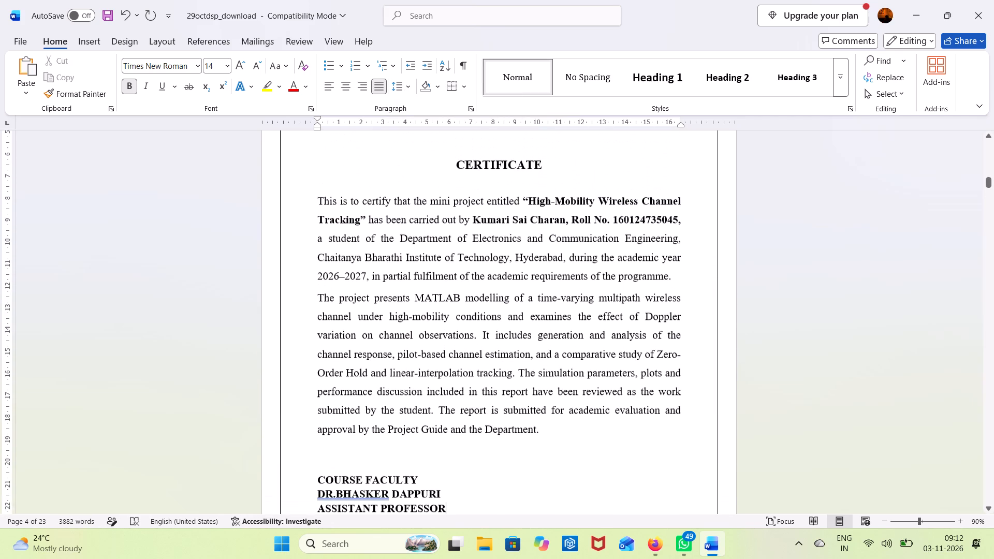
Remove the blank page between the Certificate and the ACKNOWLEDGEMENT heading.
scroll(498, 205, down, 4)
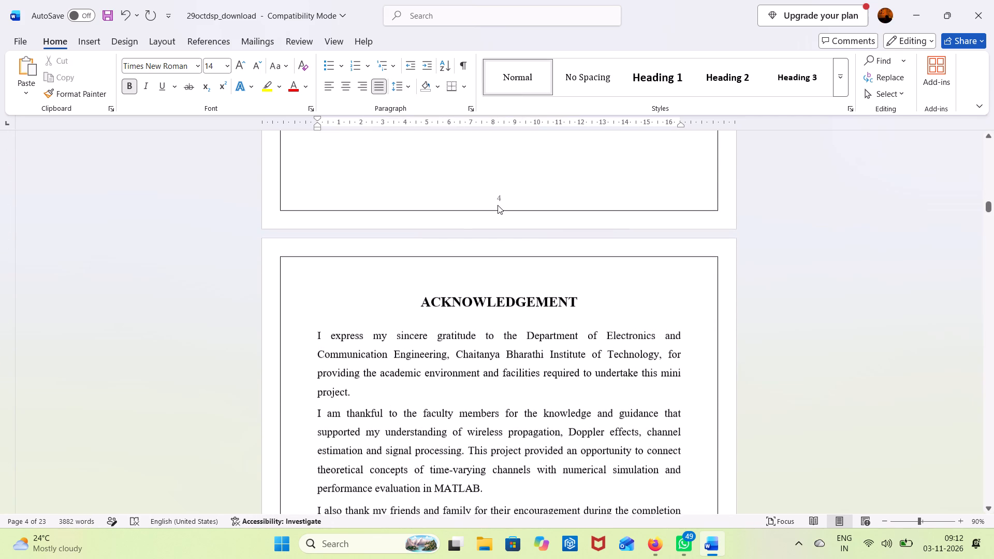
scroll(498, 205, down, 1)
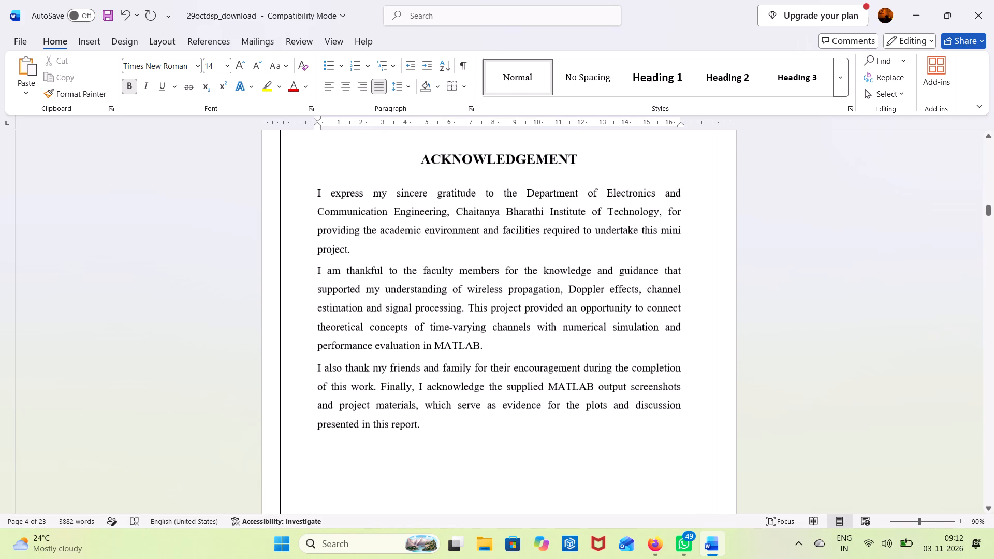
scroll(498, 205, down, 1)
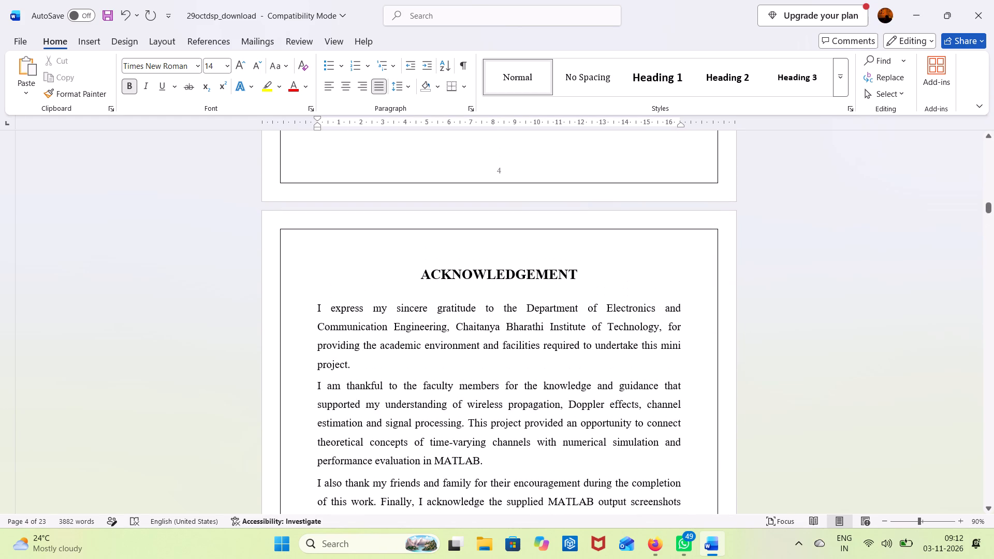
click(415, 273)
key(BackSpace)
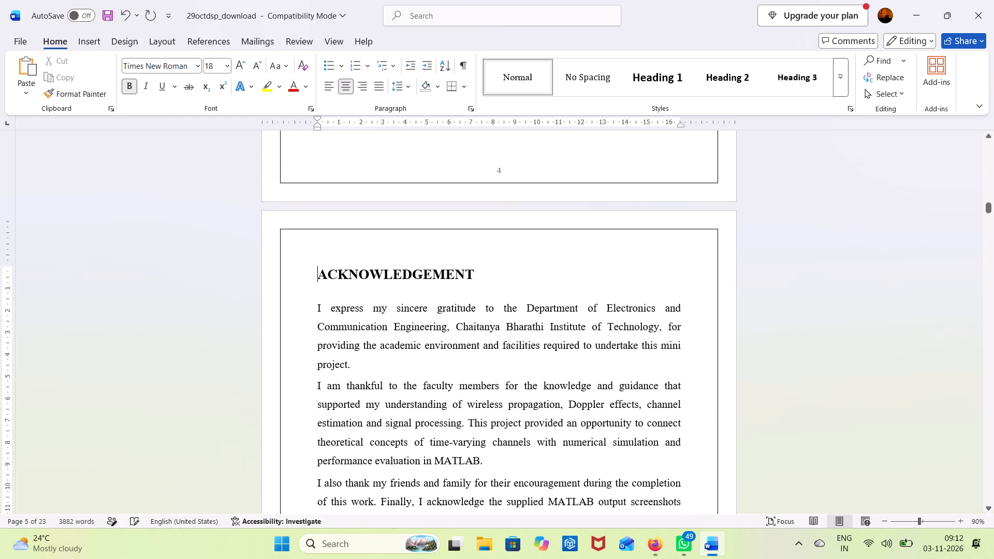
key(BackSpace)
scroll(415, 273, right, 1)
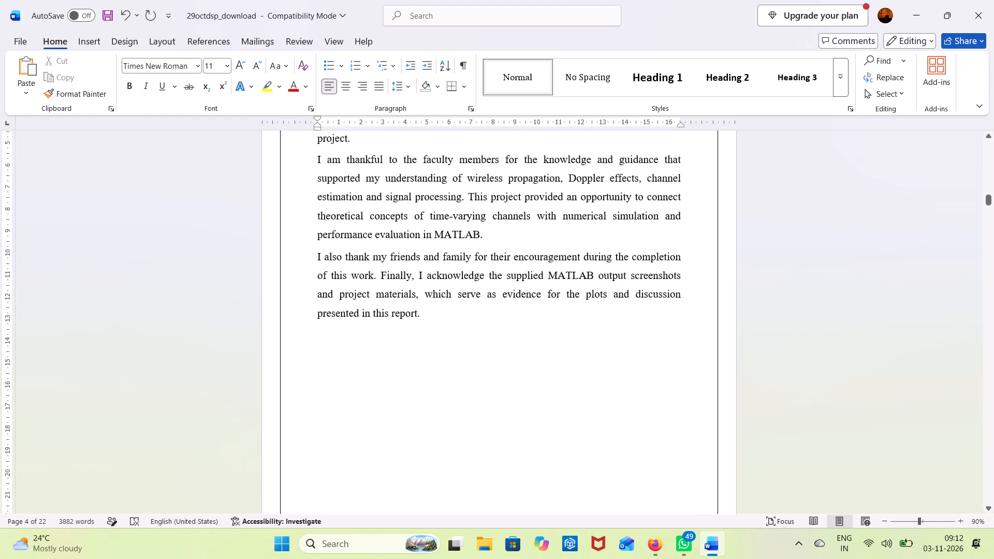
Centre the ACKNOWLEDGEMENT heading at the top of its page.
scroll(415, 273, up, 3)
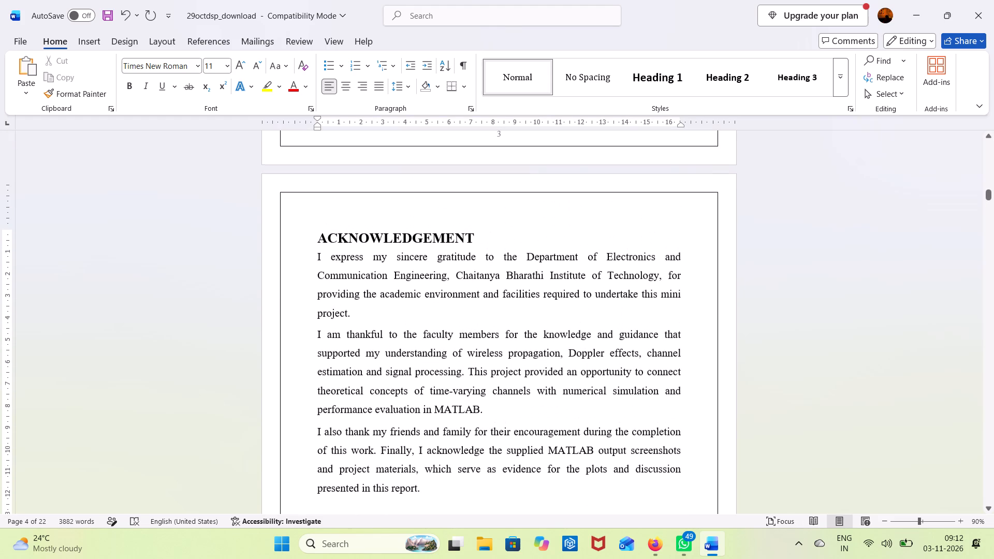
drag(481, 240, 302, 224)
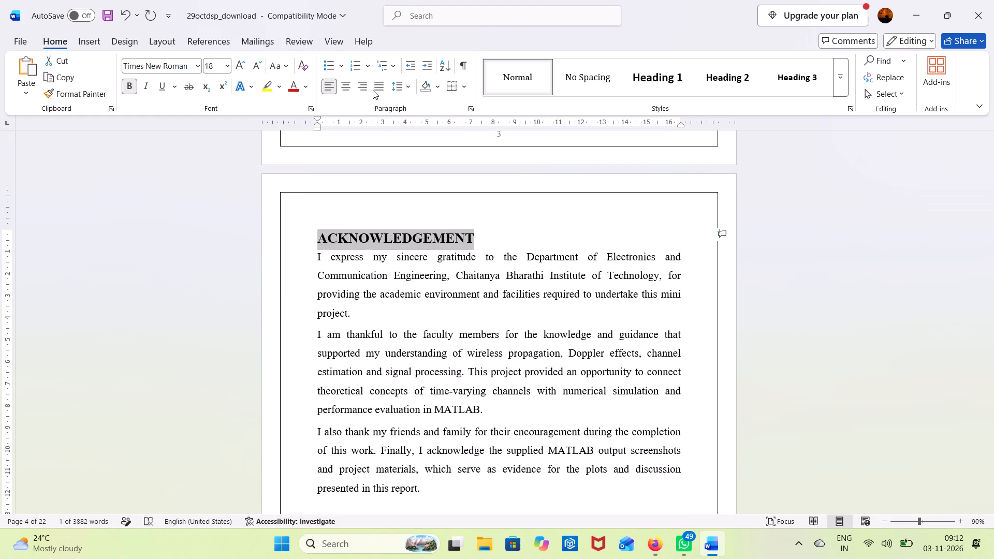
click(349, 81)
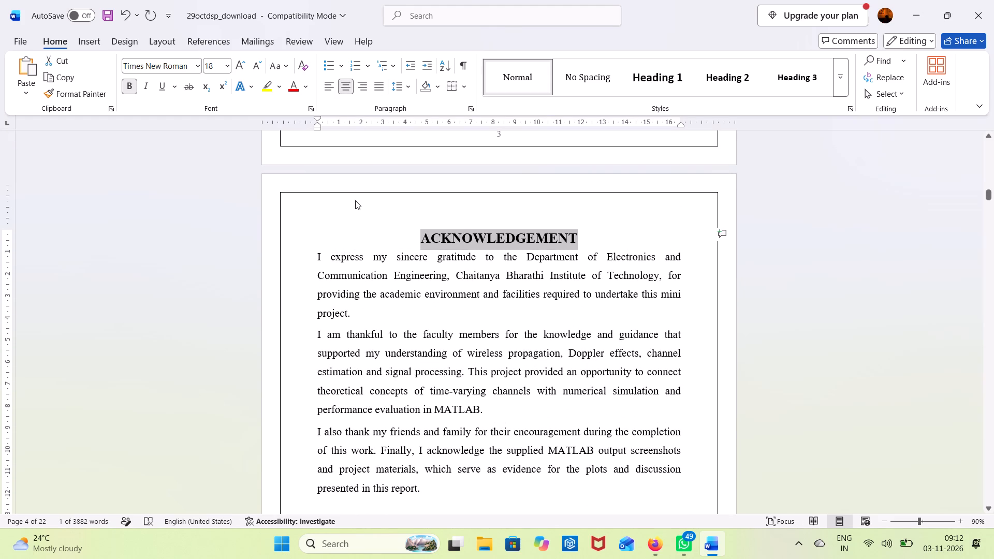
Review the report's layout from the Acknowledgement page through the Appendix B key formulae table.
drag(317, 253, 487, 494)
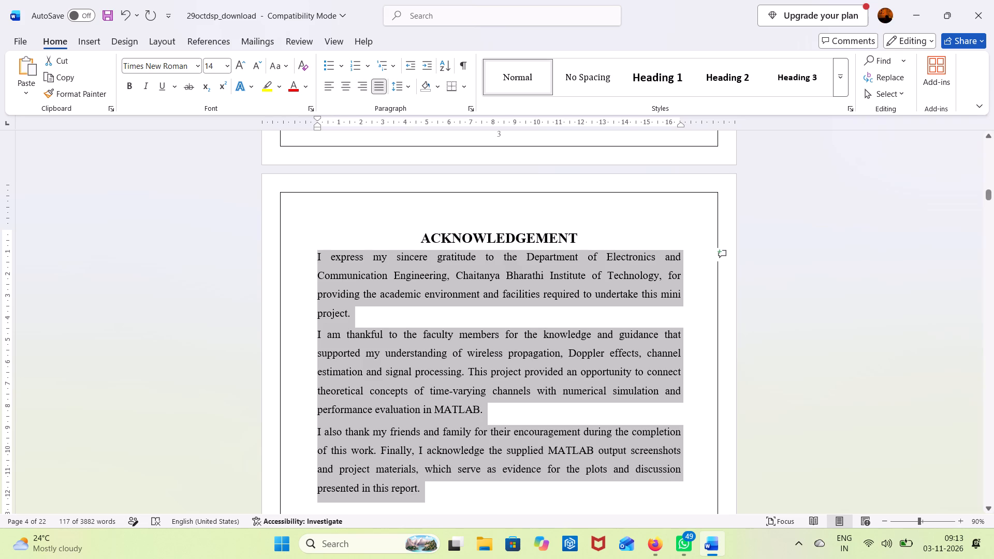
scroll(626, 216, down, 6)
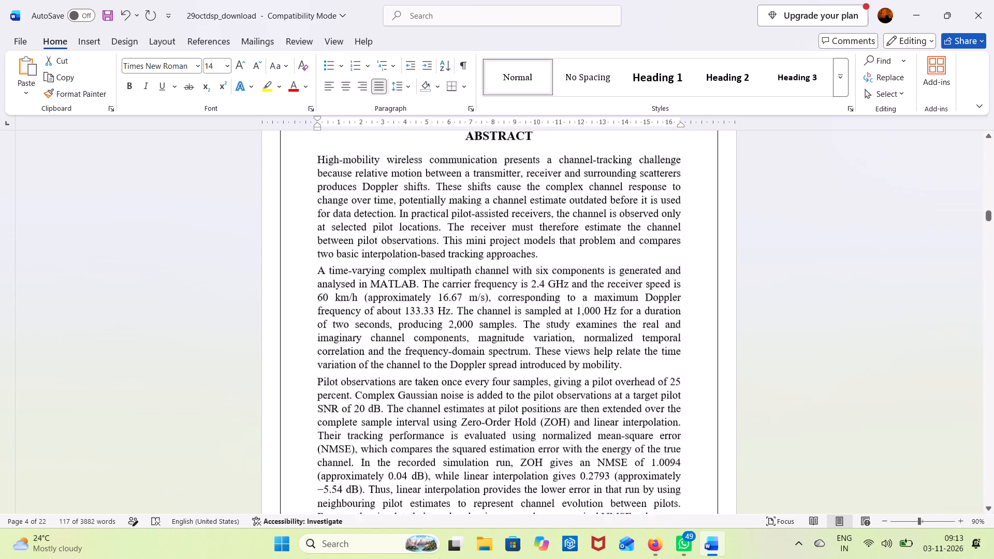
scroll(626, 216, down, 1)
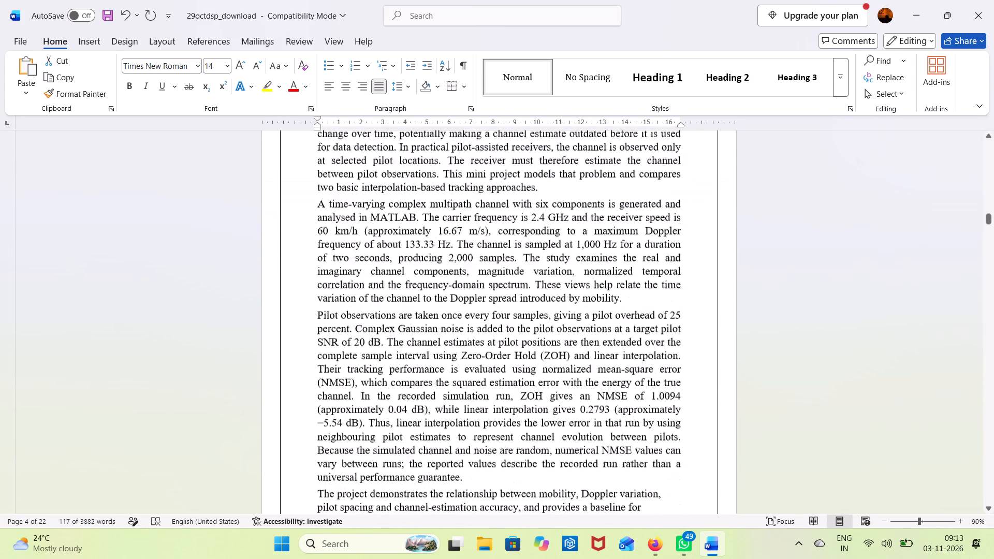
scroll(626, 216, down, 1)
scroll(626, 216, up, 8)
scroll(626, 216, down, 2)
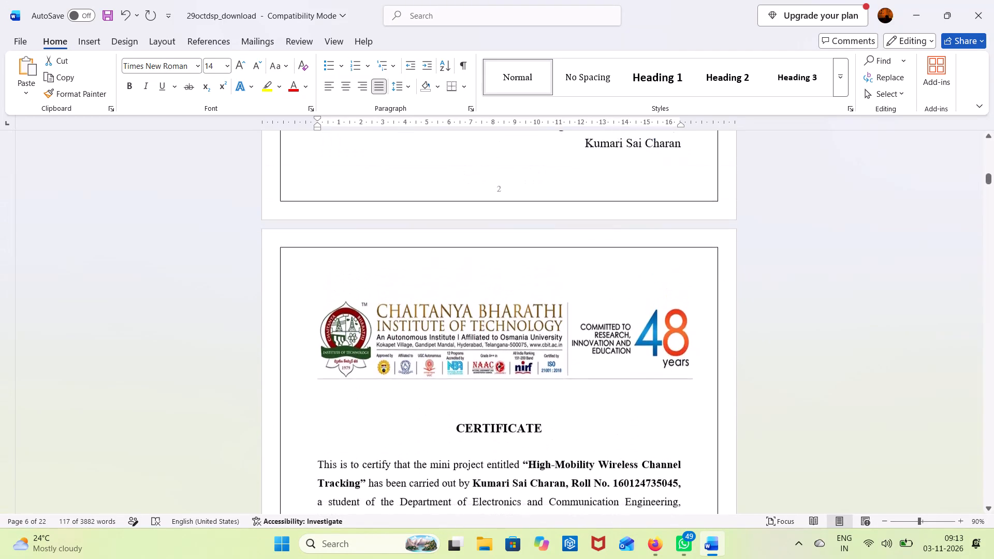
scroll(626, 216, down, 5)
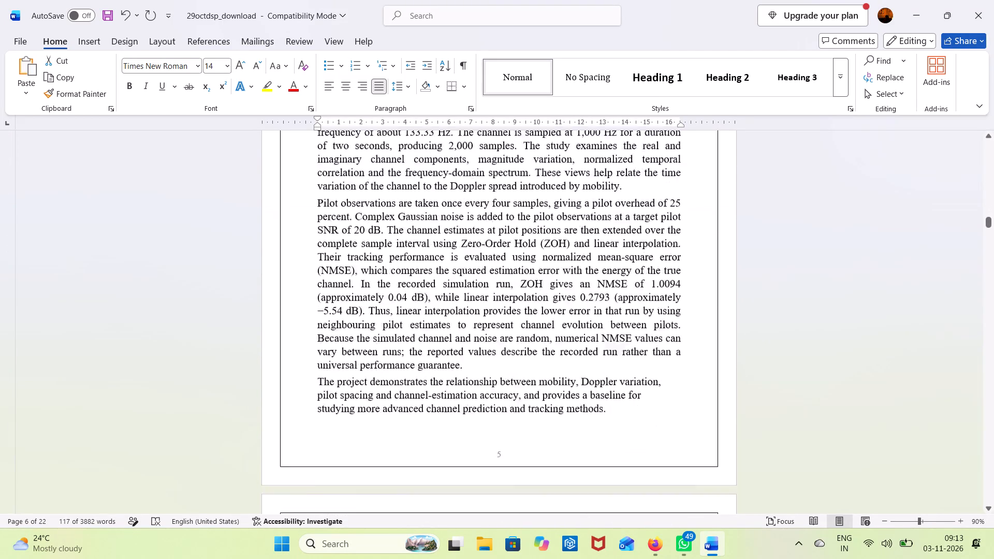
scroll(626, 216, down, 5)
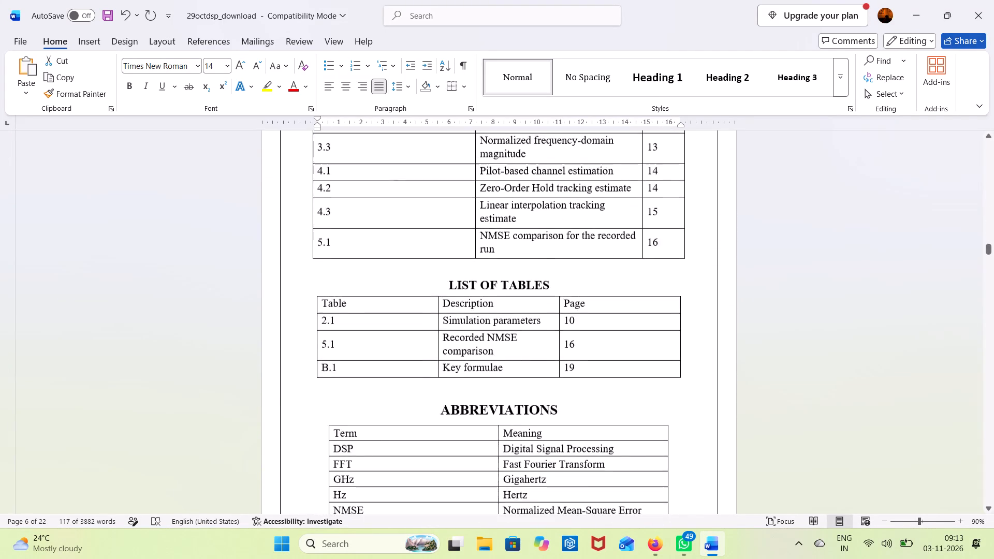
scroll(626, 216, down, 6)
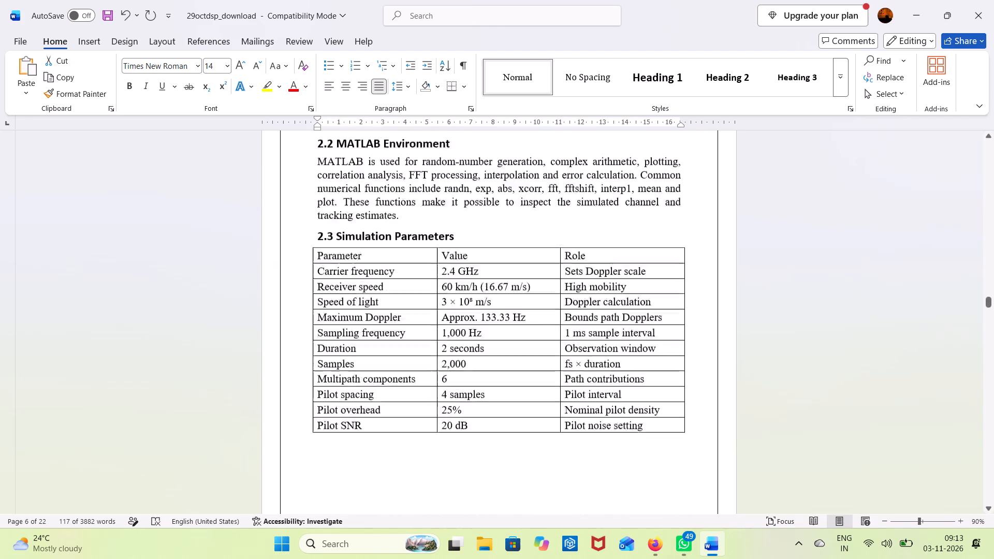
scroll(626, 216, down, 6)
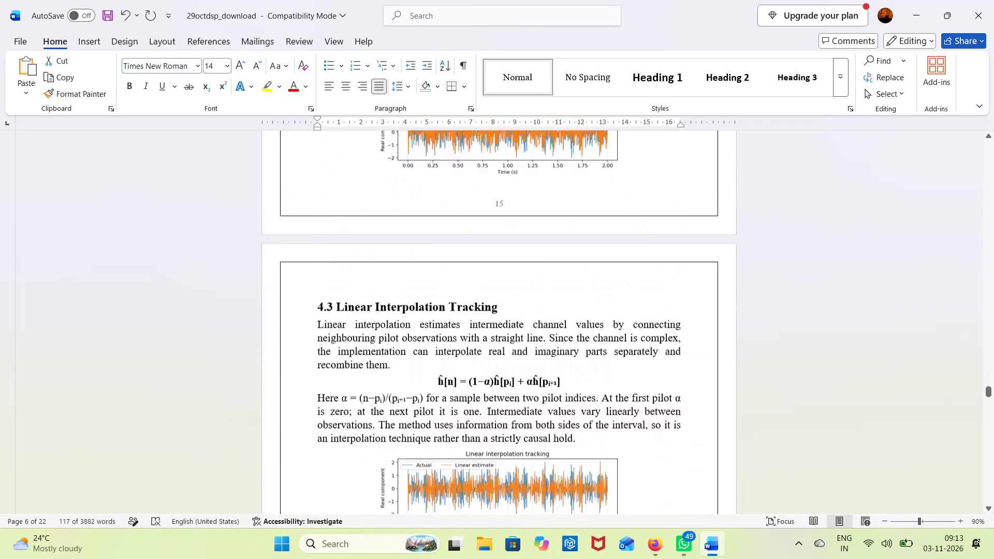
scroll(626, 216, down, 4)
scroll(626, 216, up, 1)
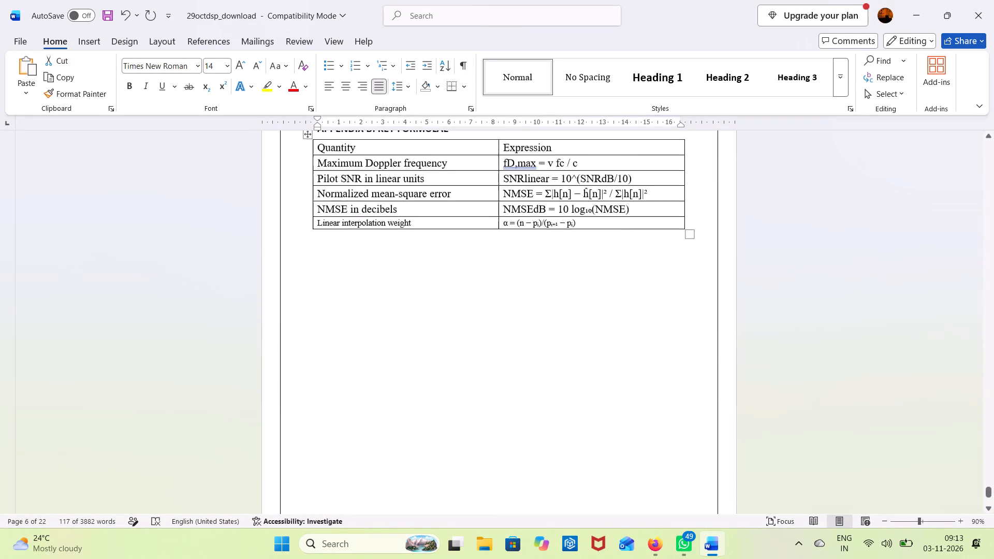
scroll(626, 216, up, 1)
click(155, 379)
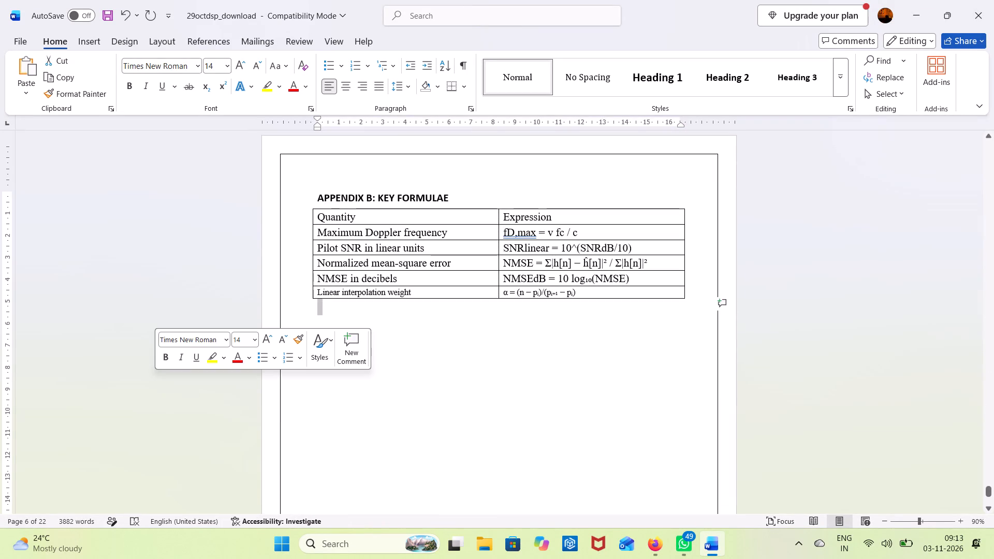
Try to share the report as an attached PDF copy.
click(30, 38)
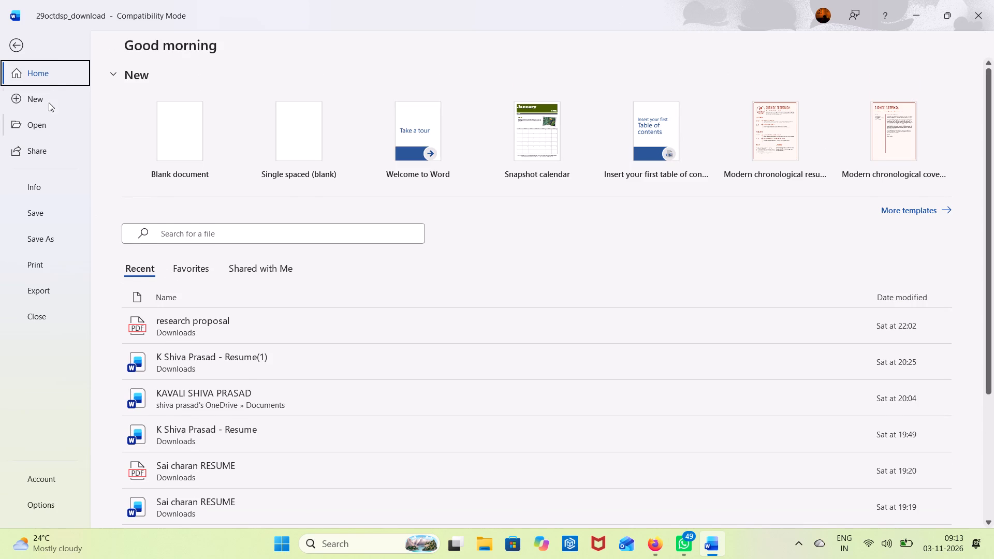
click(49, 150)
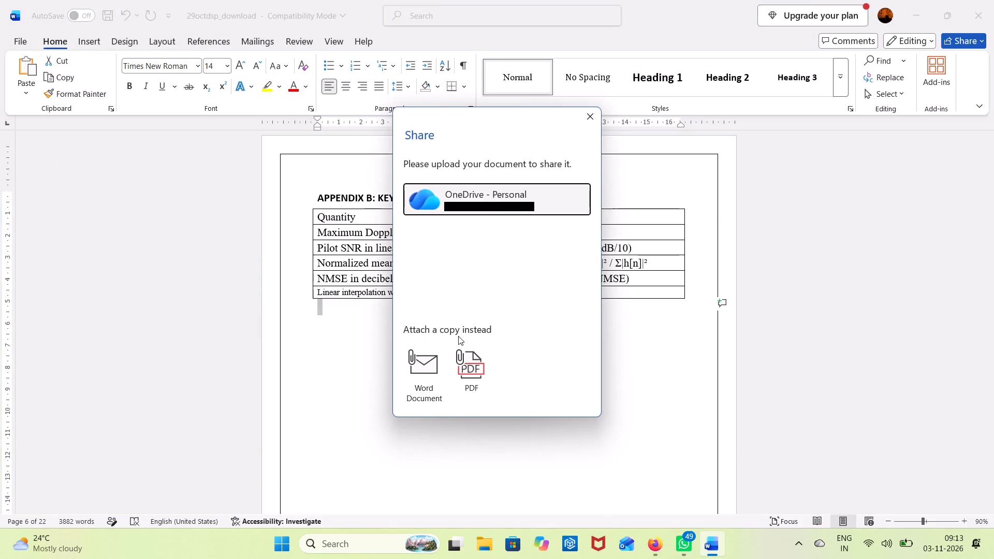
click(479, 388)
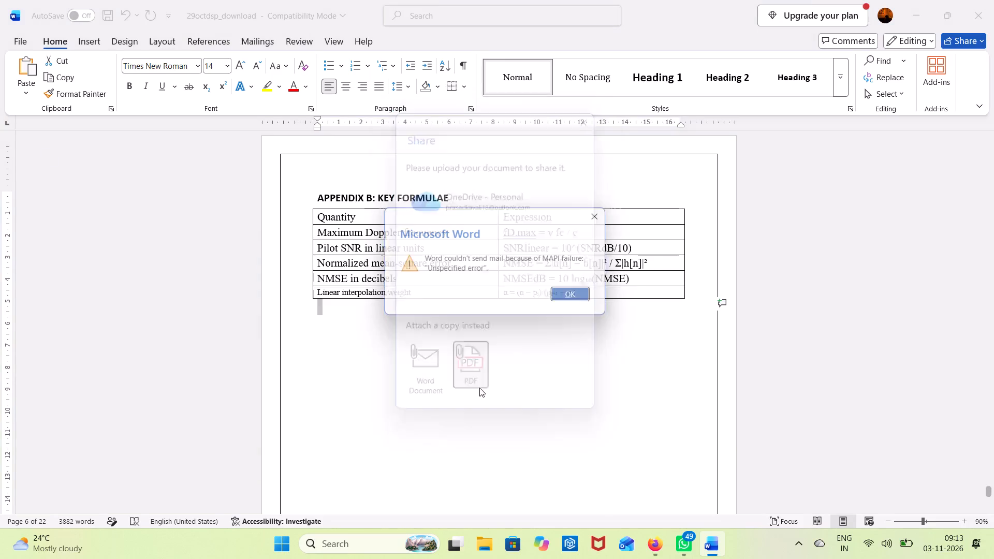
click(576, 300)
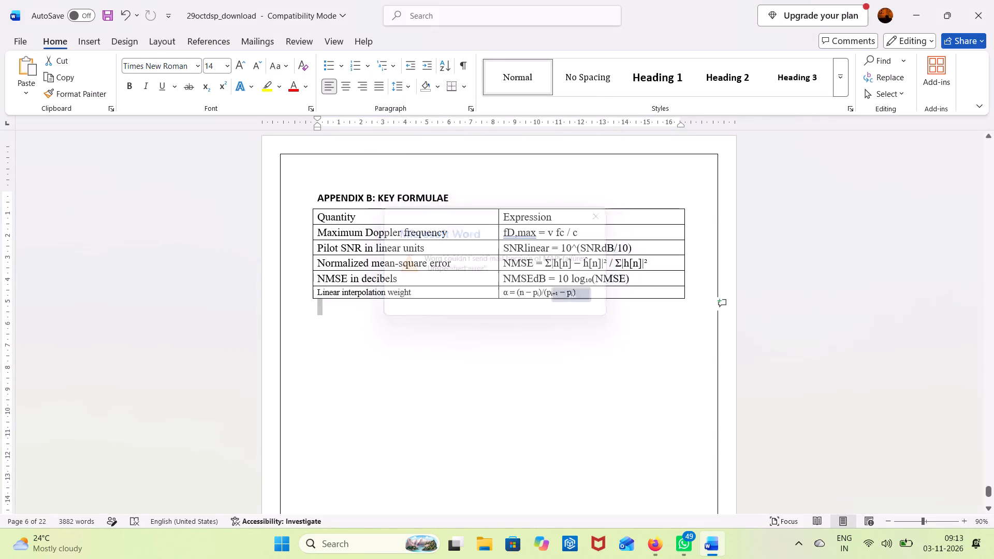
Save the report document.
click(110, 10)
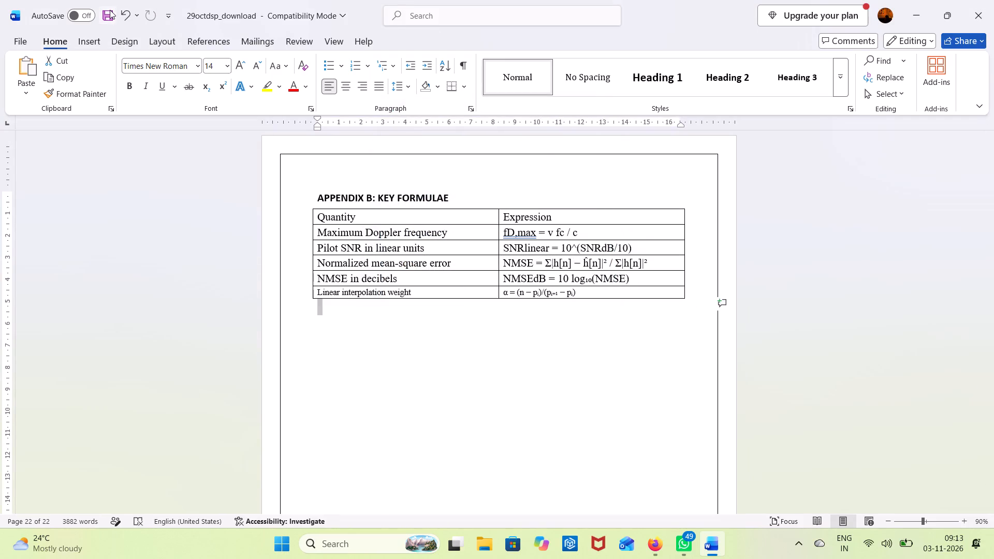
Export the report as a PDF document.
click(20, 40)
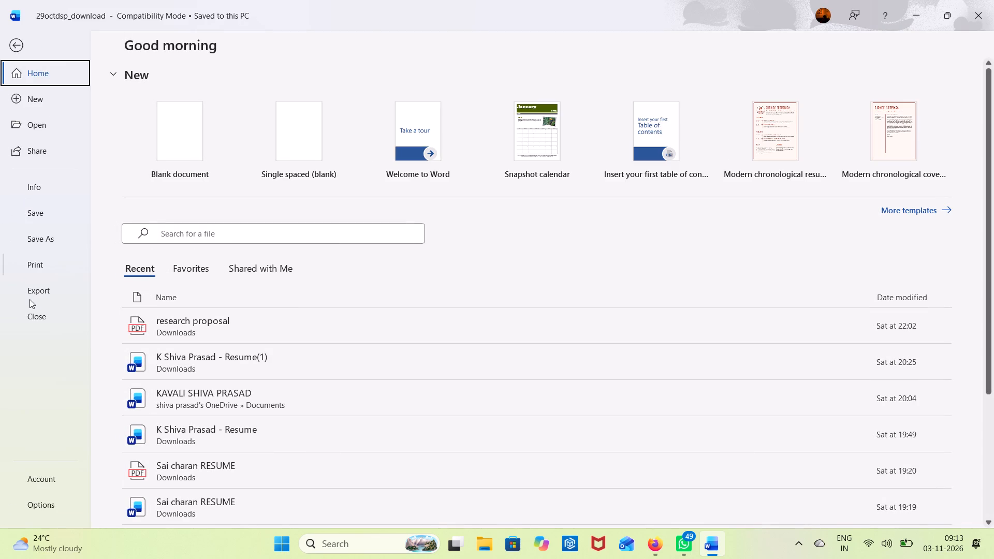
click(30, 295)
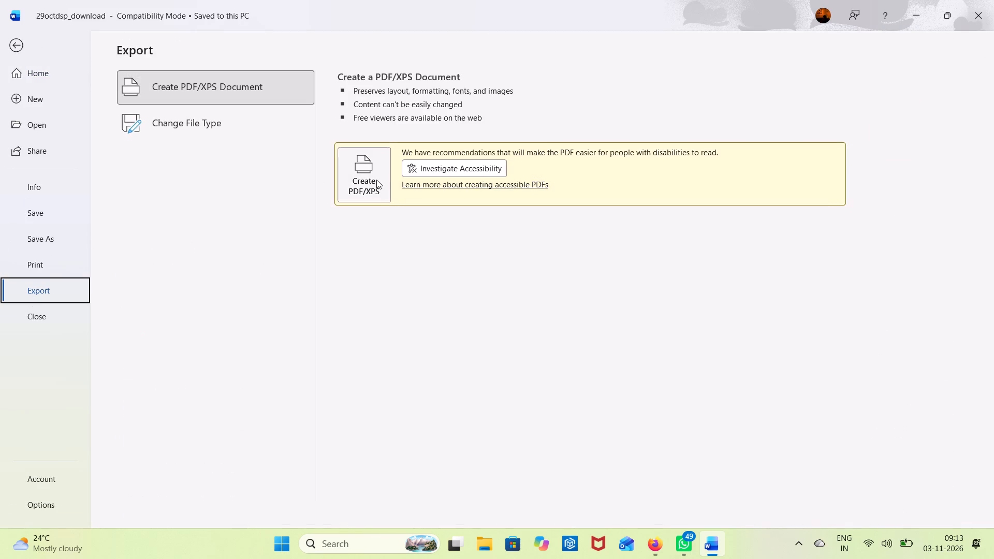
Publish the report as a standard-quality PDF named 29octdsp_download in the 2026-44 folder.
click(376, 180)
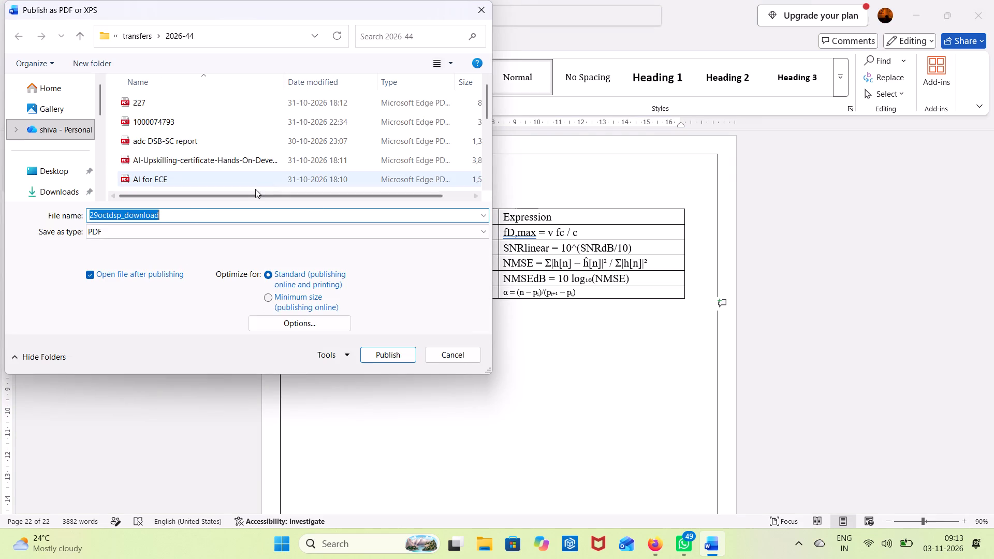
click(374, 351)
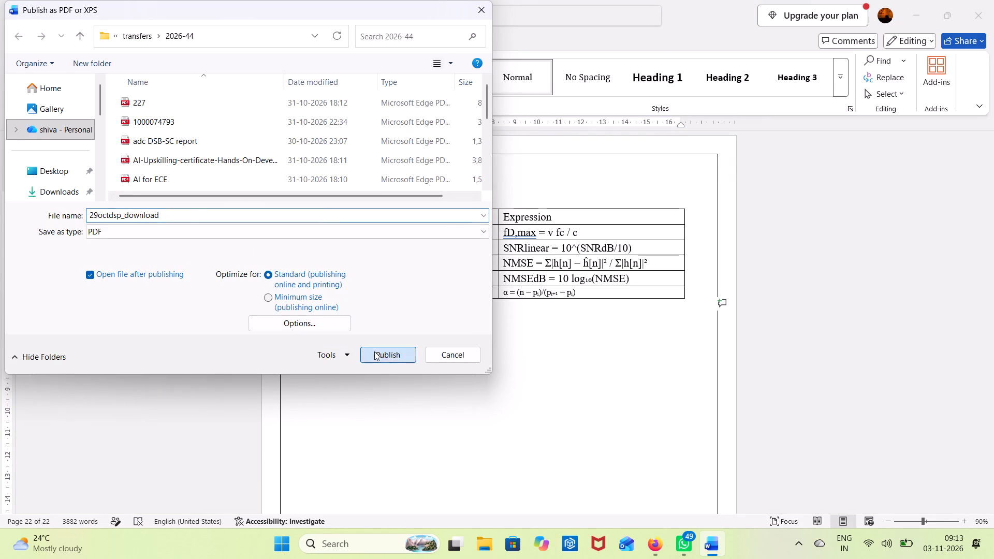
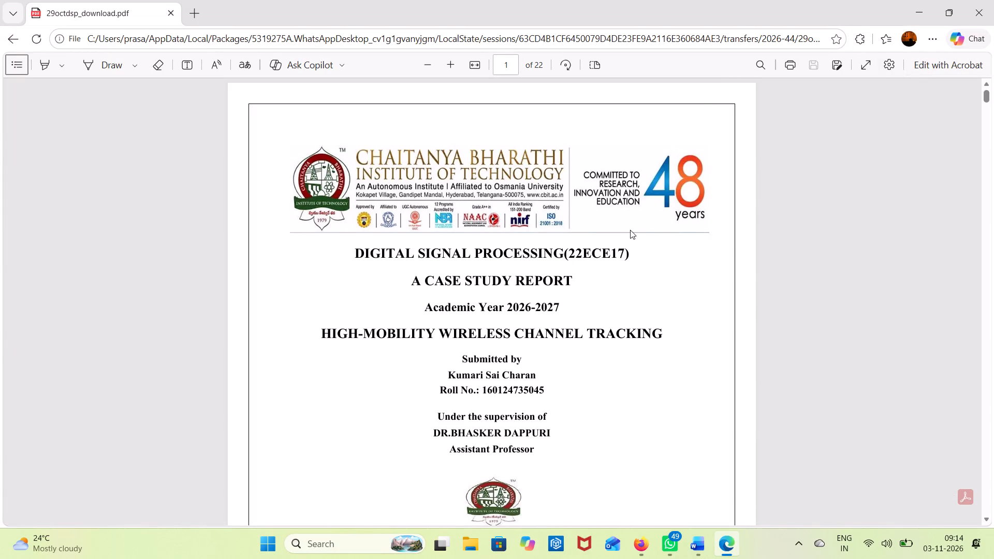
Examine the exported PDF's cover page and the top of the Declaration page.
scroll(630, 230, left, 2)
click(65, 67)
drag(10, 172, 3, 125)
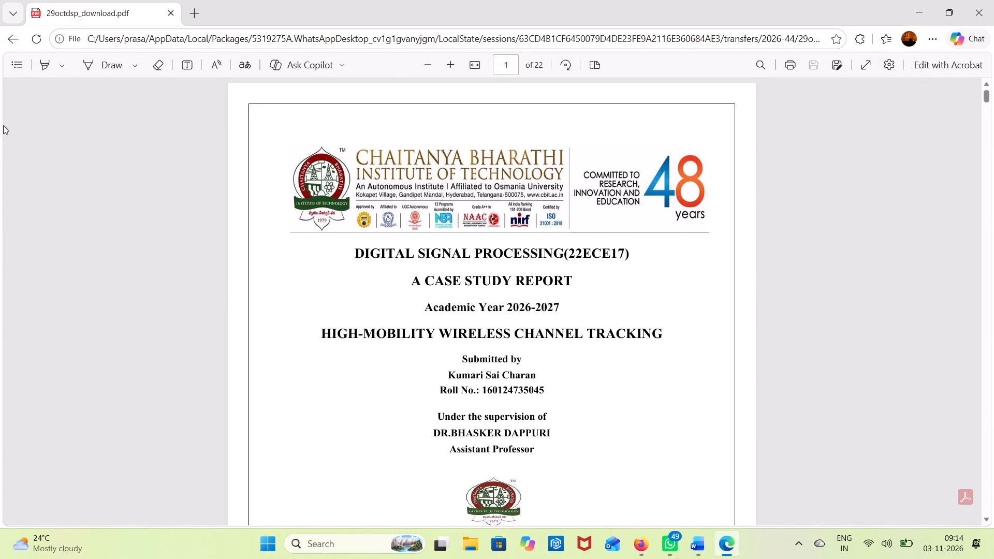
drag(3, 125, 274, 248)
scroll(633, 376, down, 8)
scroll(633, 376, up, 2)
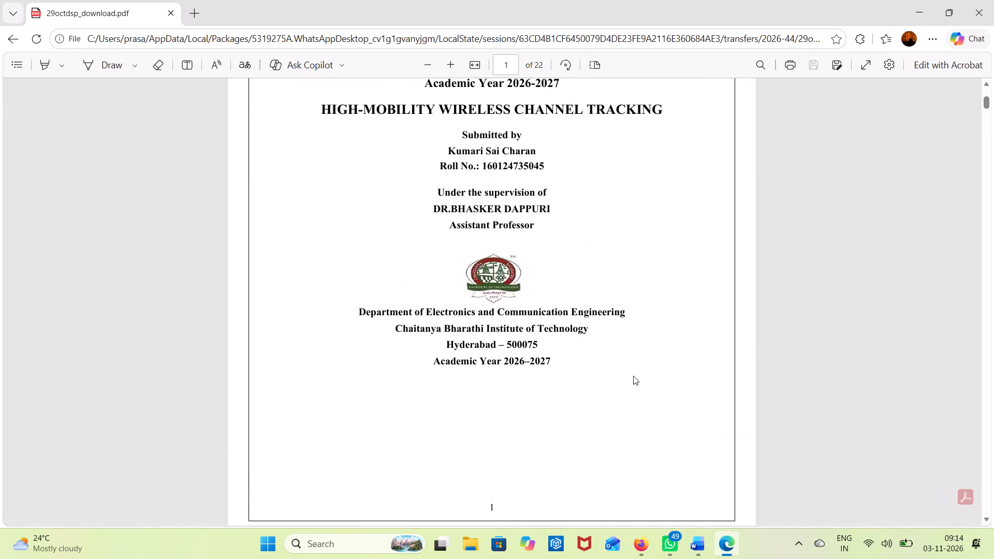
scroll(633, 376, up, 2)
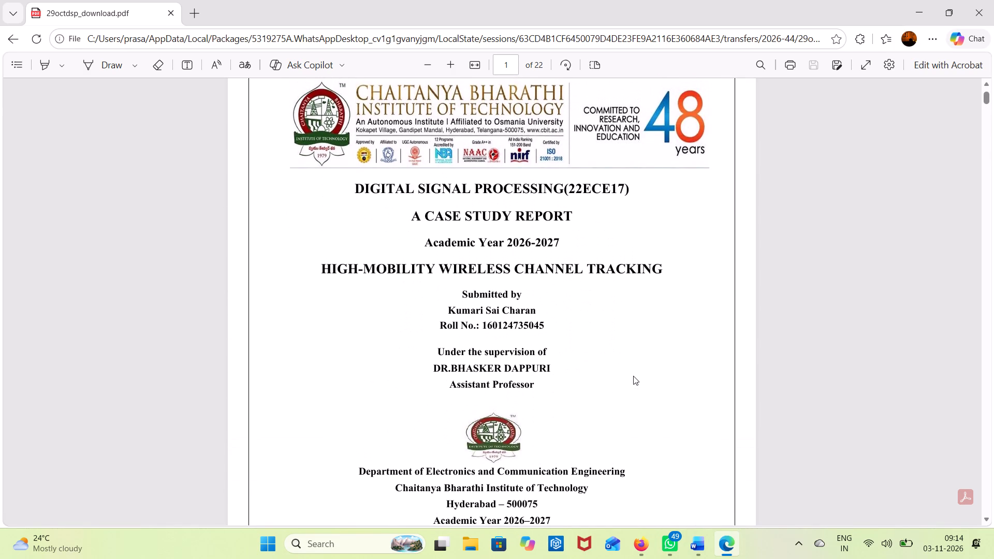
scroll(633, 376, down, 6)
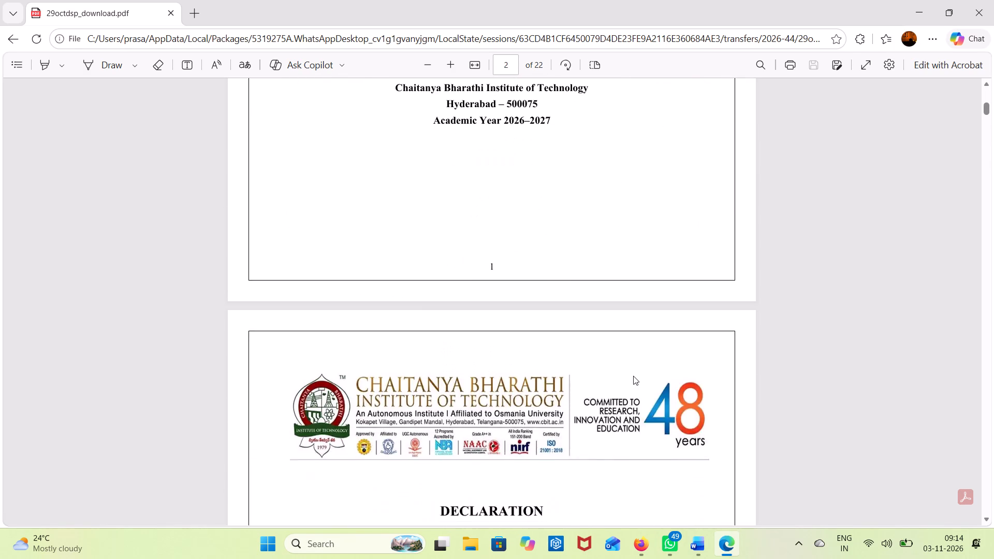
scroll(633, 376, up, 3)
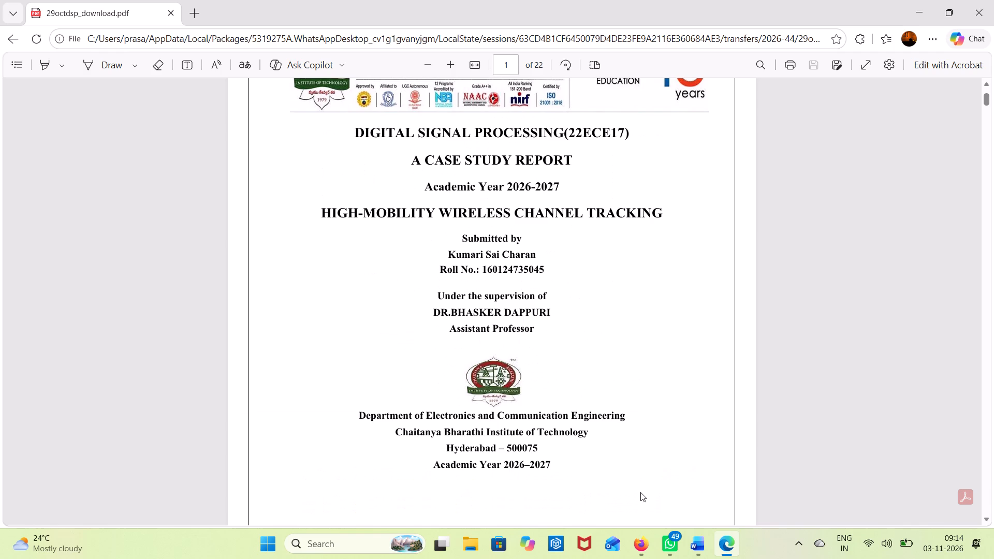
Switch back to Word and open the sharing options for the report document.
click(697, 539)
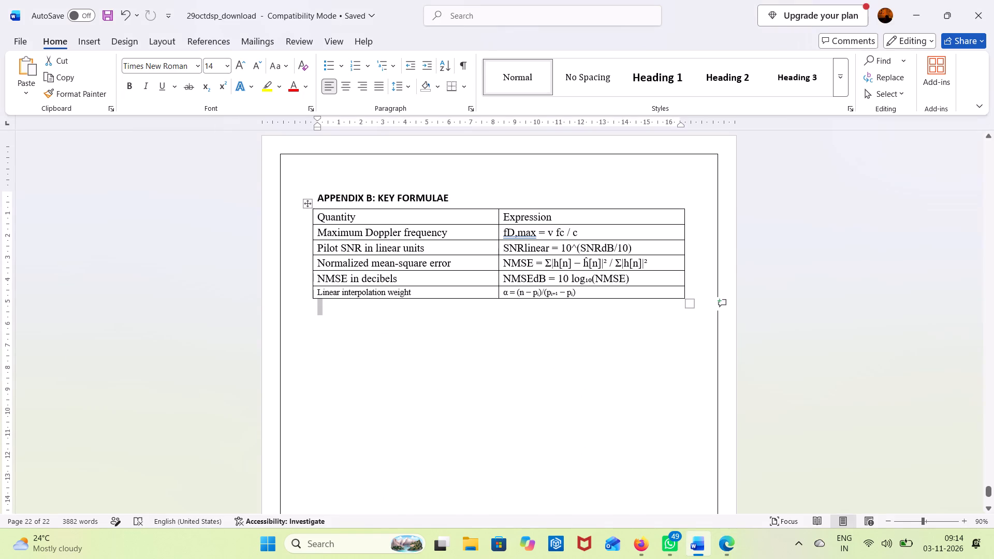
click(22, 39)
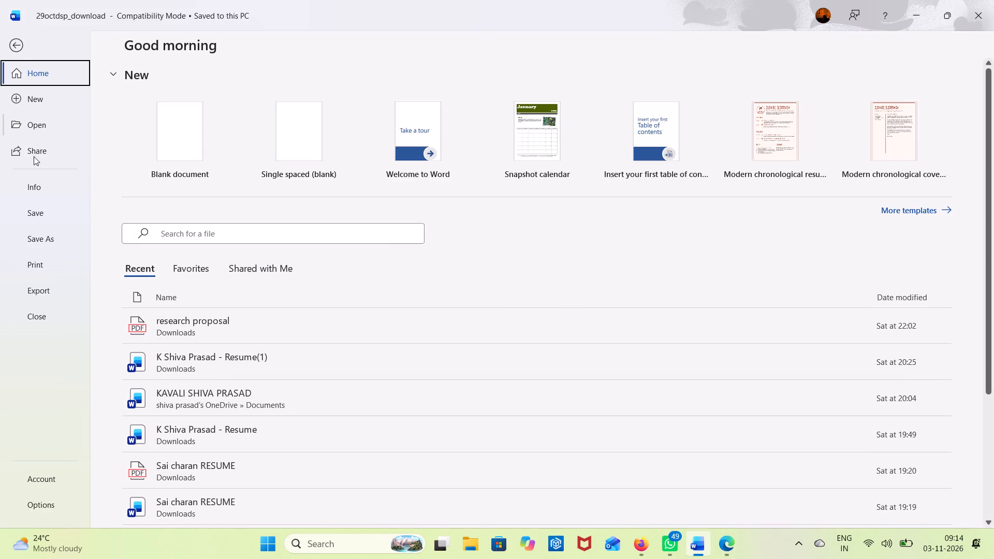
click(34, 142)
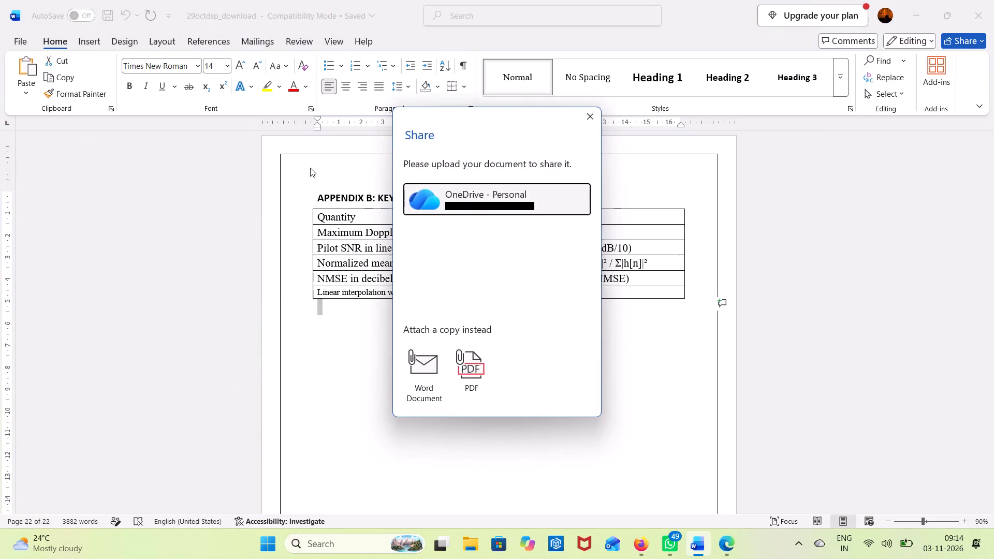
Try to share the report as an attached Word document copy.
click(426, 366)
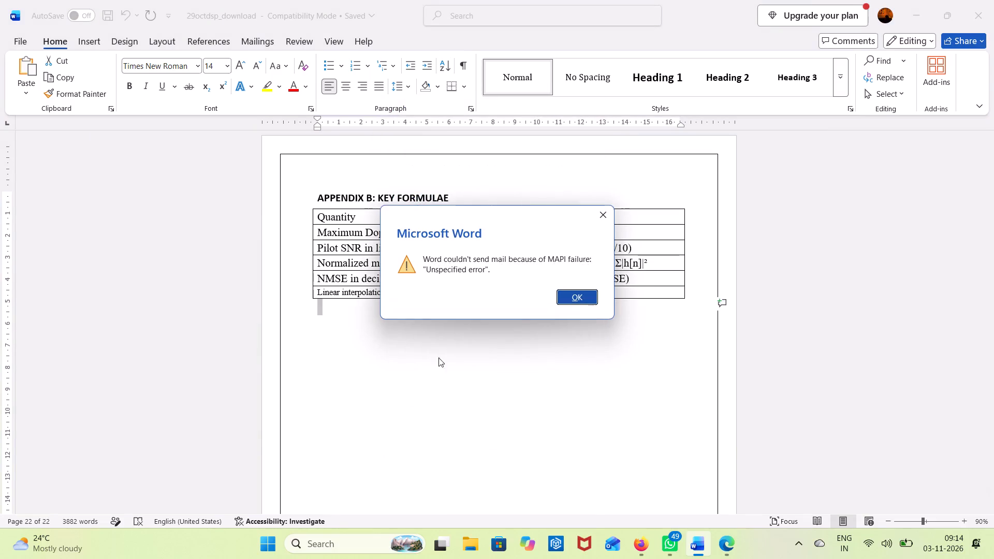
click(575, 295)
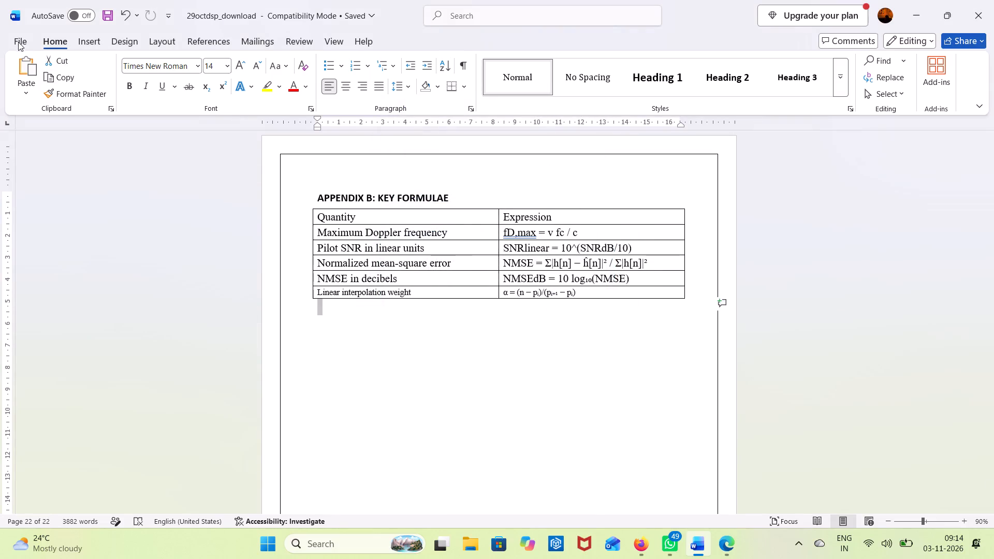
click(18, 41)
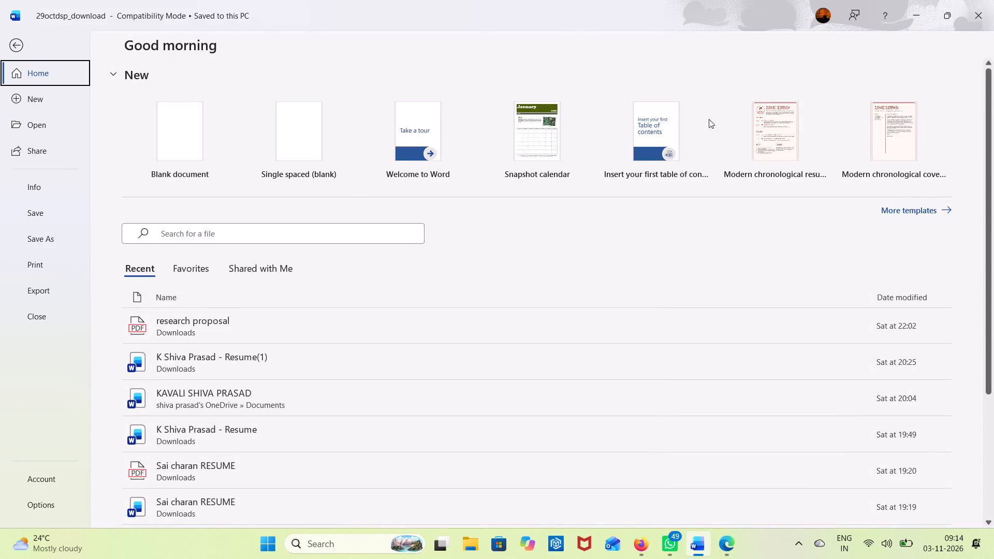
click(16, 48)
Increase the font size of the cover page lines from "Submitted by" through "Assistant Professor".
scroll(294, 252, up, 20)
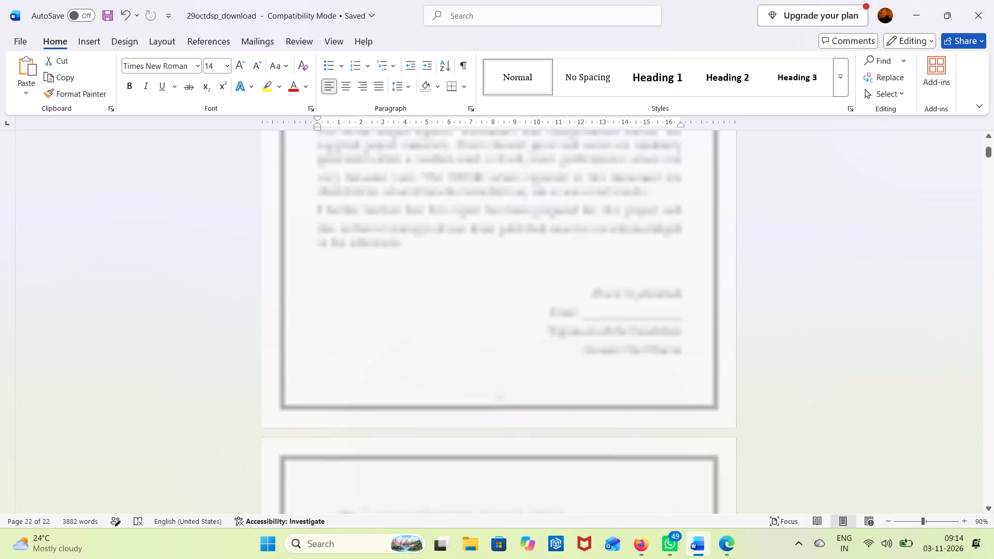
scroll(294, 252, down, 2)
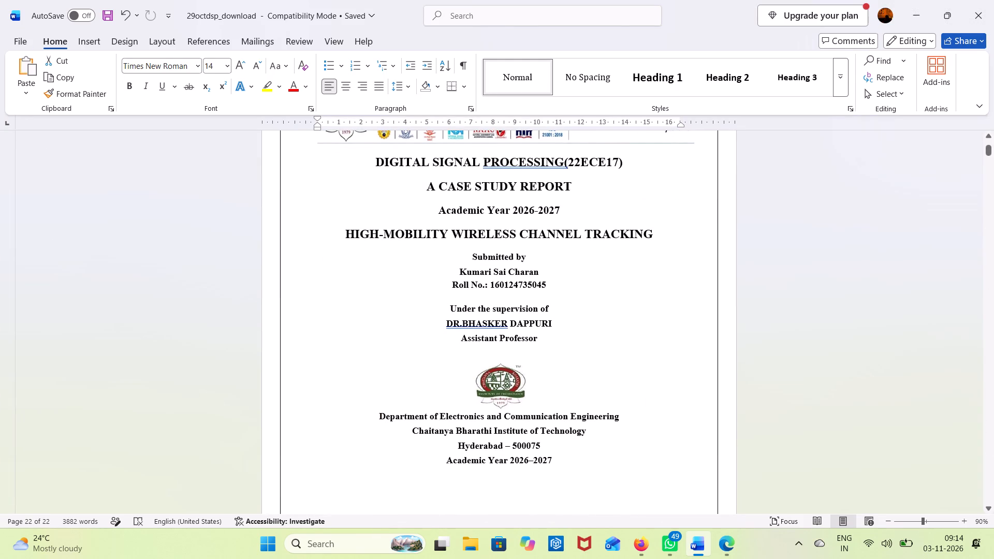
drag(472, 254, 558, 352)
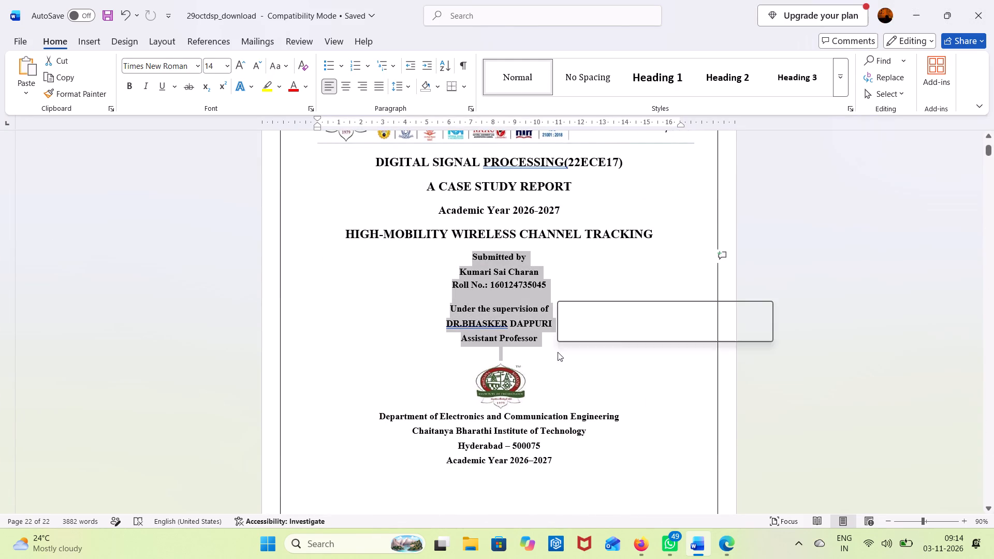
click(240, 62)
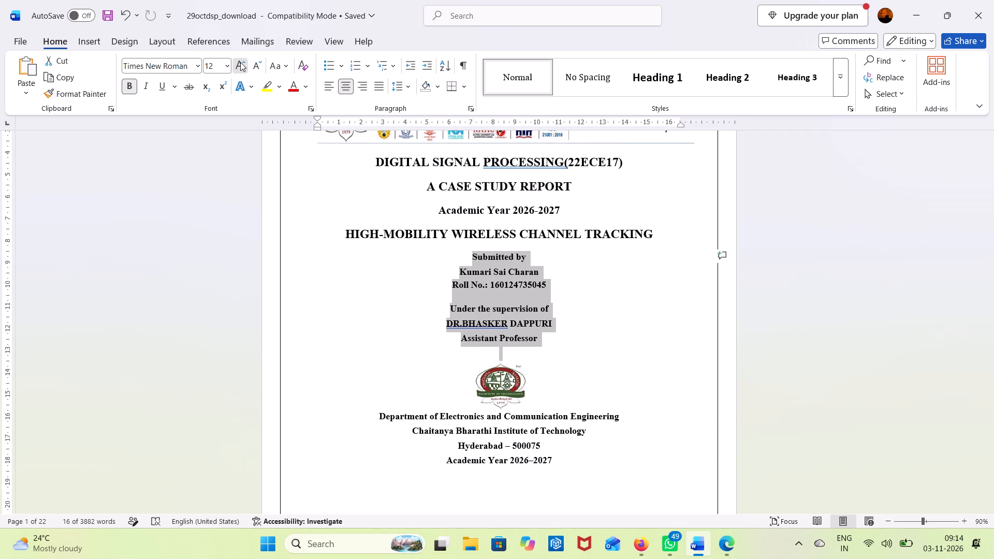
Increase the font size of the cover page lines from the department name through "Academic Year 2026–2027" to 14.
click(360, 318)
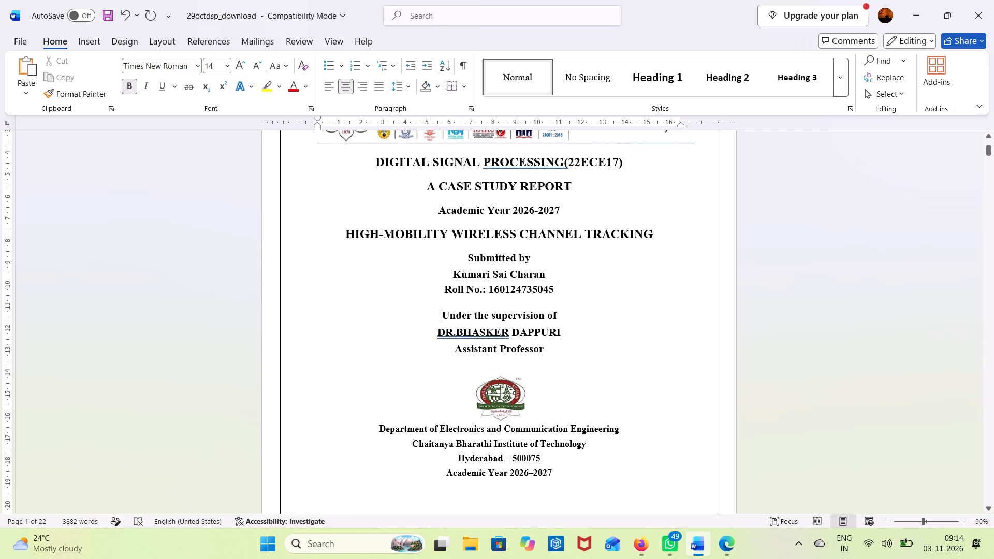
scroll(577, 347, down, 1)
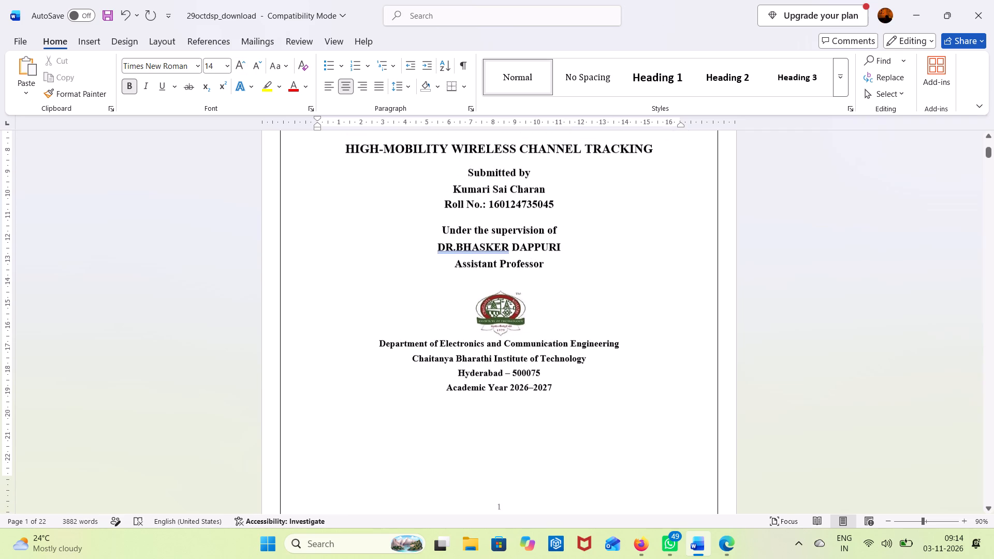
scroll(577, 347, down, 1)
drag(376, 336, 552, 402)
click(238, 70)
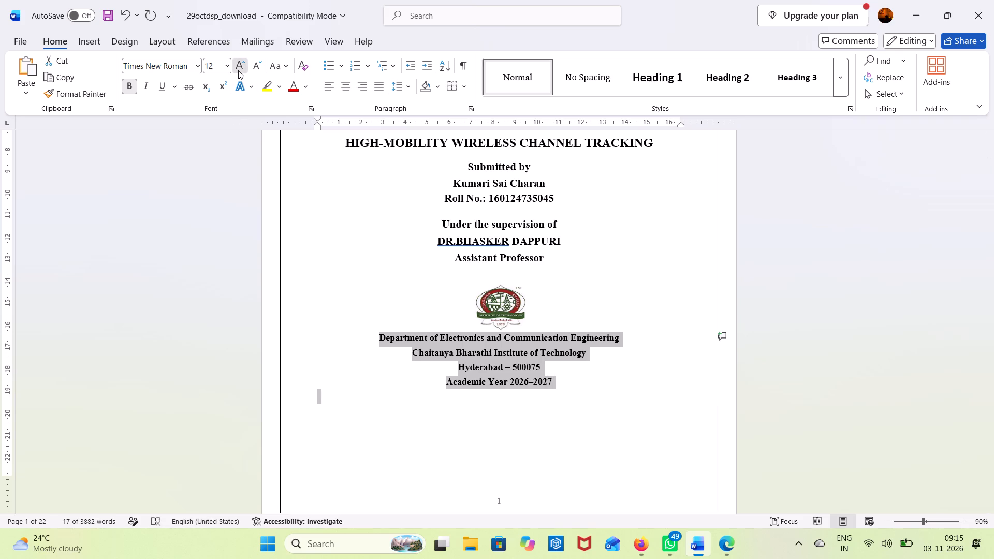
click(350, 260)
Add a blank line on the cover page after "Assistant Professor", after the report title, and after the roll number.
scroll(350, 260, up, 1)
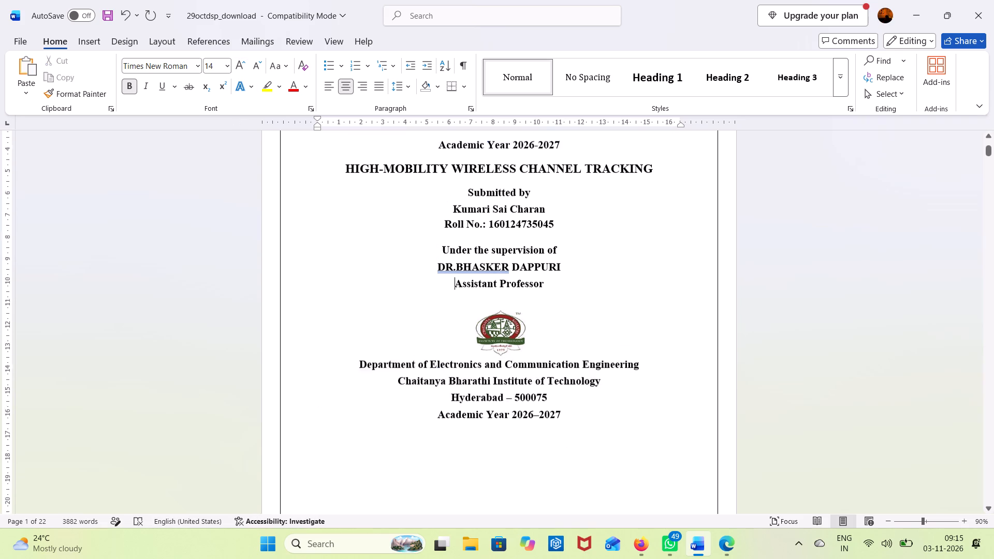
scroll(350, 260, up, 1)
scroll(350, 260, down, 2)
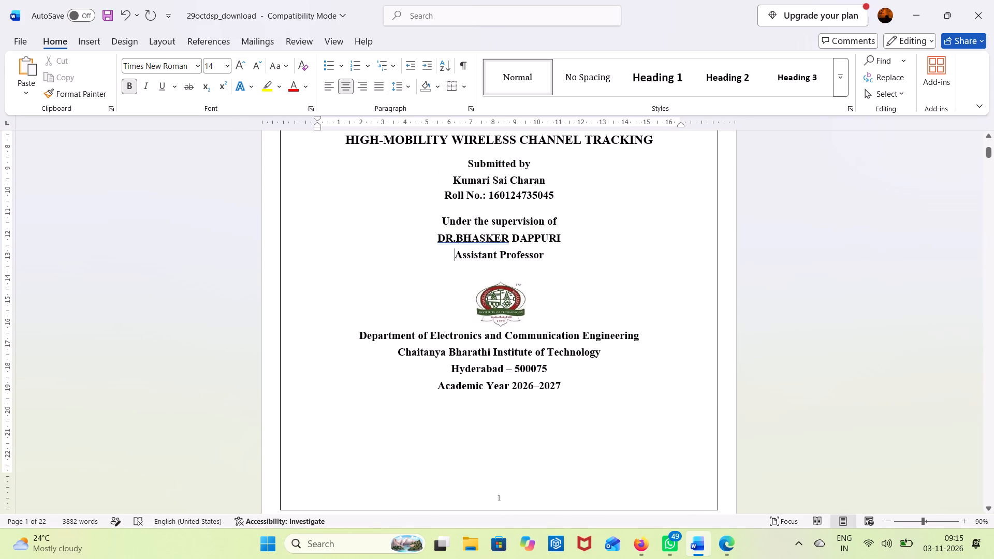
click(558, 253)
key(Return)
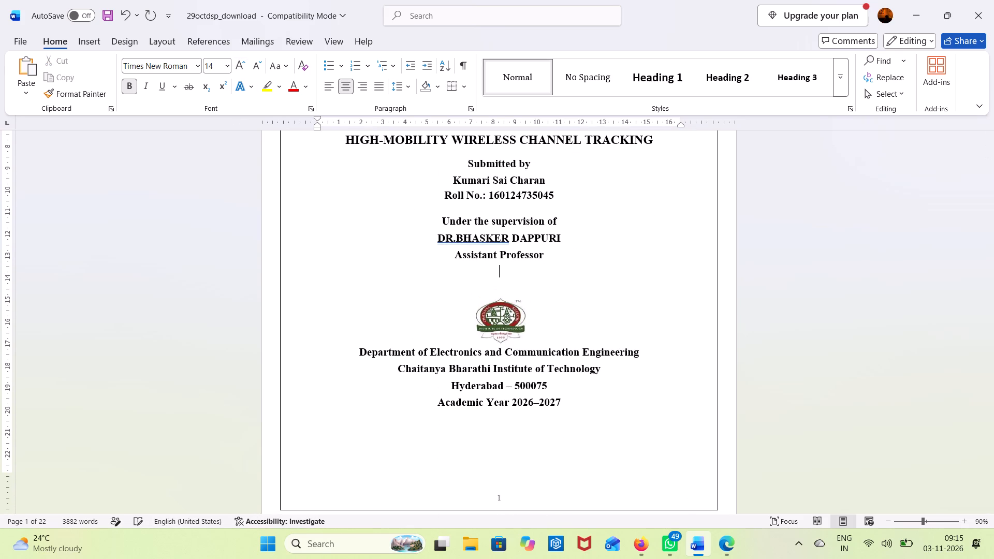
scroll(558, 253, up, 1)
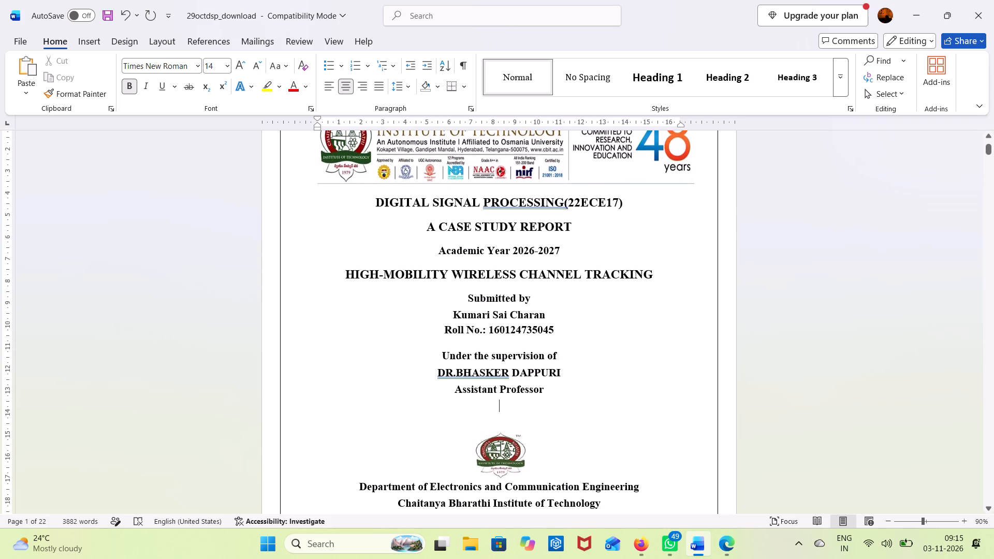
click(543, 288)
click(667, 270)
key(Return)
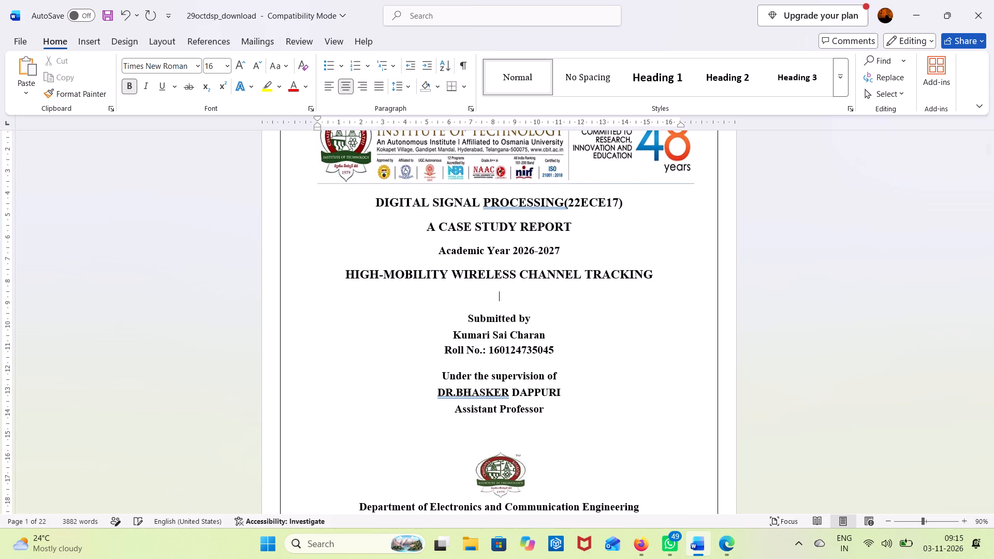
scroll(667, 270, down, 1)
click(569, 219)
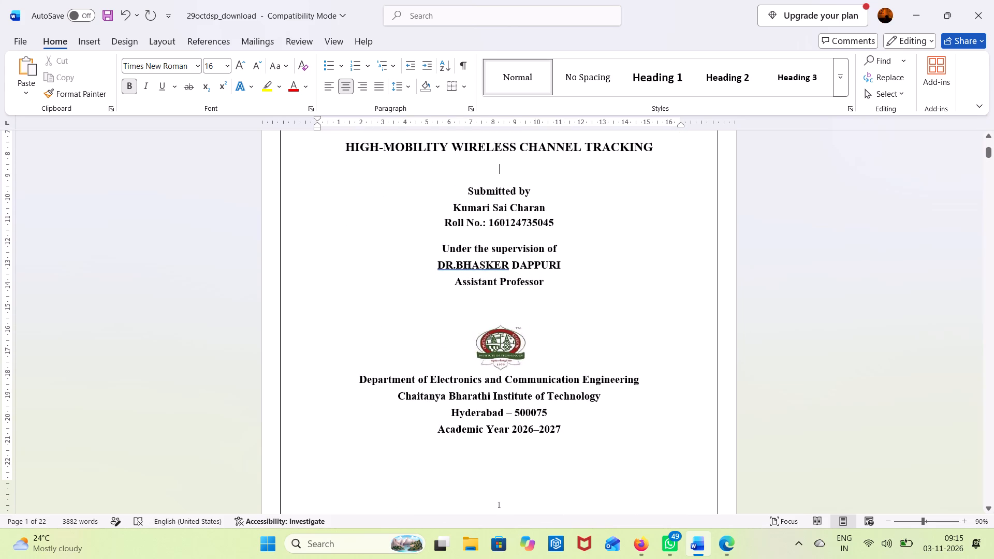
key(Return)
Save the report document with the updated cover page.
scroll(569, 219, down, 1)
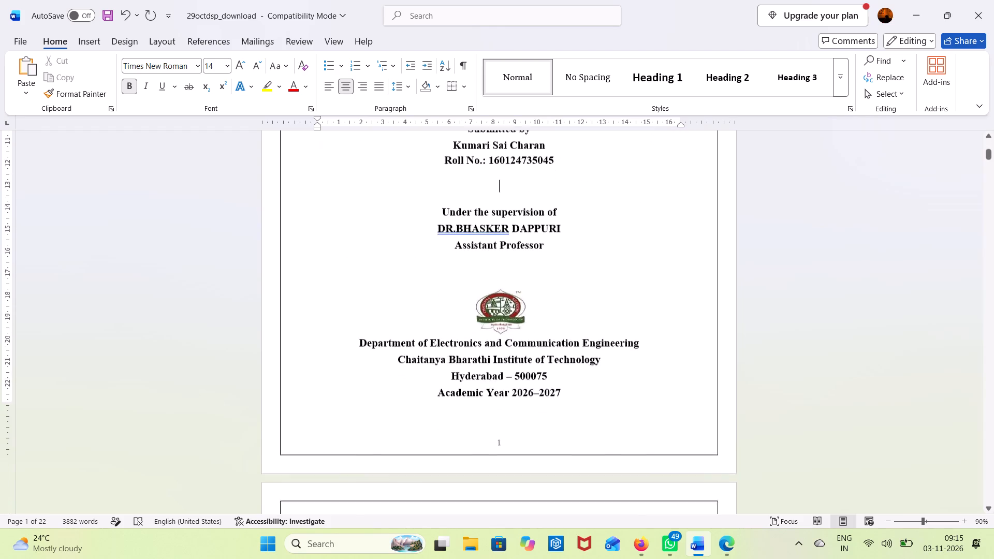
scroll(569, 219, down, 2)
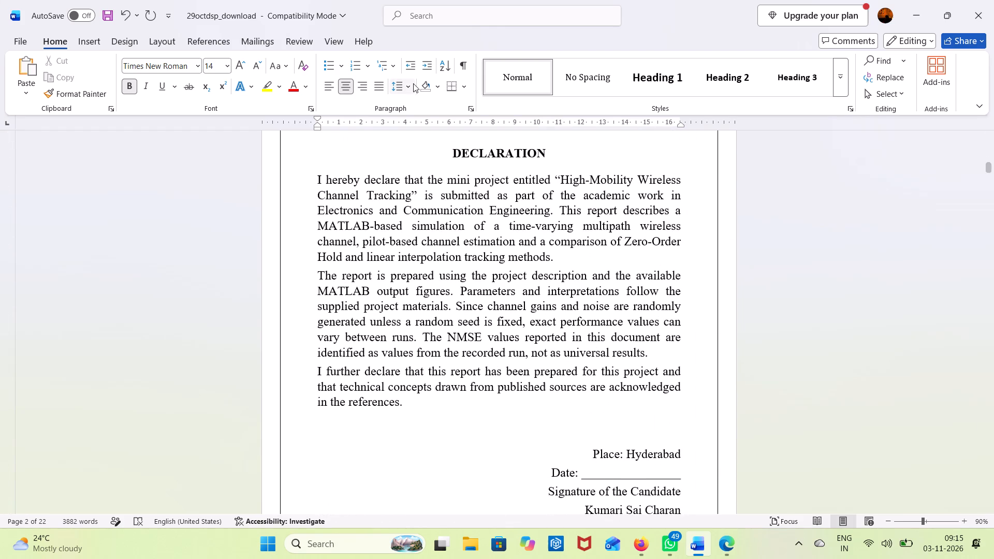
click(110, 9)
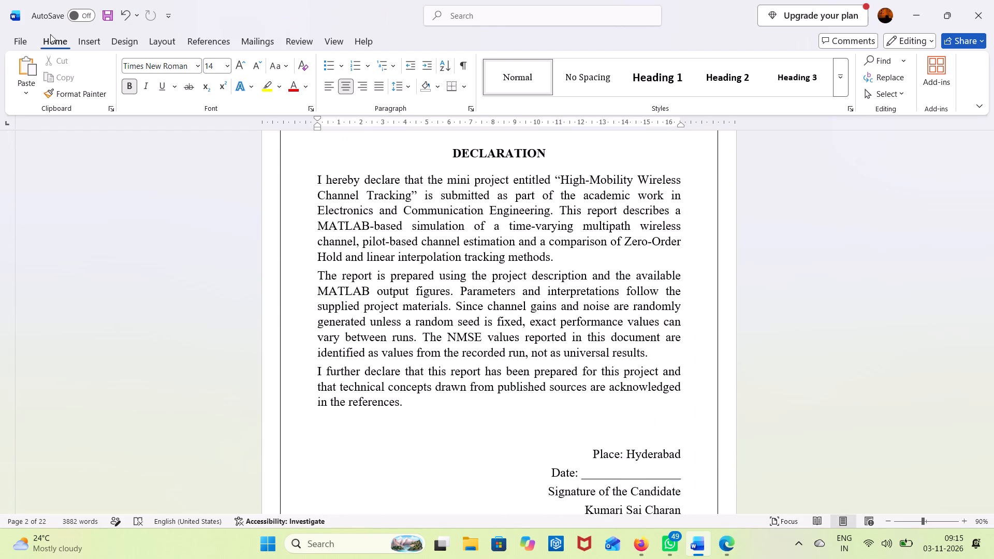
click(26, 36)
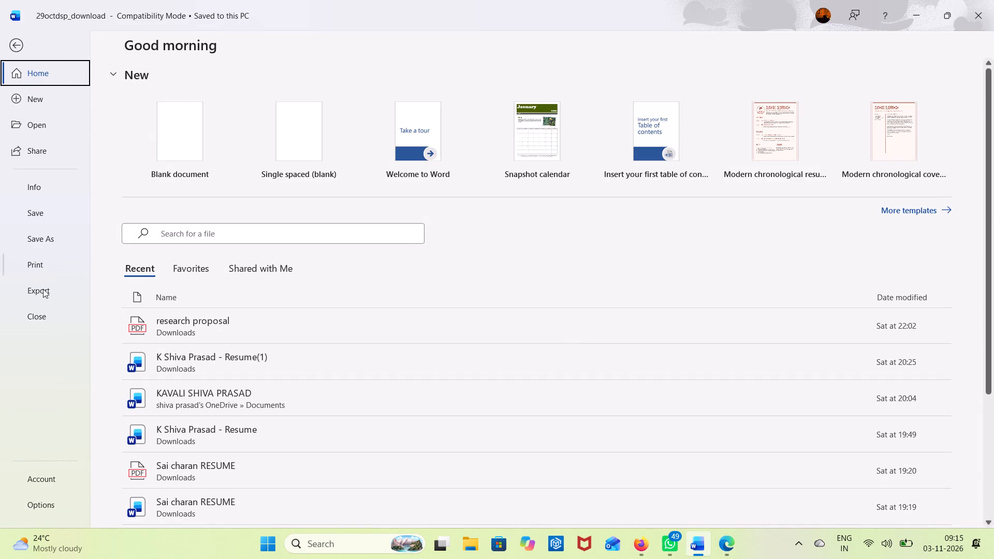
click(43, 290)
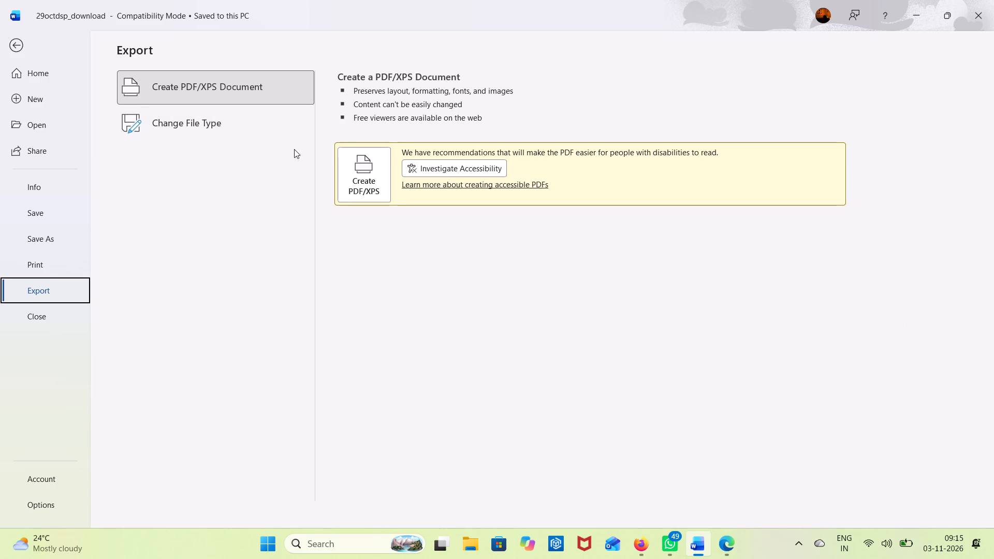
click(249, 115)
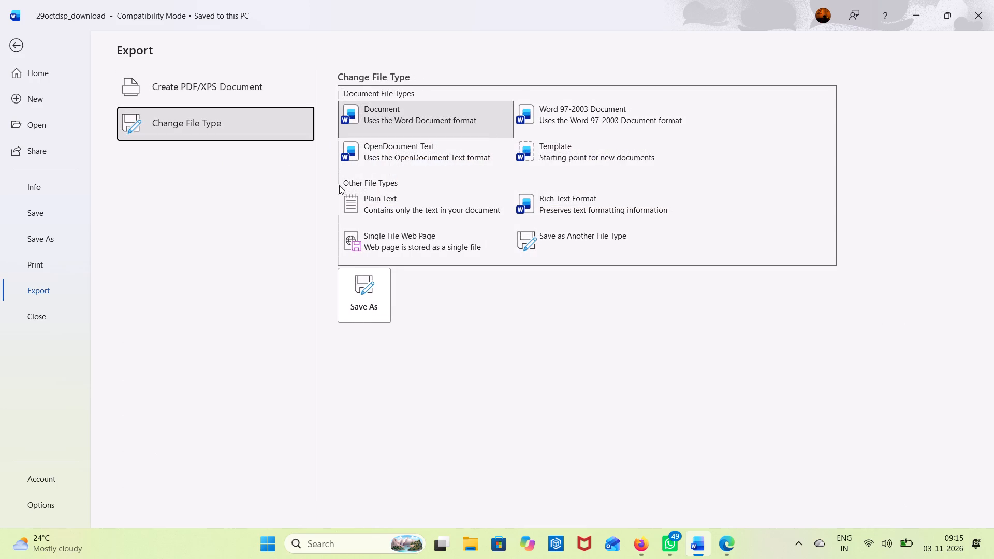
click(273, 88)
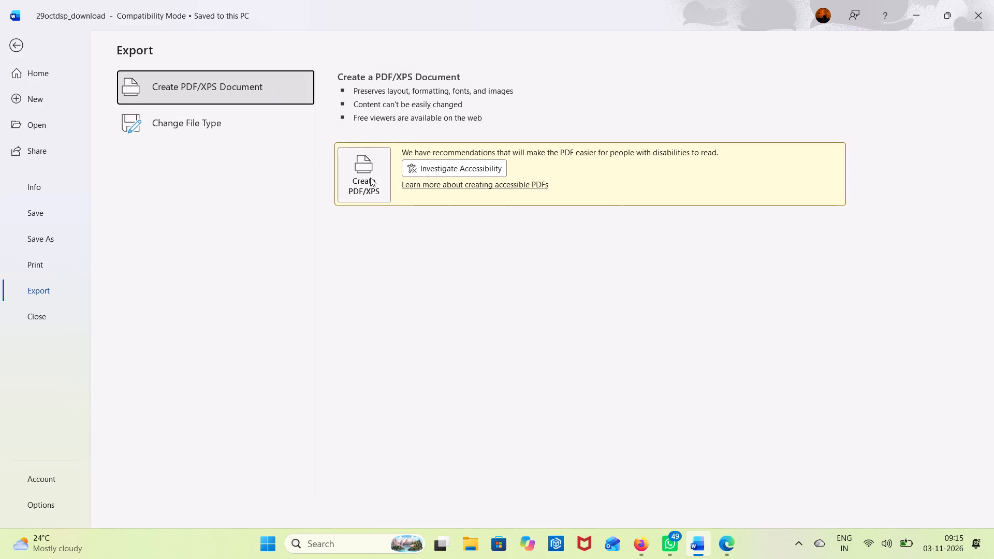